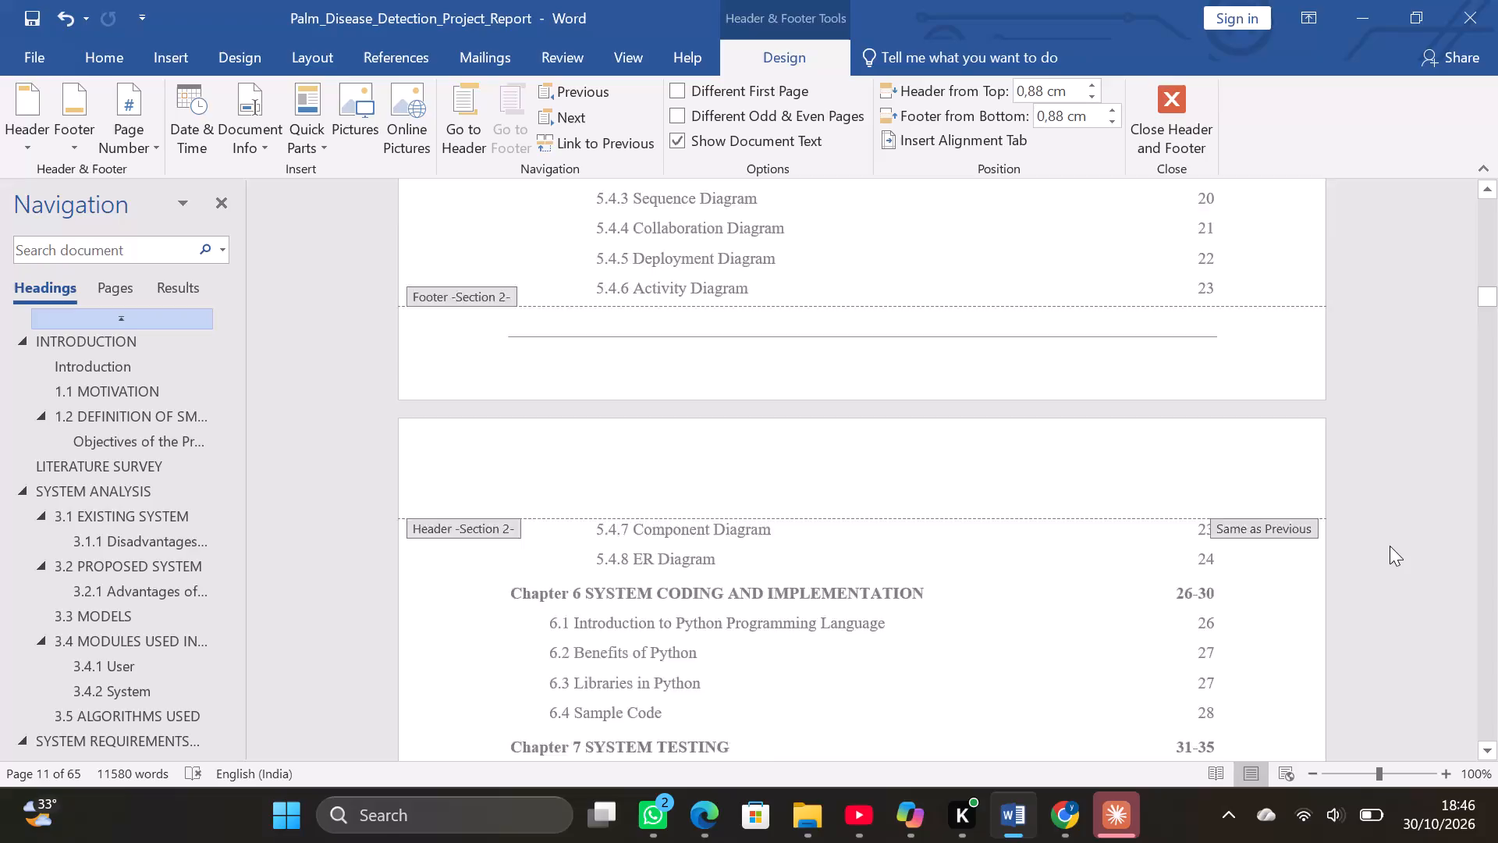
Cut the entire project title header from the Chapter 1 INTRODUCTION title page in Section 3.
{"action": "scroll", "coordinate": [1390, 546], "scroll_direction": "down", "scroll_amount": 11}
{"action": "scroll", "coordinate": [1390, 546], "scroll_direction": "down", "scroll_amount": 12}
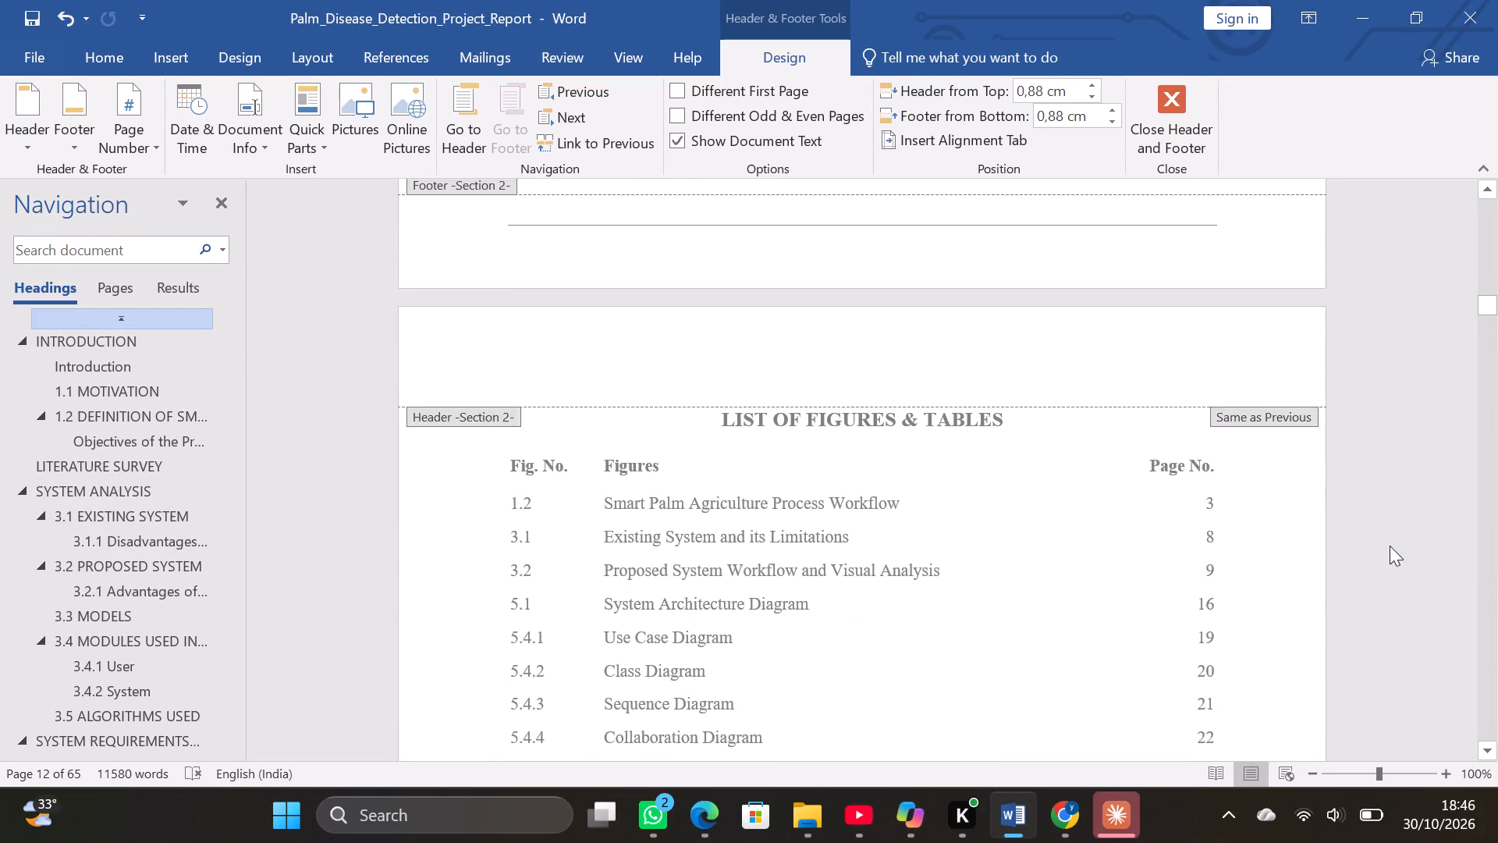
{"action": "scroll", "coordinate": [1390, 546], "scroll_direction": "down", "scroll_amount": 18}
{"action": "scroll", "coordinate": [1390, 546], "scroll_direction": "down", "scroll_amount": 10}
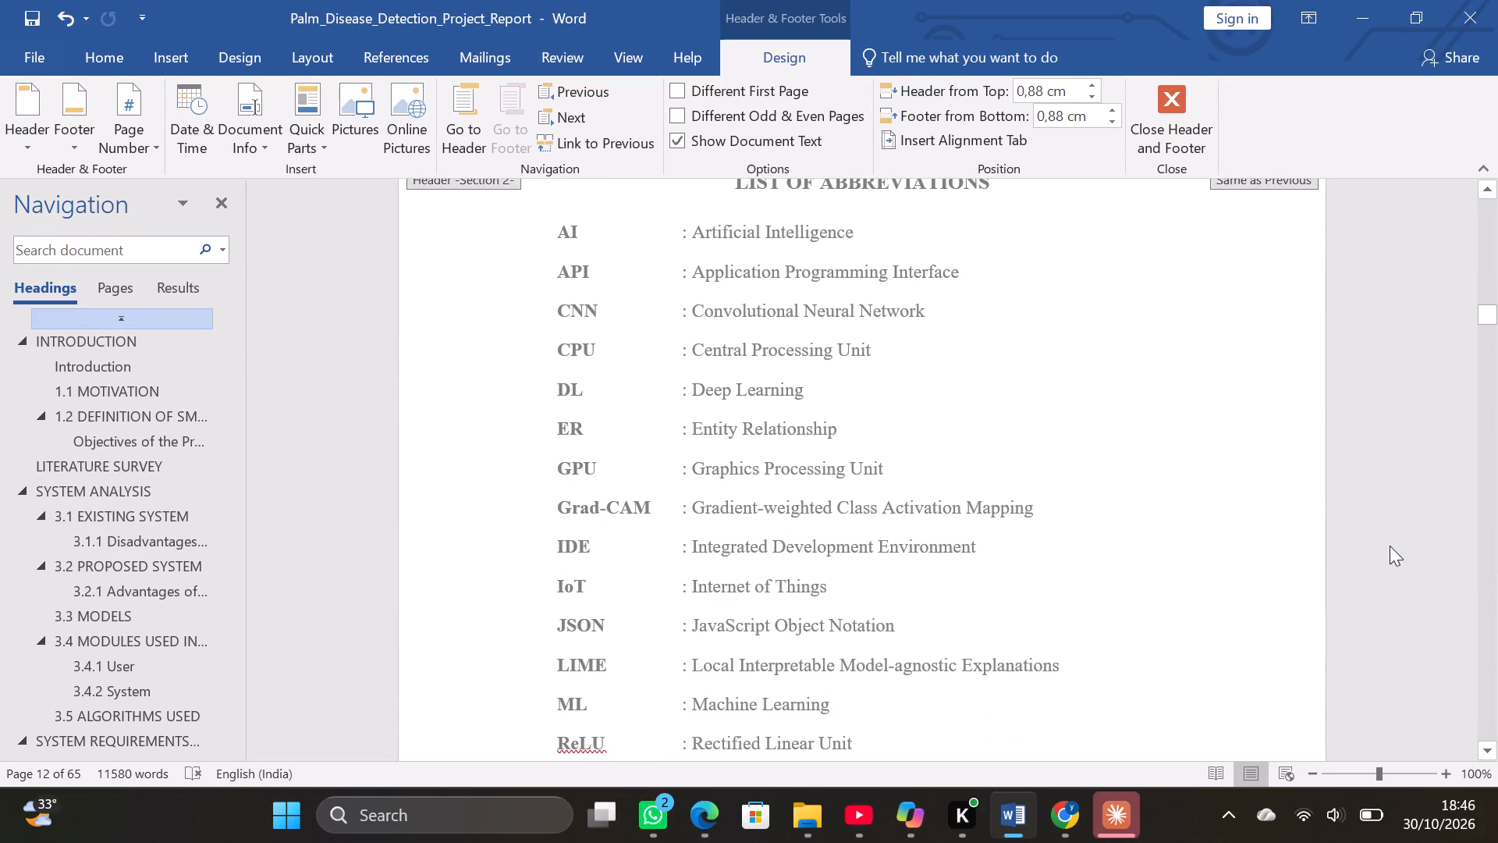
{"action": "scroll", "coordinate": [1390, 546], "scroll_direction": "down", "scroll_amount": 20}
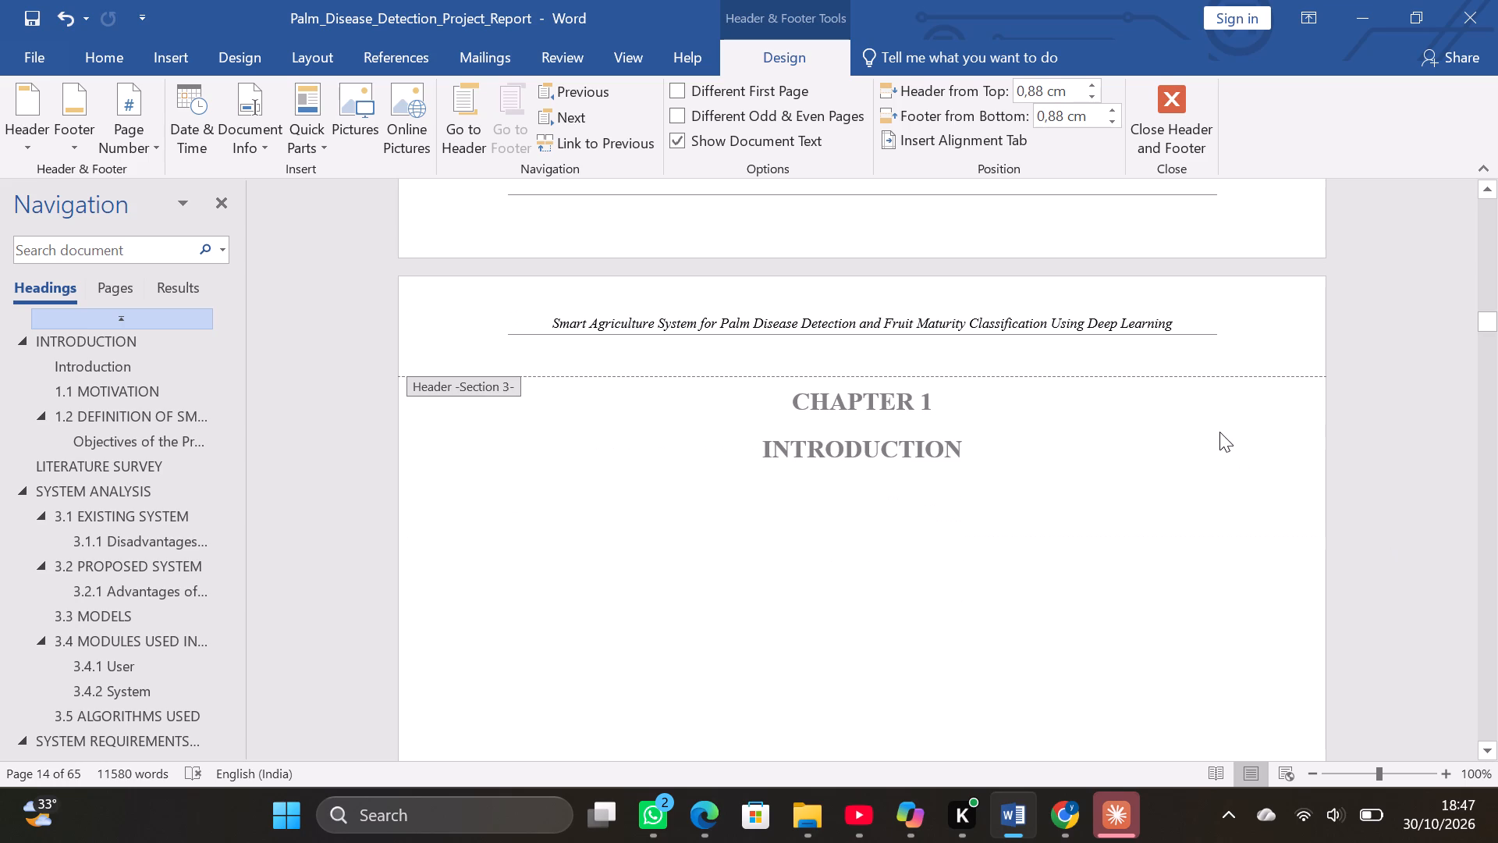
{"action": "left_click", "coordinate": [1230, 334]}
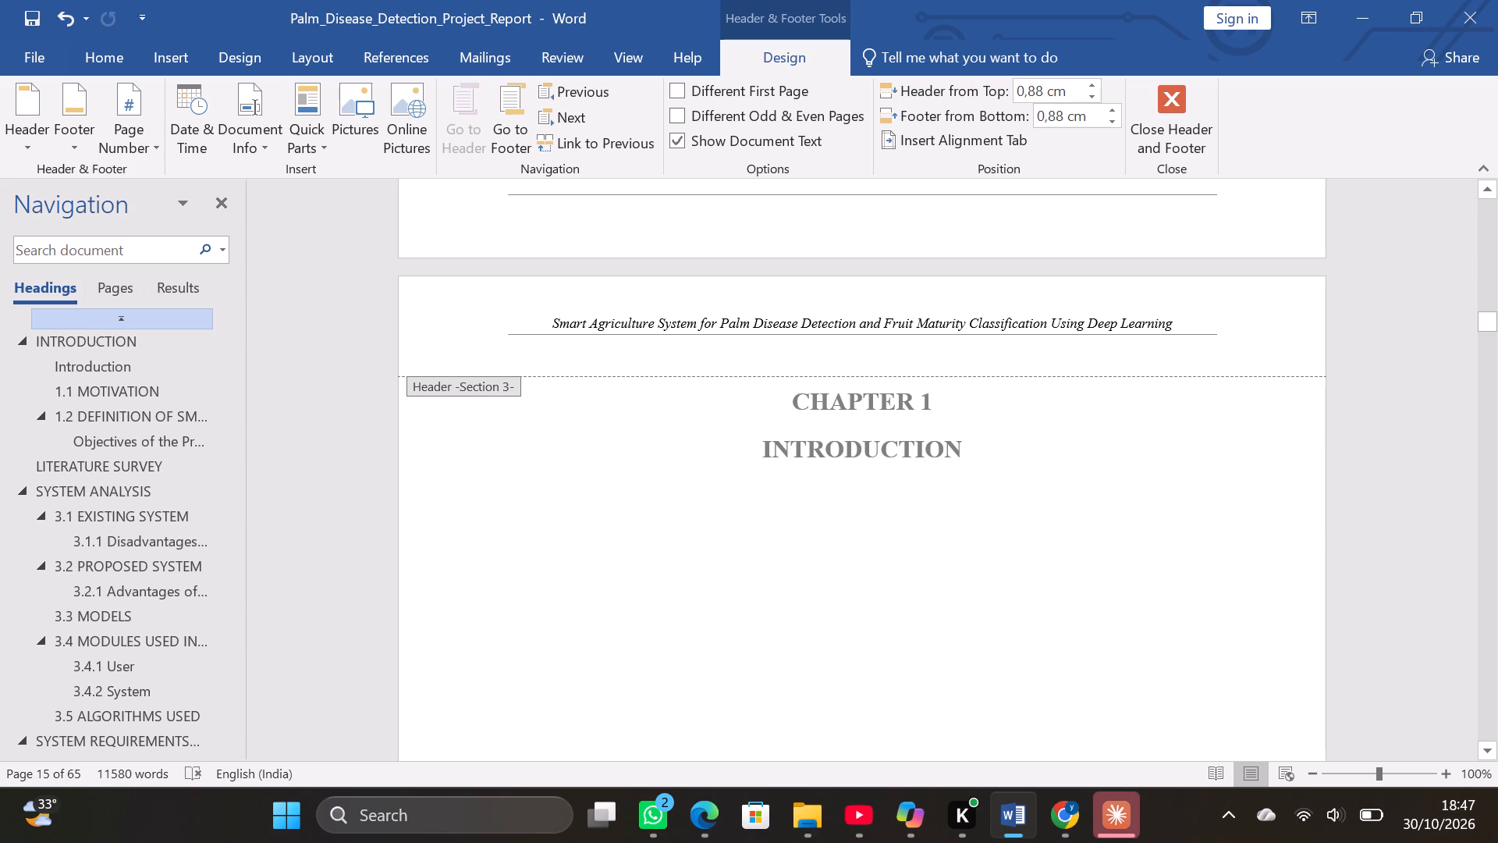
{"action": "scroll", "coordinate": [1230, 334], "scroll_direction": "down", "scroll_amount": 2}
{"action": "scroll", "coordinate": [1230, 334], "scroll_direction": "up", "scroll_amount": 1}
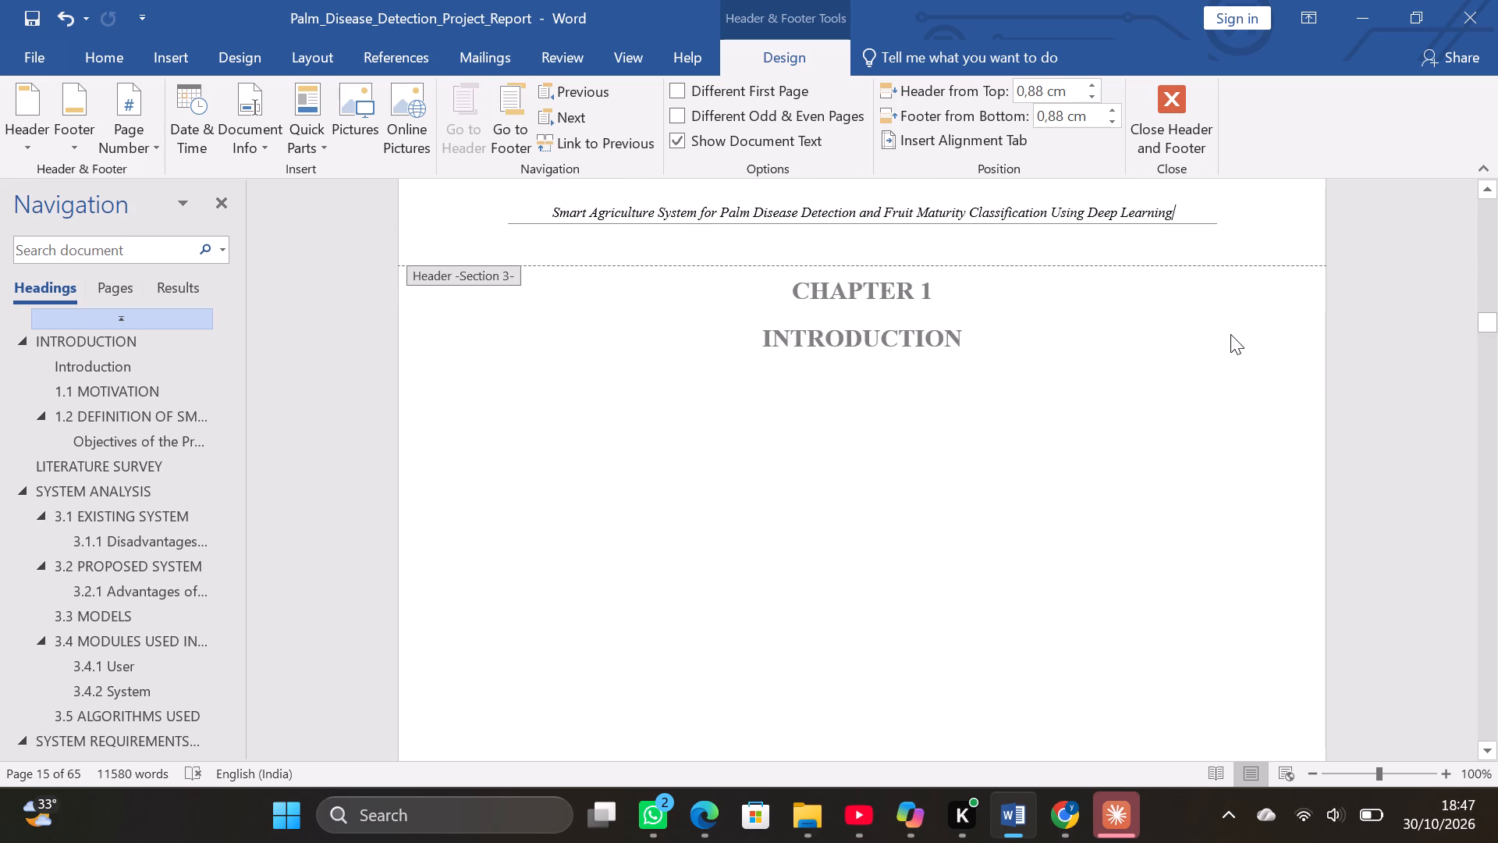
{"action": "key", "text": "ctrl+a"}
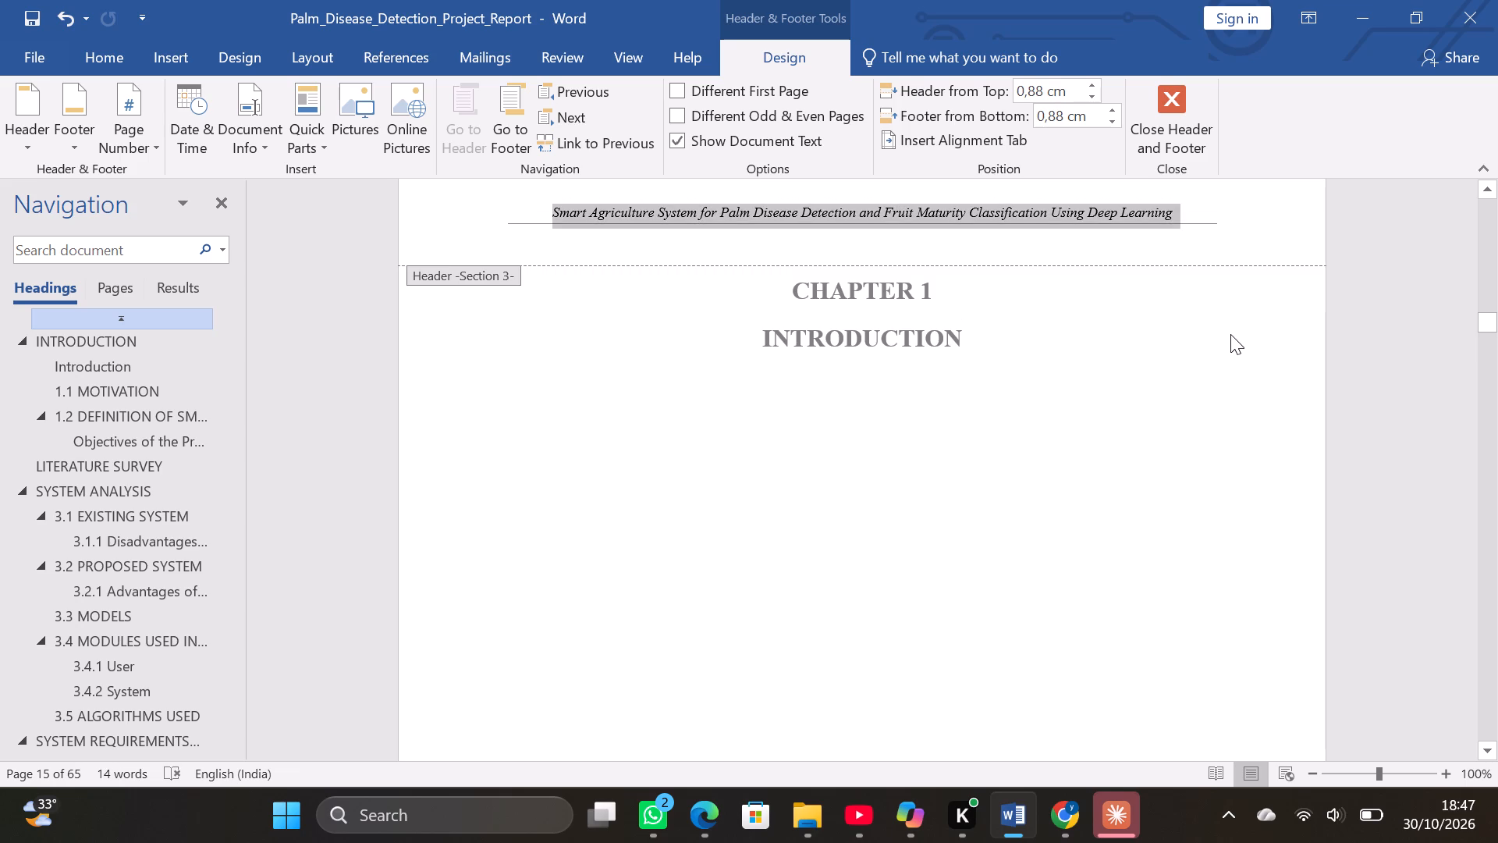
{"action": "key", "text": "ctrl+x"}
Paste the cut project title into the header of the page that starts with 1.1 MOTIVATION.
{"action": "scroll", "coordinate": [1230, 334], "scroll_direction": "down", "scroll_amount": 11}
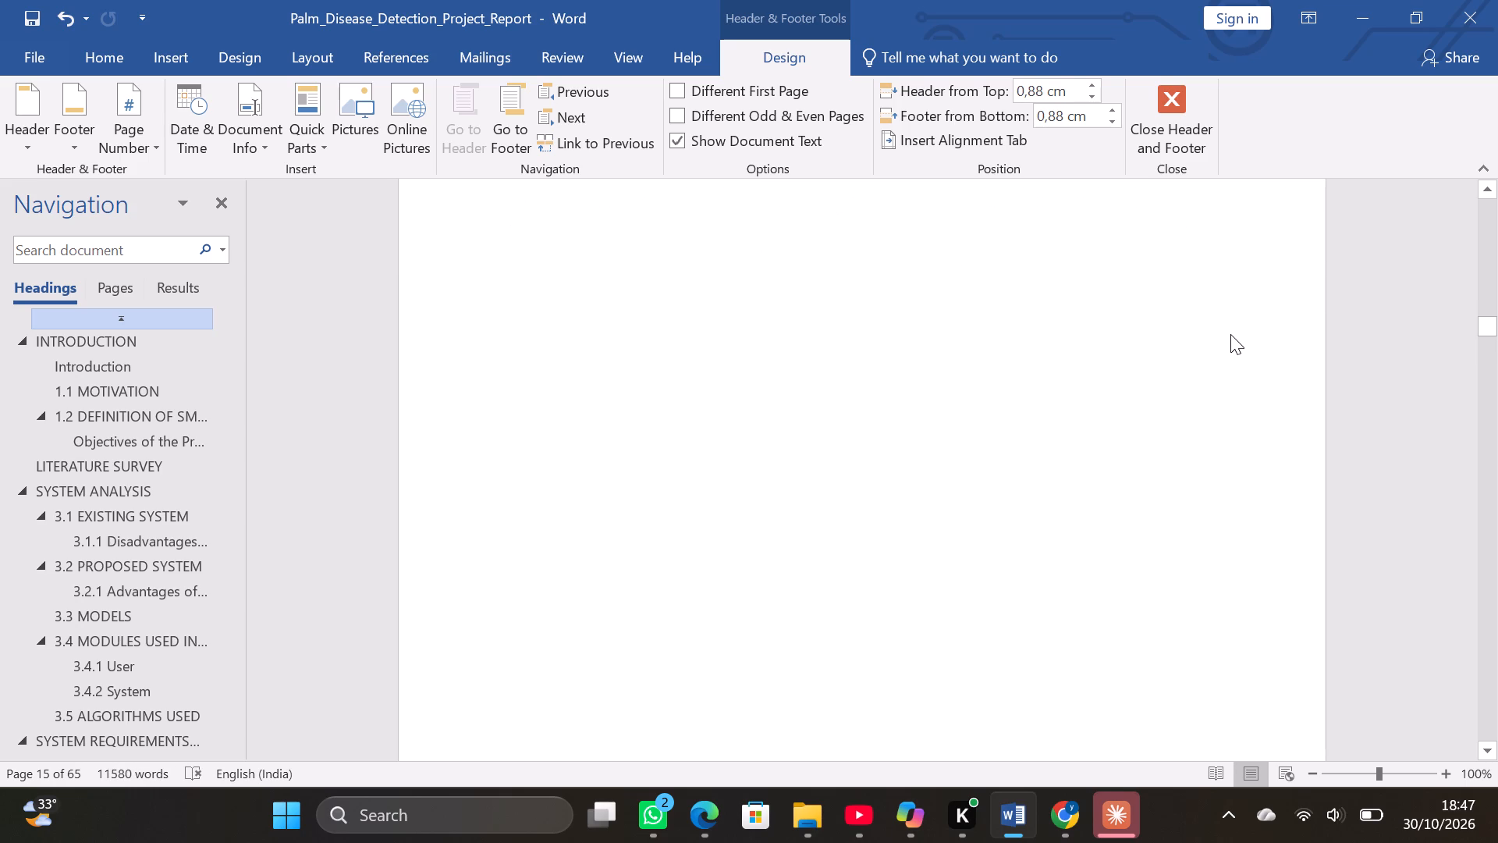
{"action": "scroll", "coordinate": [1230, 334], "scroll_direction": "down", "scroll_amount": 10}
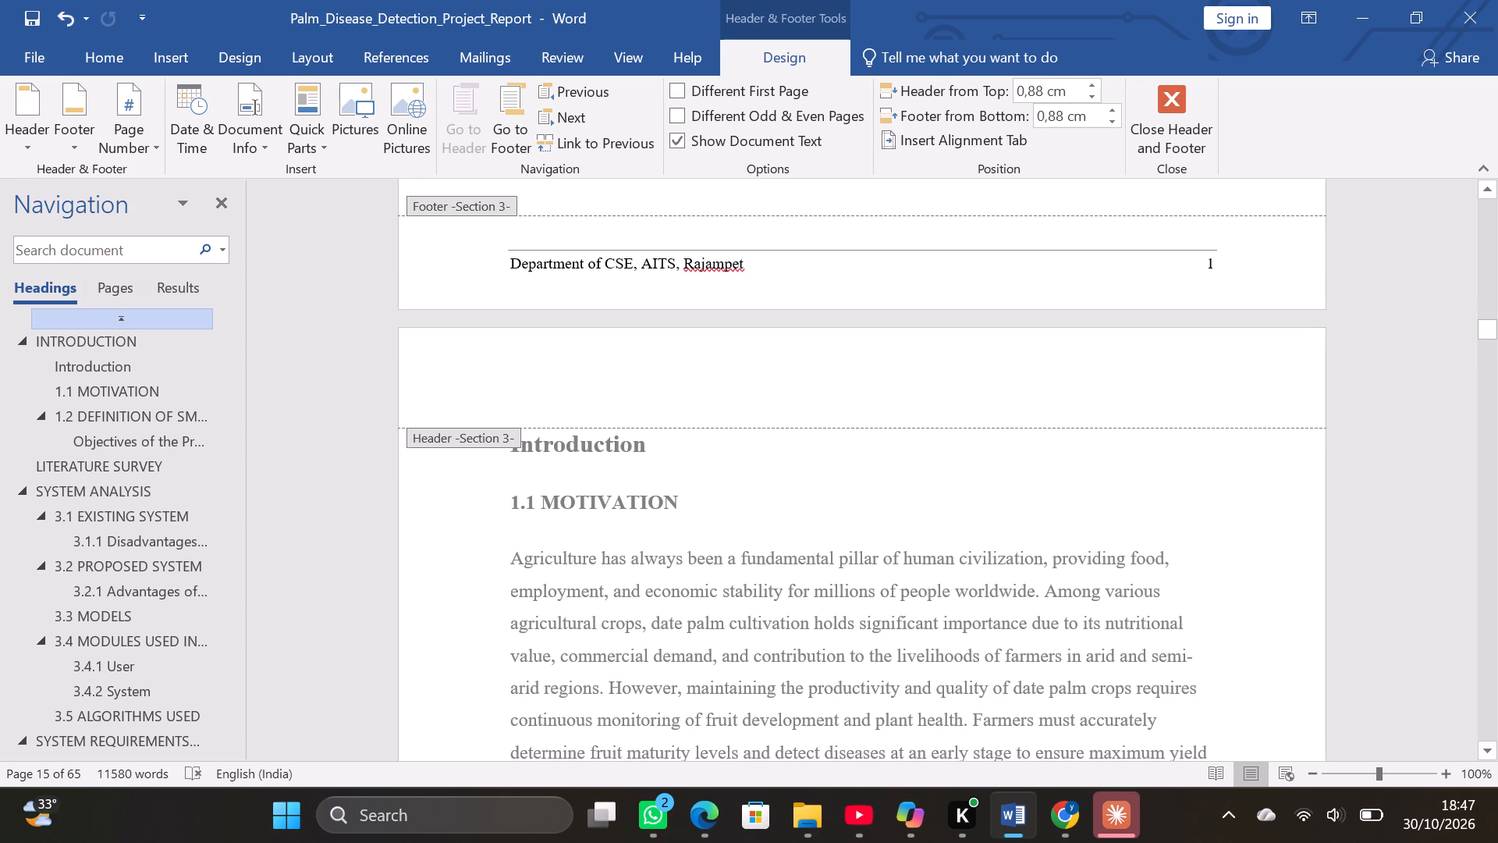
{"action": "left_click", "coordinate": [1195, 374]}
{"action": "key", "text": "ctrl+v"}
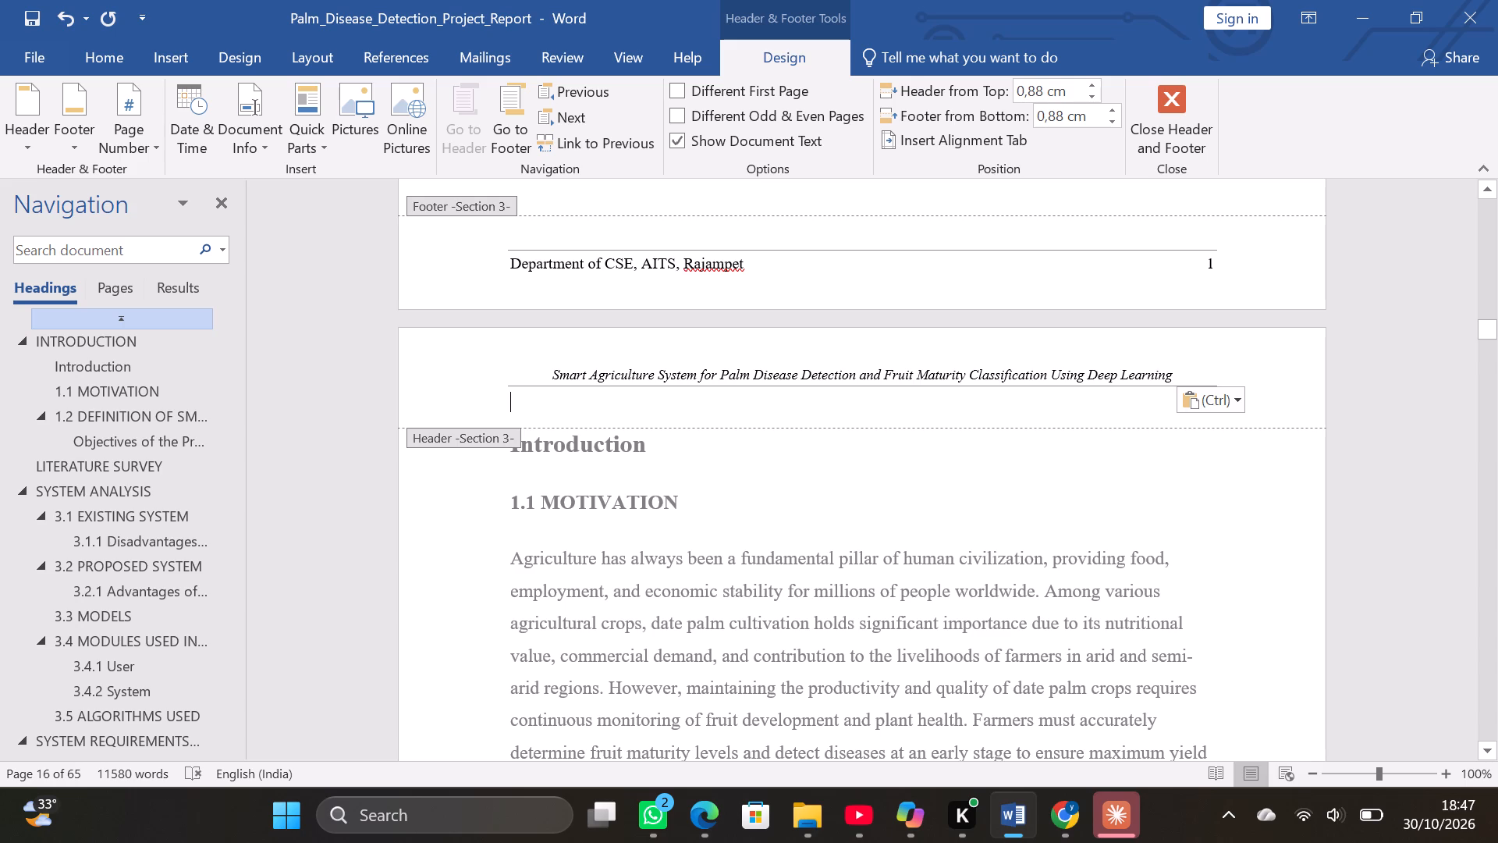
Cut the whole footer, department line and page number, from the Chapter 1 title page.
{"action": "scroll", "coordinate": [1035, 276], "scroll_direction": "up", "scroll_amount": 5}
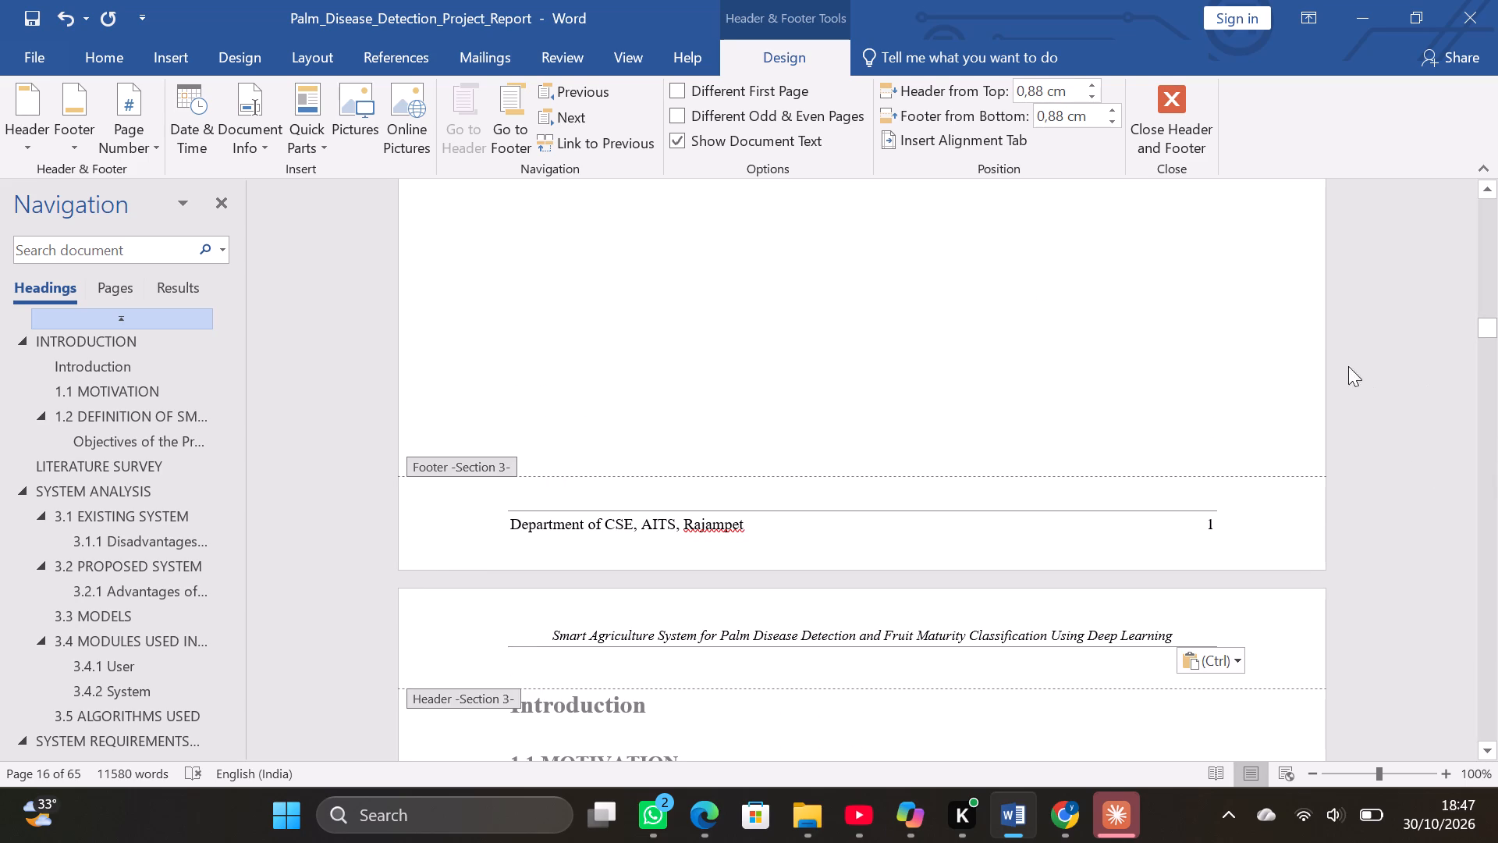
{"action": "left_click", "coordinate": [516, 522]}
{"action": "key", "text": "ctrl+a"}
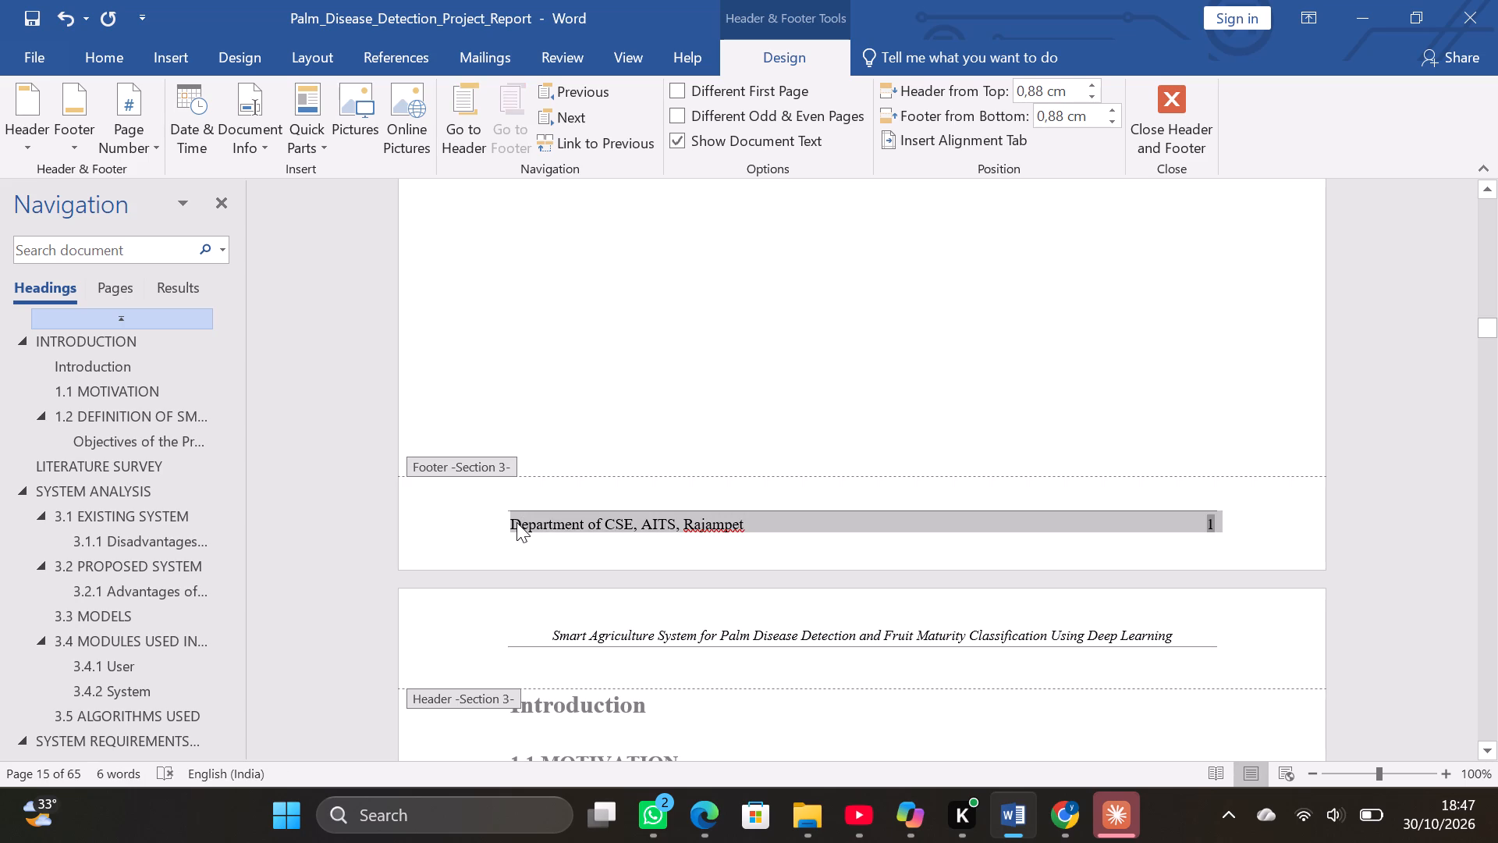
{"action": "key", "text": "ctrl+x"}
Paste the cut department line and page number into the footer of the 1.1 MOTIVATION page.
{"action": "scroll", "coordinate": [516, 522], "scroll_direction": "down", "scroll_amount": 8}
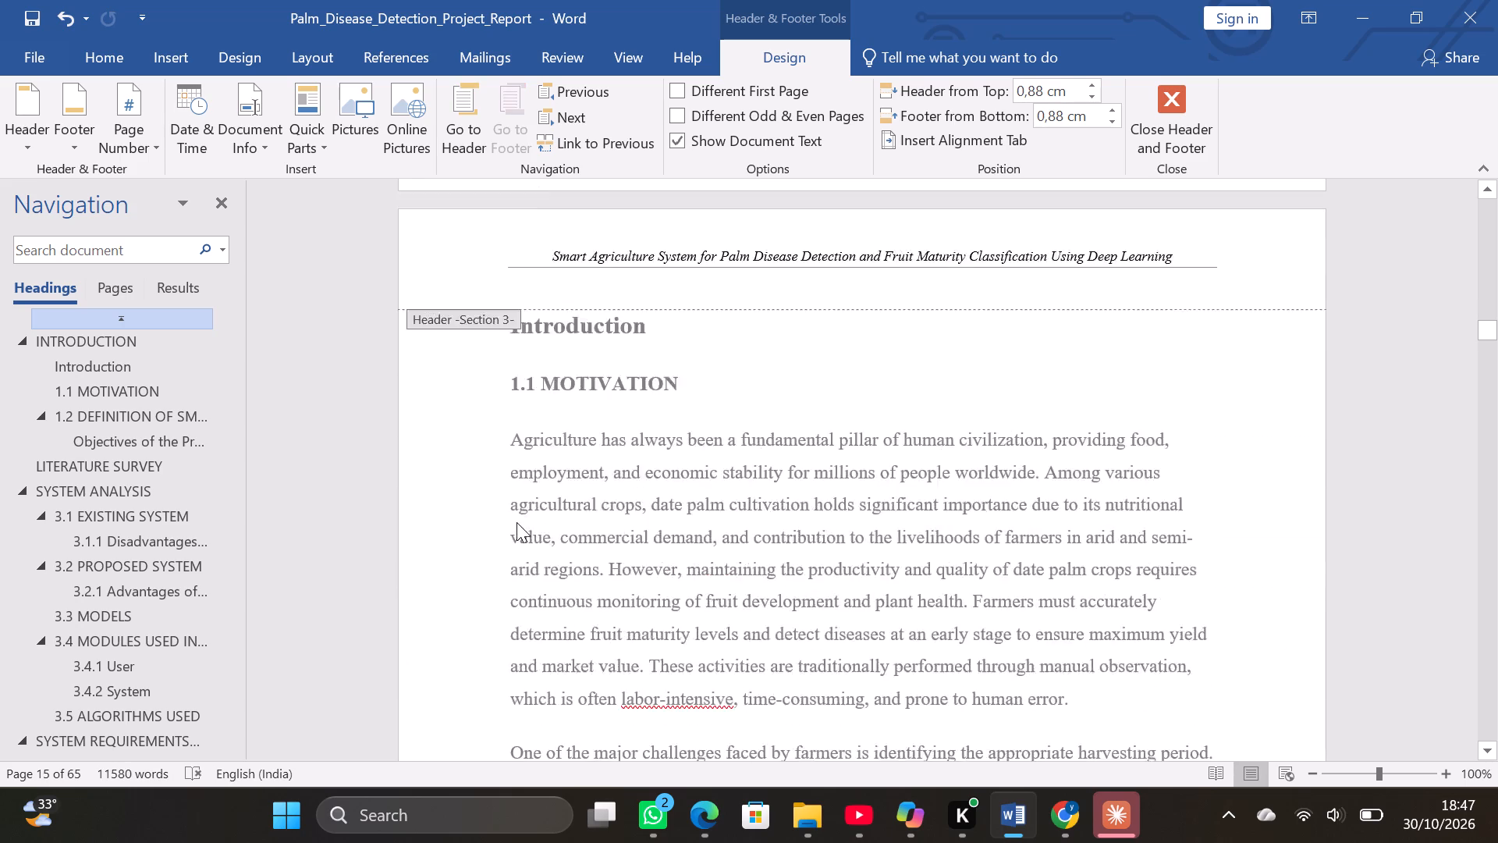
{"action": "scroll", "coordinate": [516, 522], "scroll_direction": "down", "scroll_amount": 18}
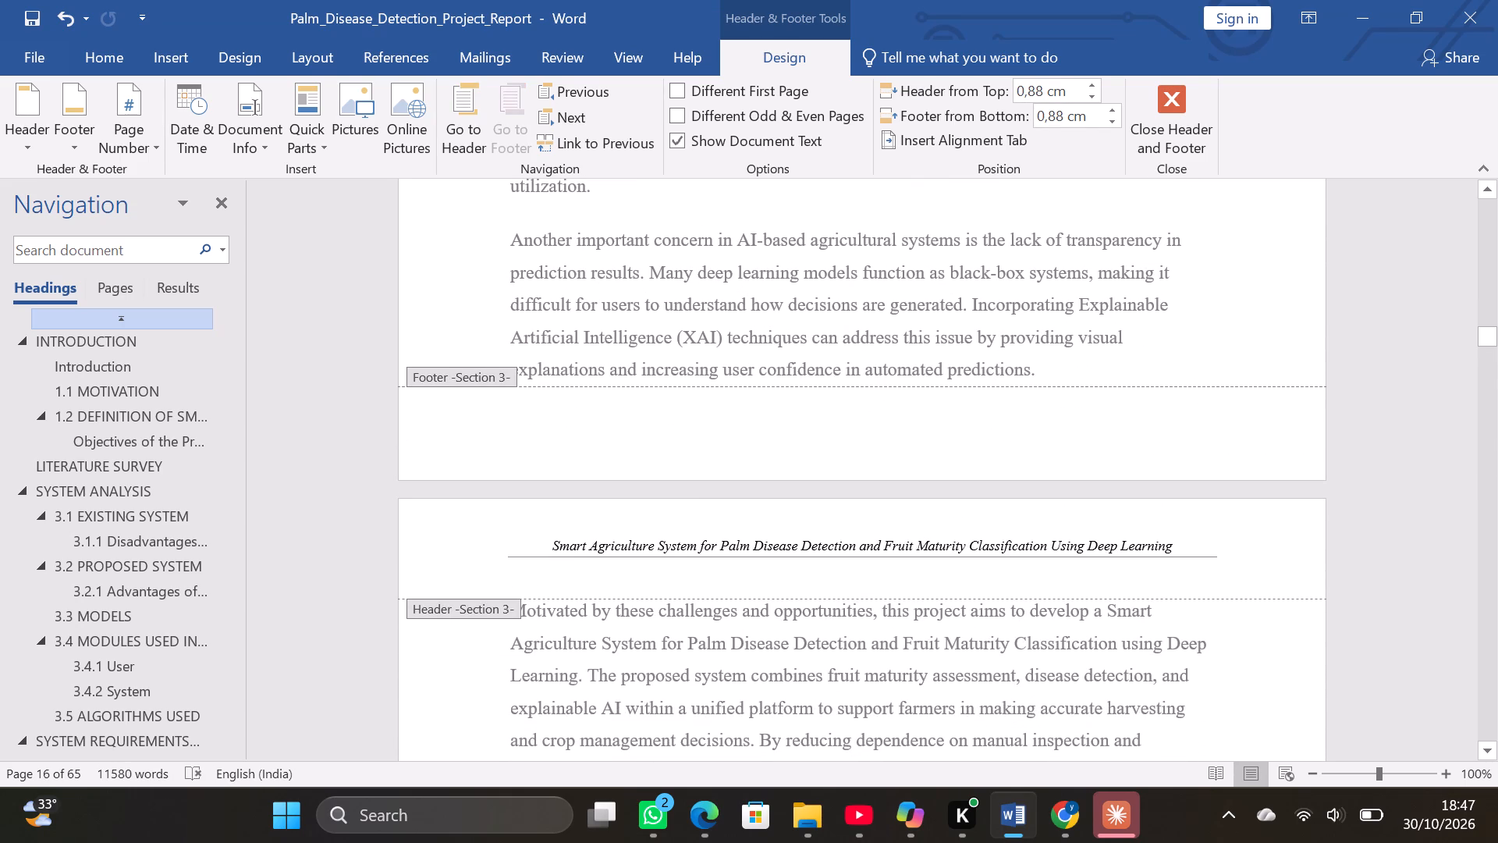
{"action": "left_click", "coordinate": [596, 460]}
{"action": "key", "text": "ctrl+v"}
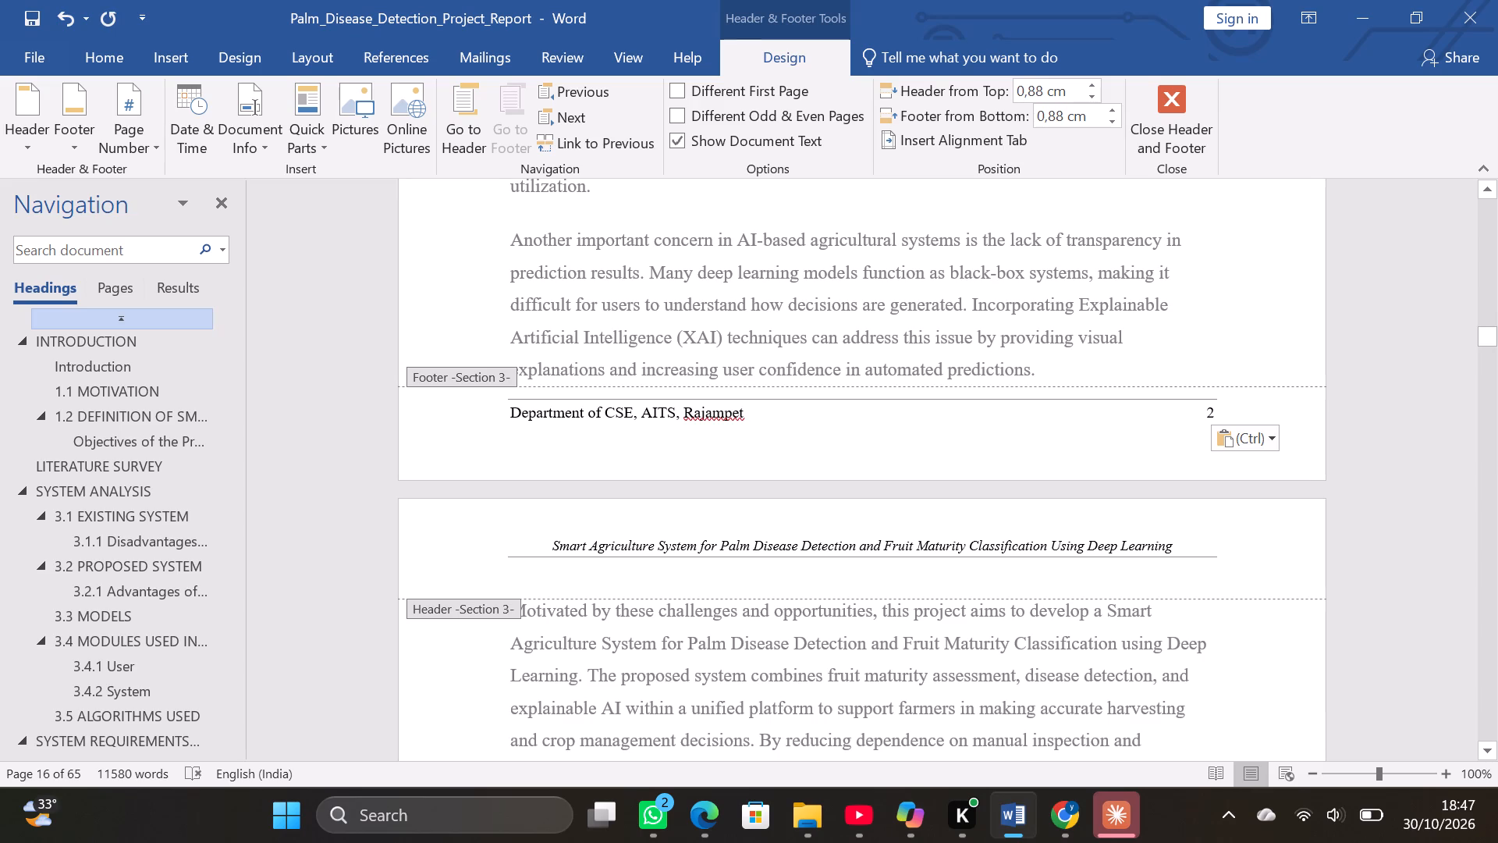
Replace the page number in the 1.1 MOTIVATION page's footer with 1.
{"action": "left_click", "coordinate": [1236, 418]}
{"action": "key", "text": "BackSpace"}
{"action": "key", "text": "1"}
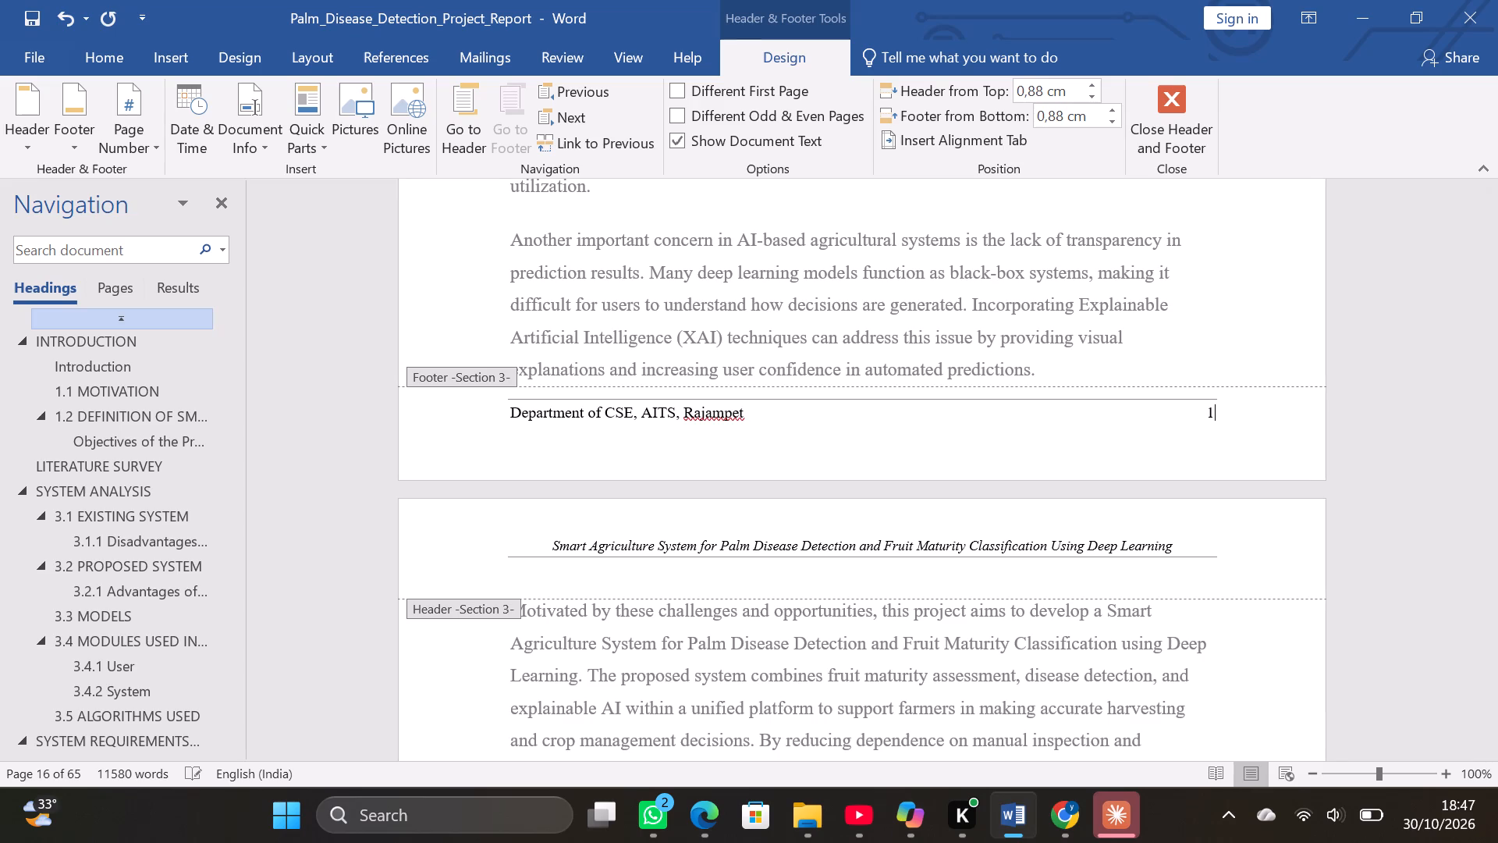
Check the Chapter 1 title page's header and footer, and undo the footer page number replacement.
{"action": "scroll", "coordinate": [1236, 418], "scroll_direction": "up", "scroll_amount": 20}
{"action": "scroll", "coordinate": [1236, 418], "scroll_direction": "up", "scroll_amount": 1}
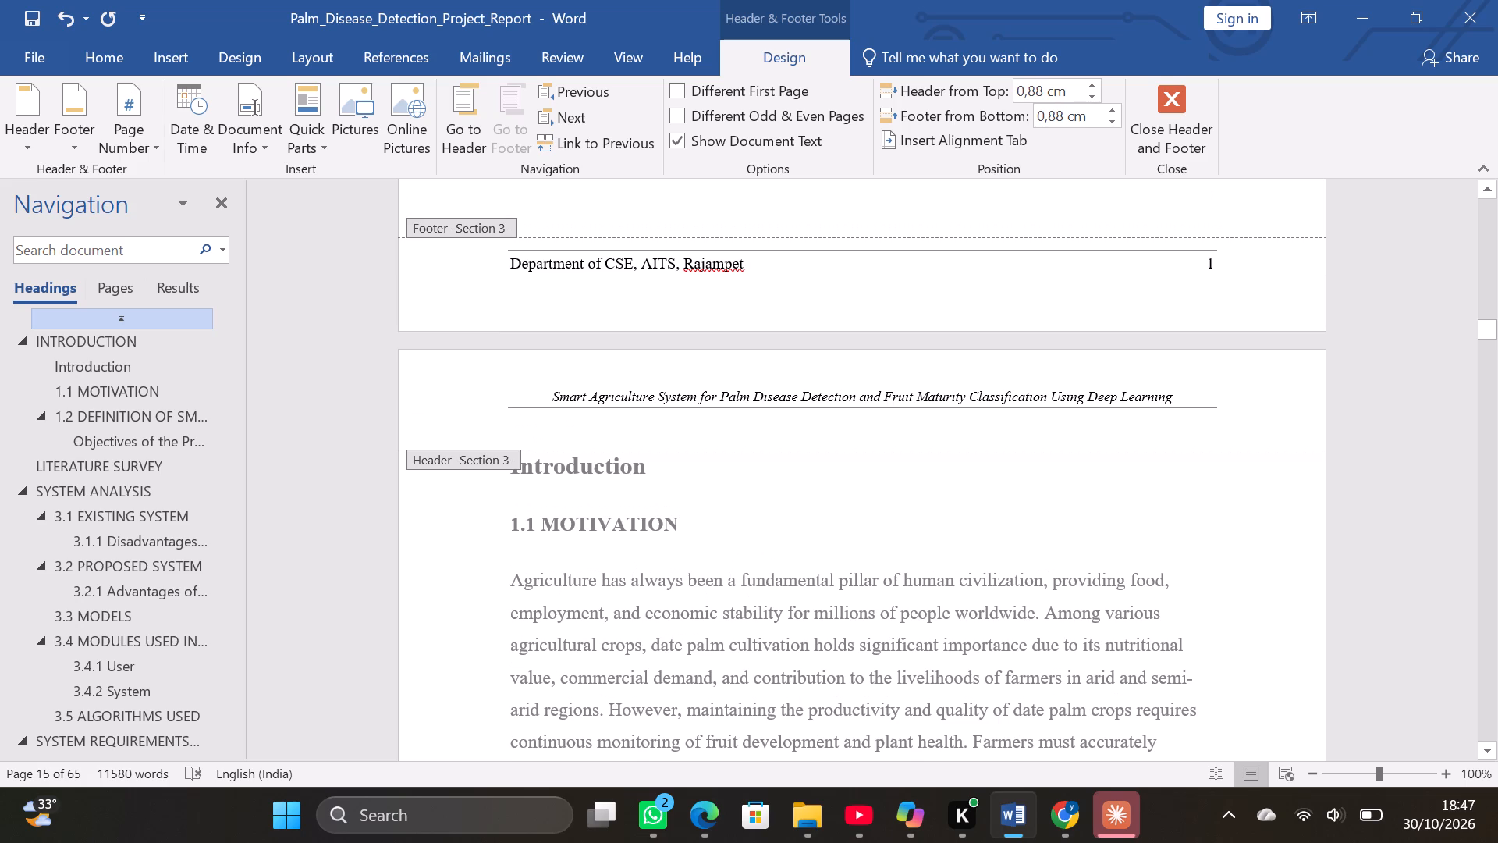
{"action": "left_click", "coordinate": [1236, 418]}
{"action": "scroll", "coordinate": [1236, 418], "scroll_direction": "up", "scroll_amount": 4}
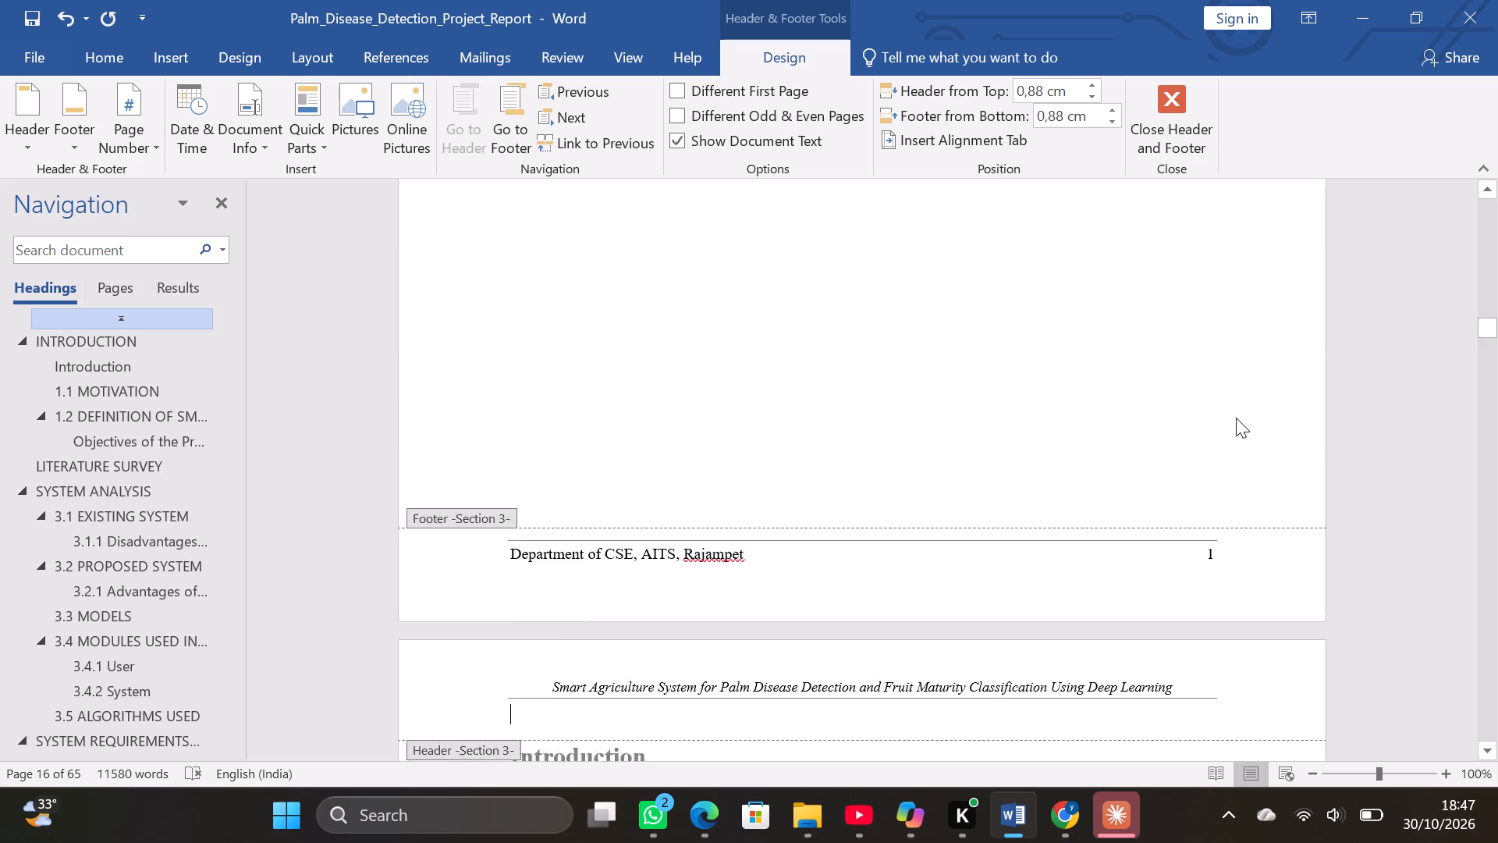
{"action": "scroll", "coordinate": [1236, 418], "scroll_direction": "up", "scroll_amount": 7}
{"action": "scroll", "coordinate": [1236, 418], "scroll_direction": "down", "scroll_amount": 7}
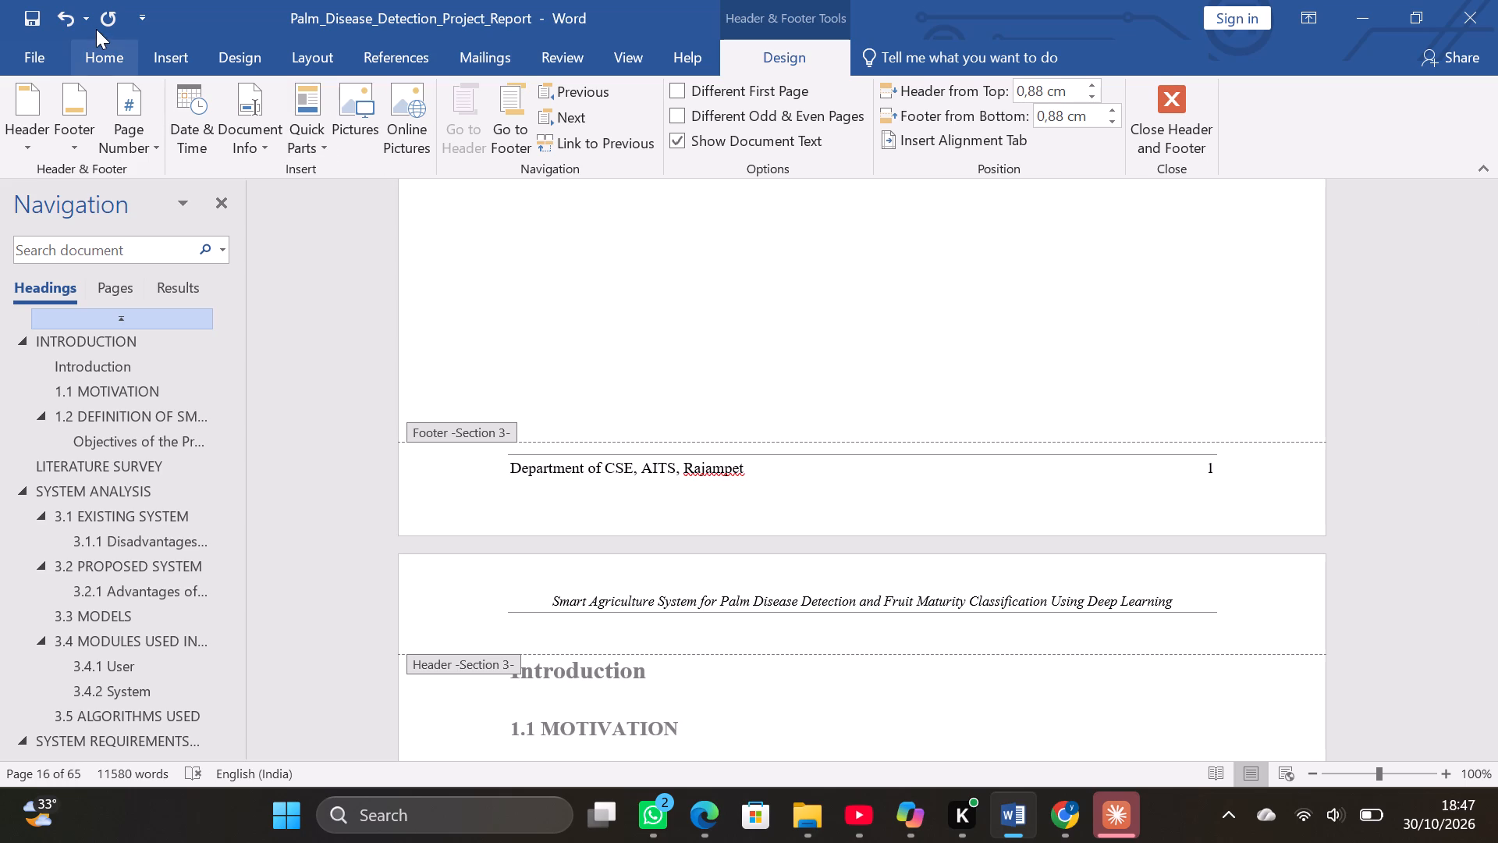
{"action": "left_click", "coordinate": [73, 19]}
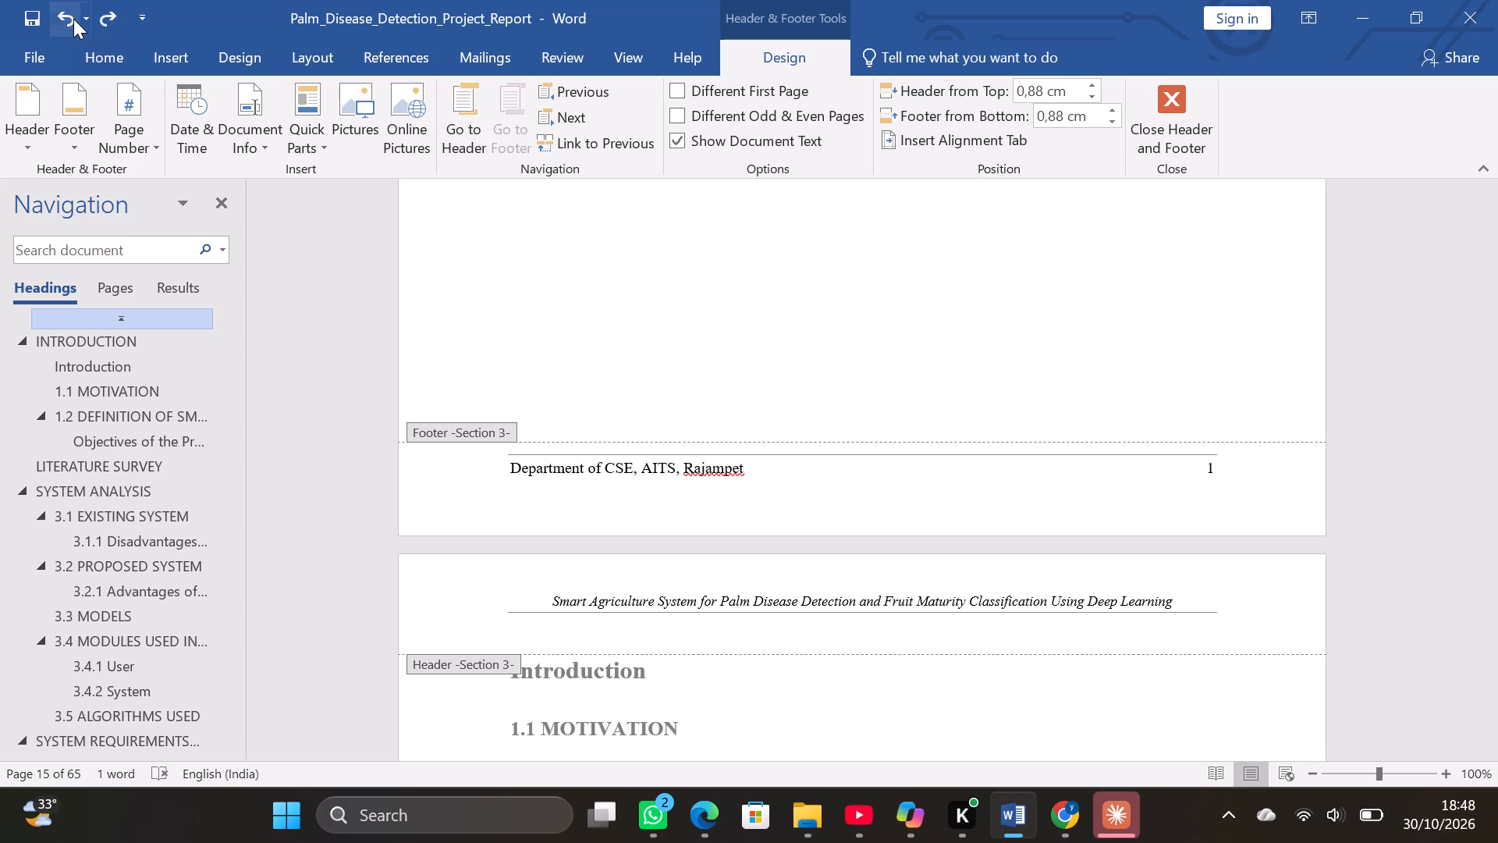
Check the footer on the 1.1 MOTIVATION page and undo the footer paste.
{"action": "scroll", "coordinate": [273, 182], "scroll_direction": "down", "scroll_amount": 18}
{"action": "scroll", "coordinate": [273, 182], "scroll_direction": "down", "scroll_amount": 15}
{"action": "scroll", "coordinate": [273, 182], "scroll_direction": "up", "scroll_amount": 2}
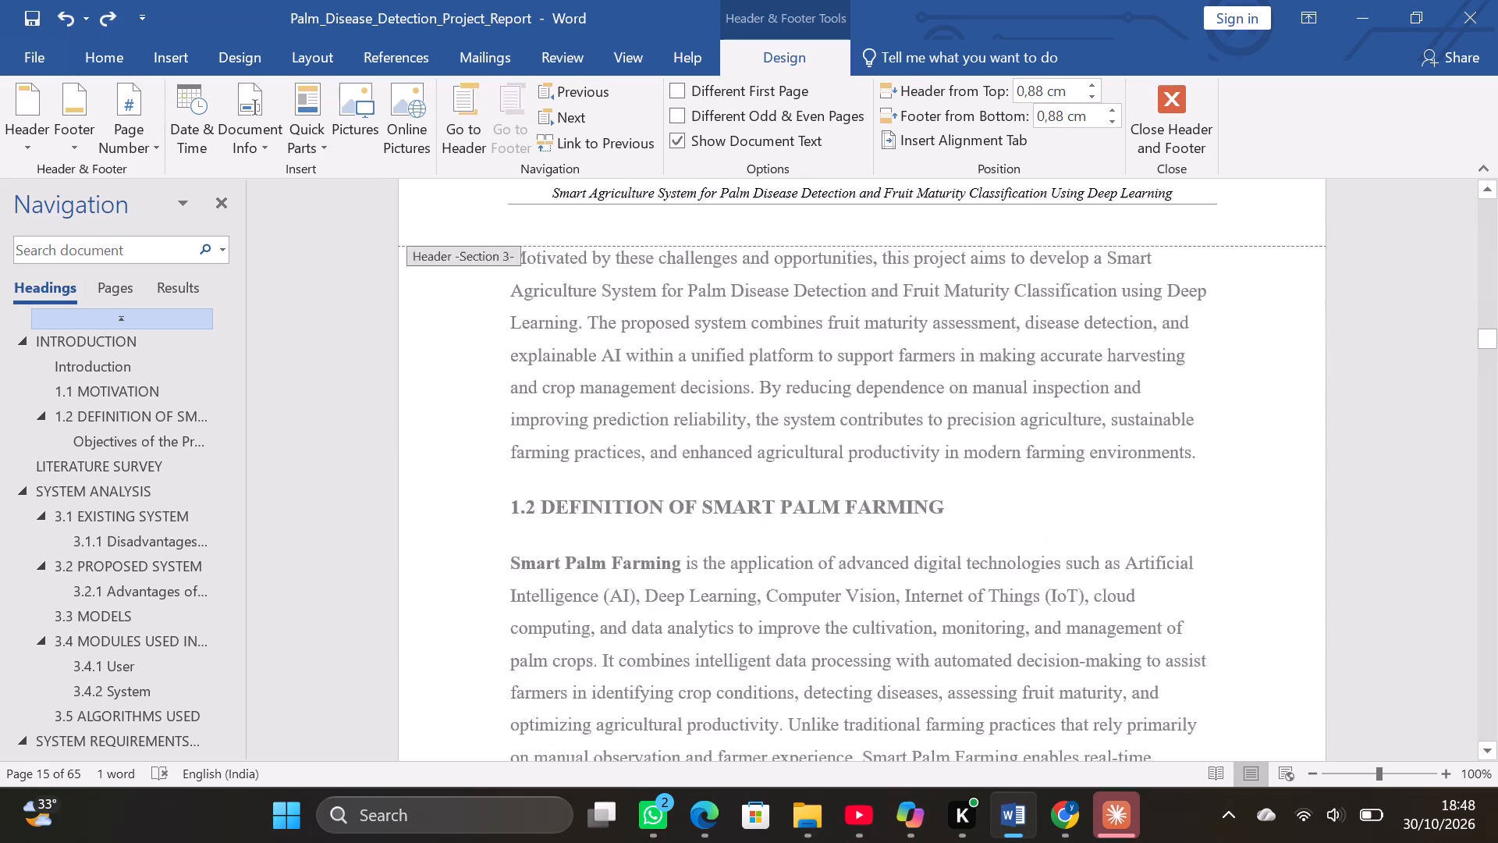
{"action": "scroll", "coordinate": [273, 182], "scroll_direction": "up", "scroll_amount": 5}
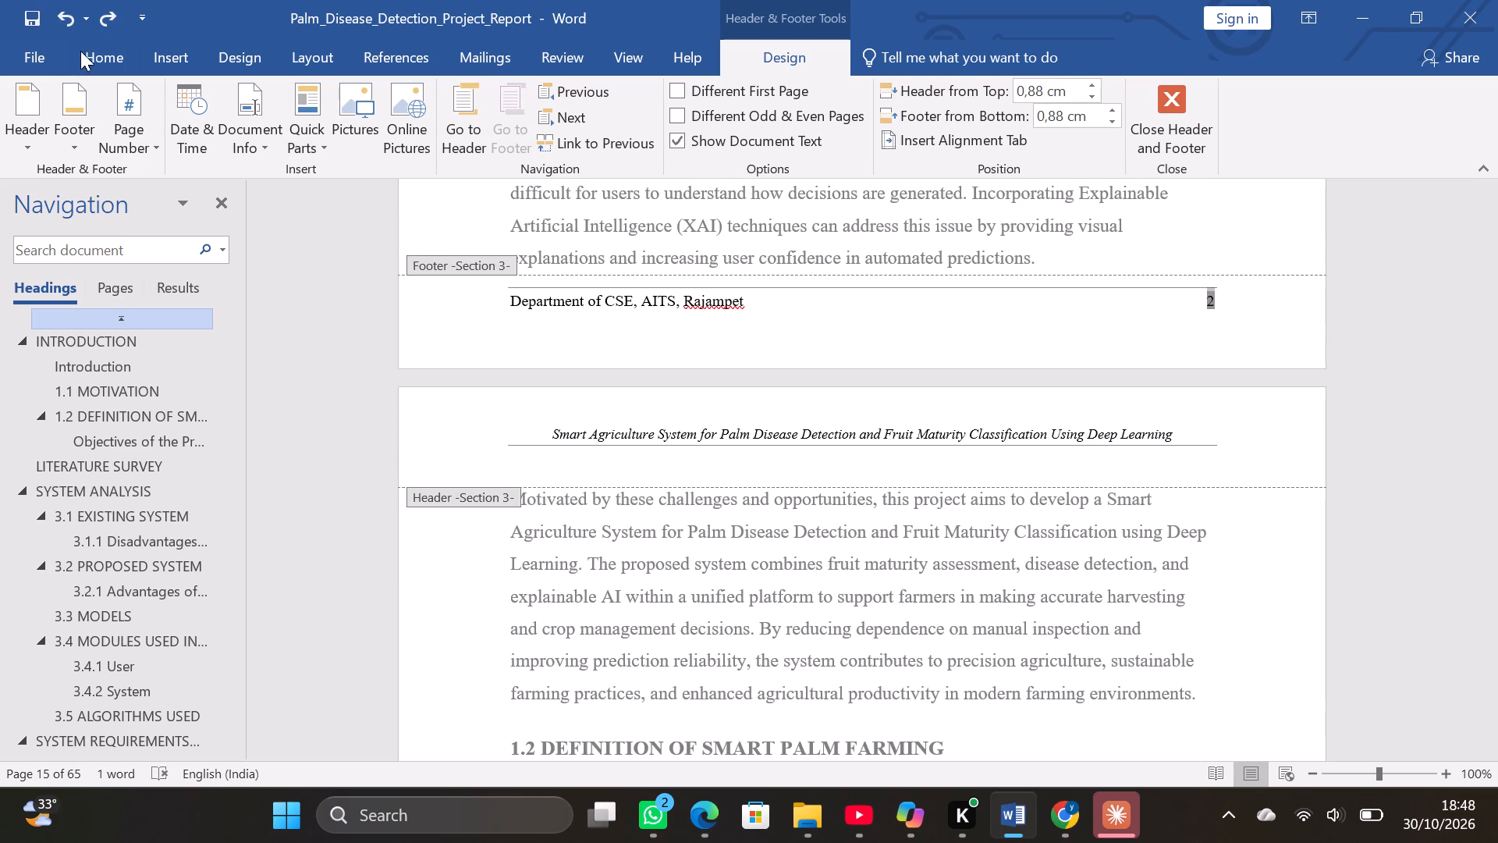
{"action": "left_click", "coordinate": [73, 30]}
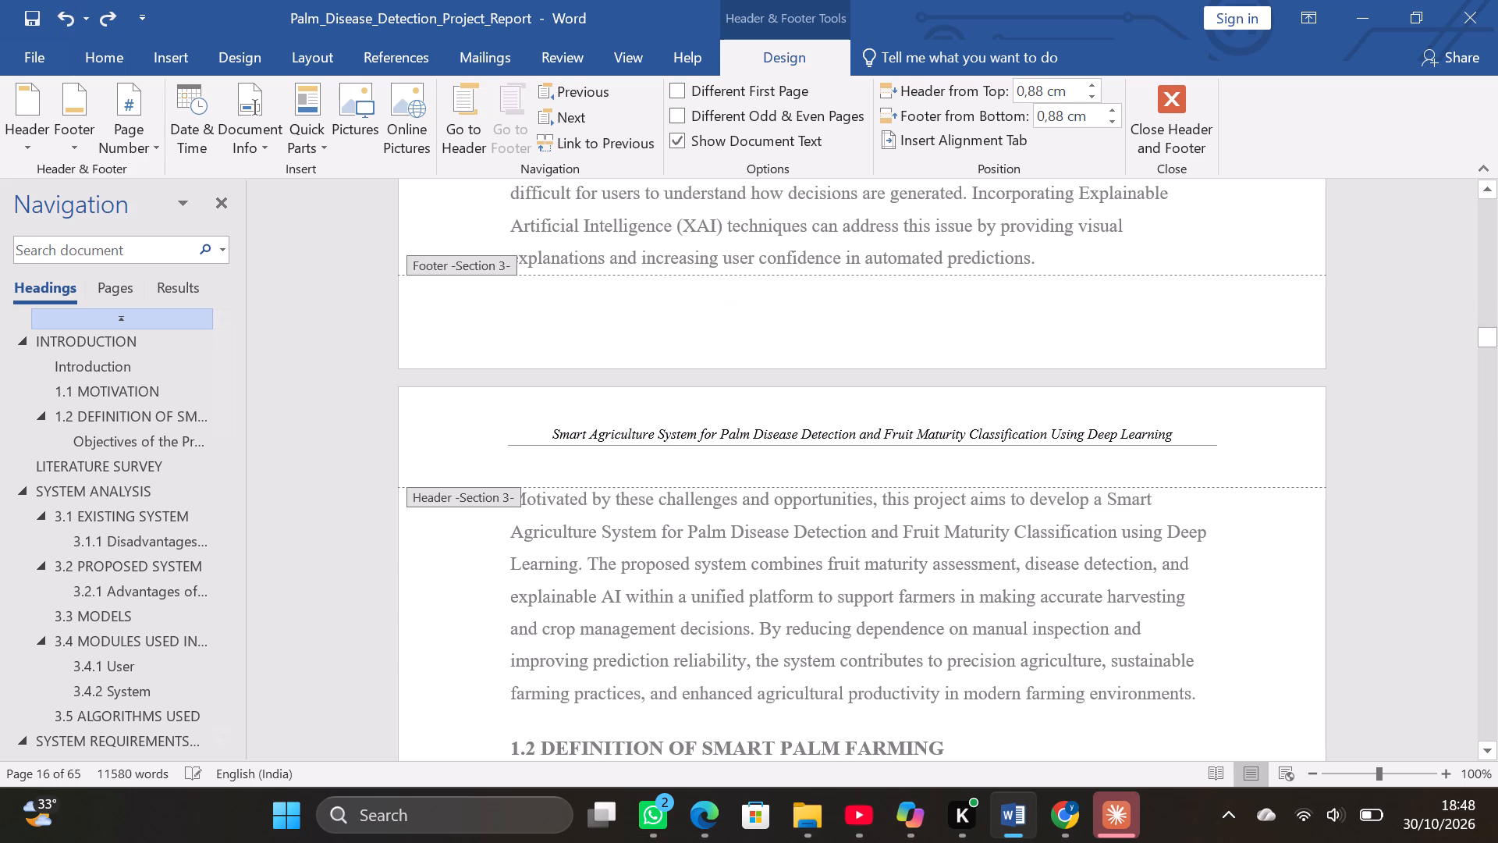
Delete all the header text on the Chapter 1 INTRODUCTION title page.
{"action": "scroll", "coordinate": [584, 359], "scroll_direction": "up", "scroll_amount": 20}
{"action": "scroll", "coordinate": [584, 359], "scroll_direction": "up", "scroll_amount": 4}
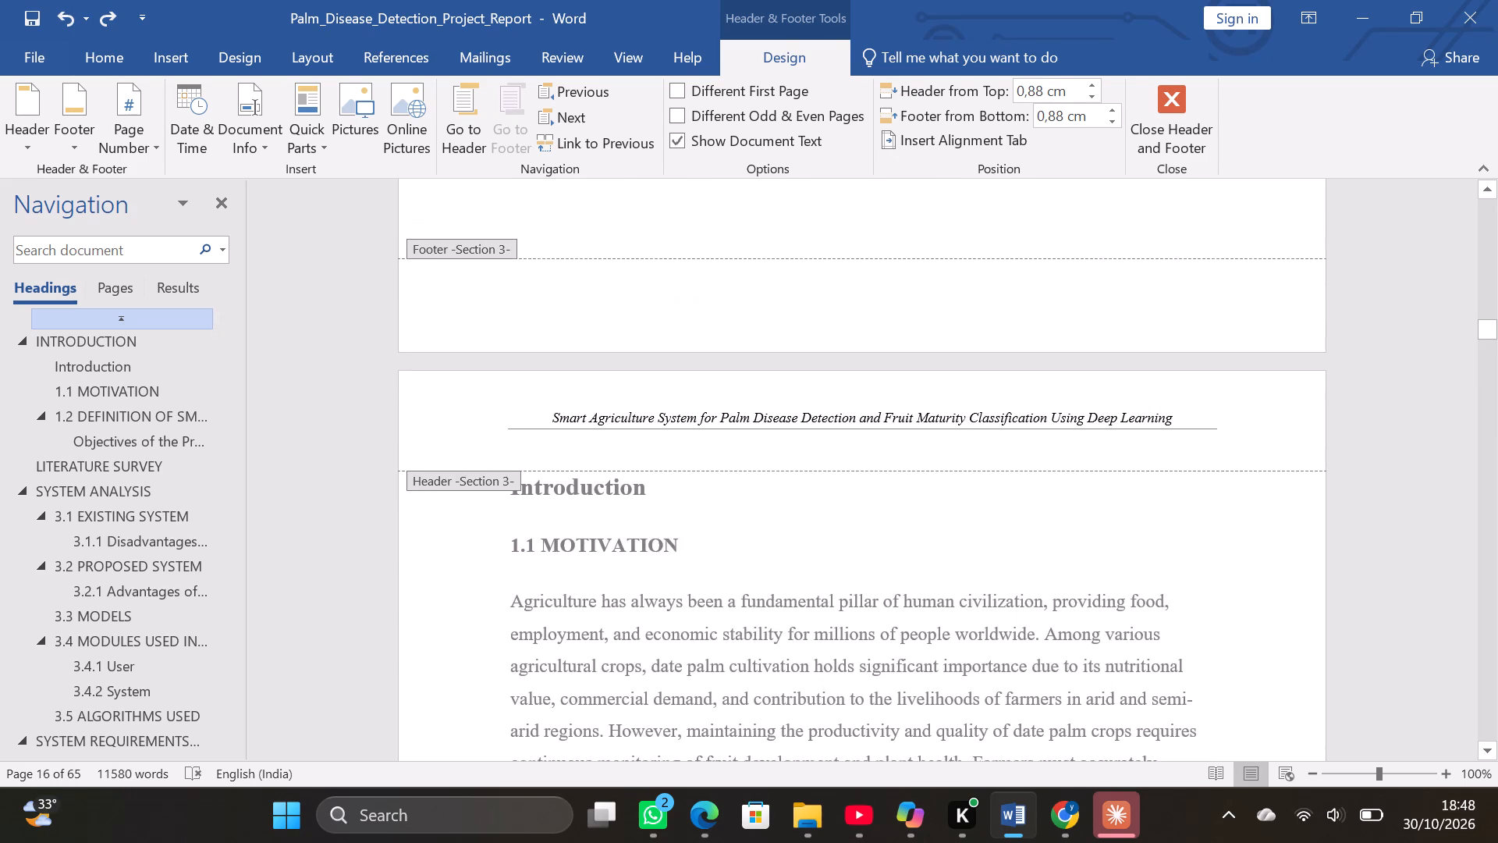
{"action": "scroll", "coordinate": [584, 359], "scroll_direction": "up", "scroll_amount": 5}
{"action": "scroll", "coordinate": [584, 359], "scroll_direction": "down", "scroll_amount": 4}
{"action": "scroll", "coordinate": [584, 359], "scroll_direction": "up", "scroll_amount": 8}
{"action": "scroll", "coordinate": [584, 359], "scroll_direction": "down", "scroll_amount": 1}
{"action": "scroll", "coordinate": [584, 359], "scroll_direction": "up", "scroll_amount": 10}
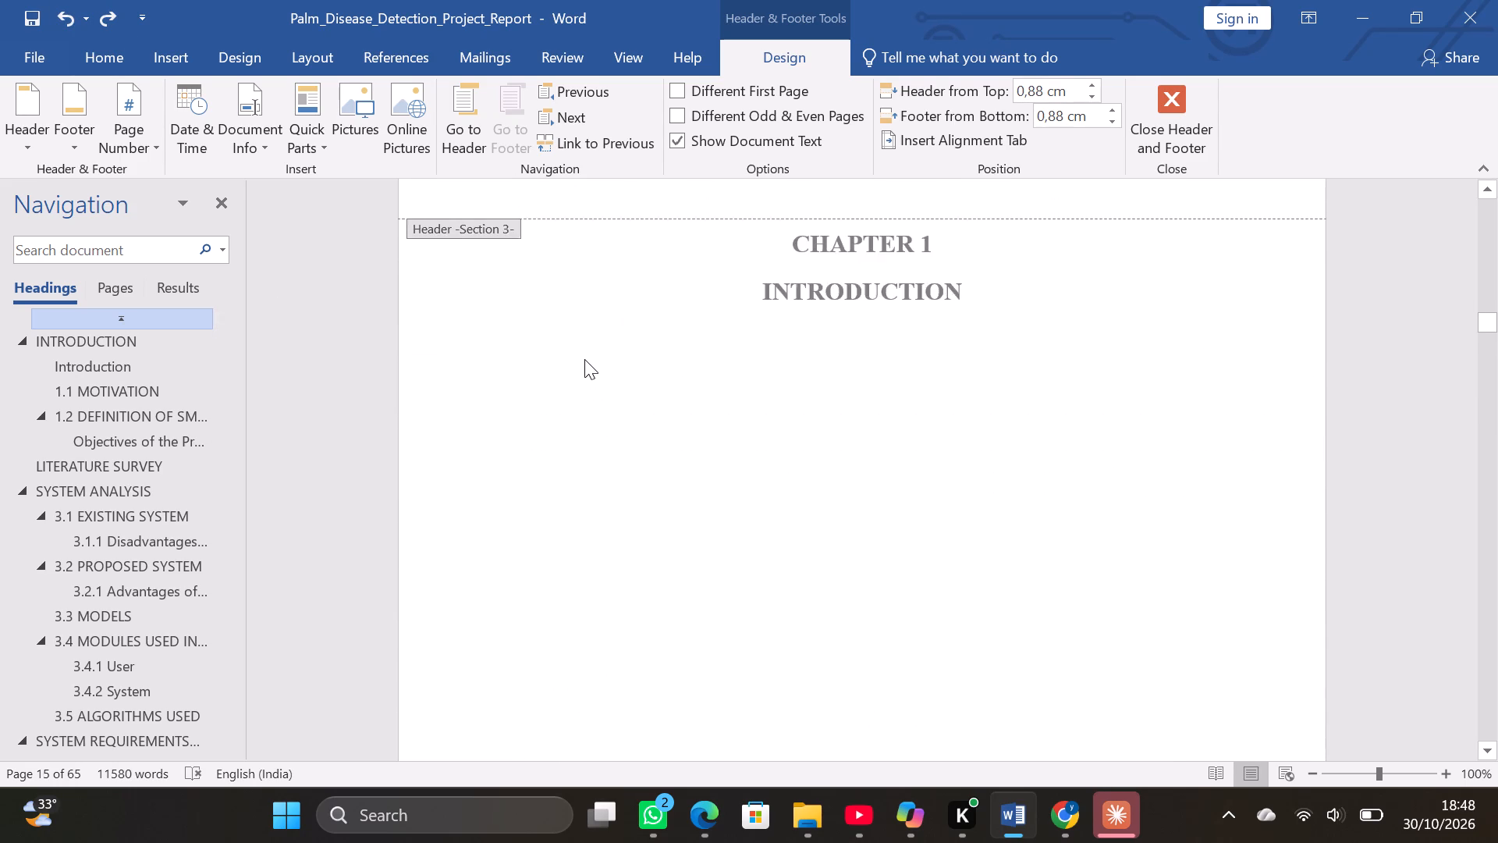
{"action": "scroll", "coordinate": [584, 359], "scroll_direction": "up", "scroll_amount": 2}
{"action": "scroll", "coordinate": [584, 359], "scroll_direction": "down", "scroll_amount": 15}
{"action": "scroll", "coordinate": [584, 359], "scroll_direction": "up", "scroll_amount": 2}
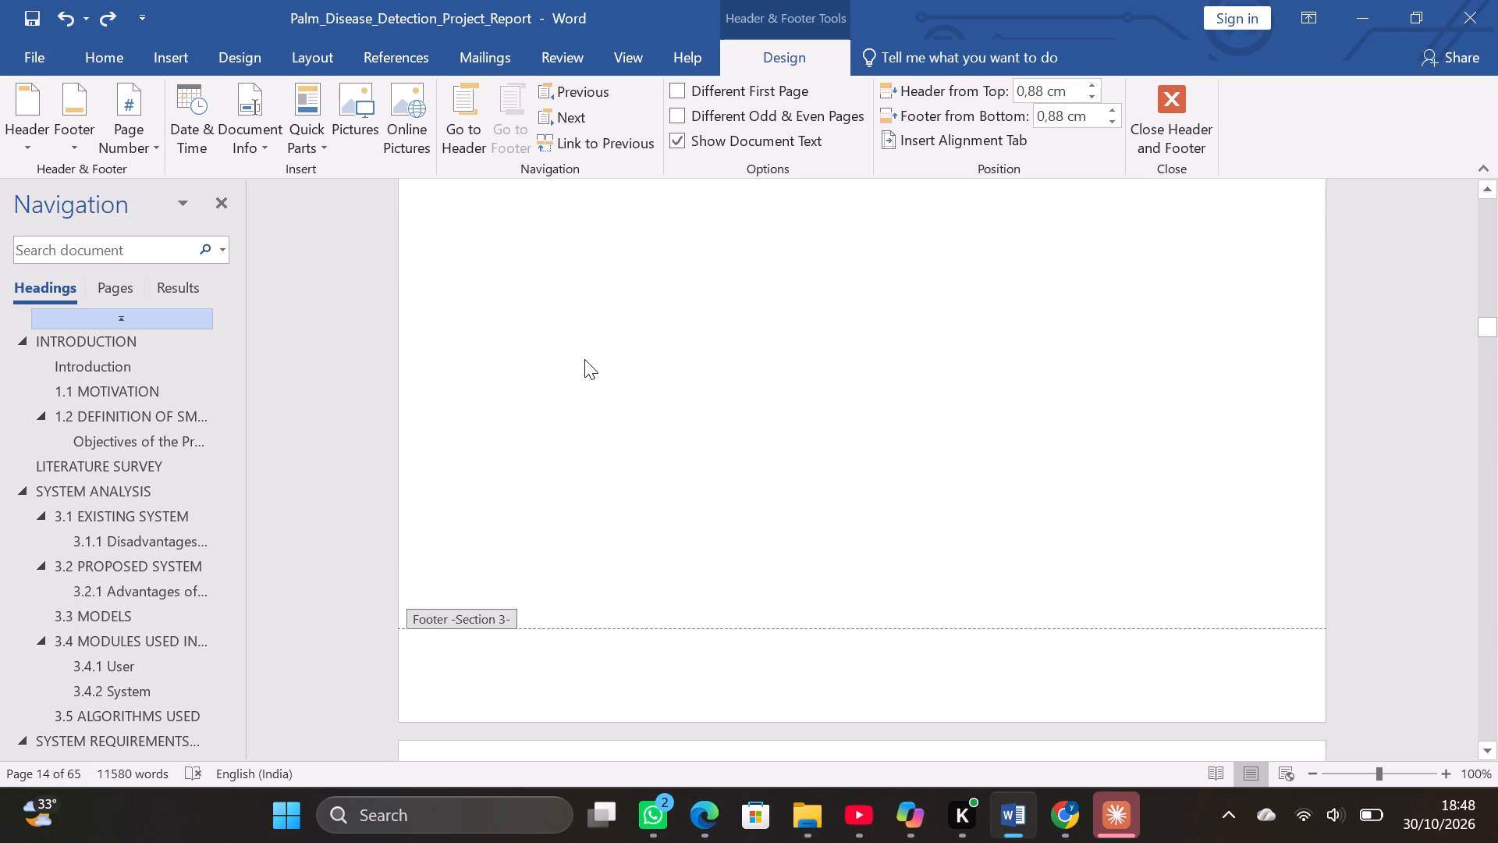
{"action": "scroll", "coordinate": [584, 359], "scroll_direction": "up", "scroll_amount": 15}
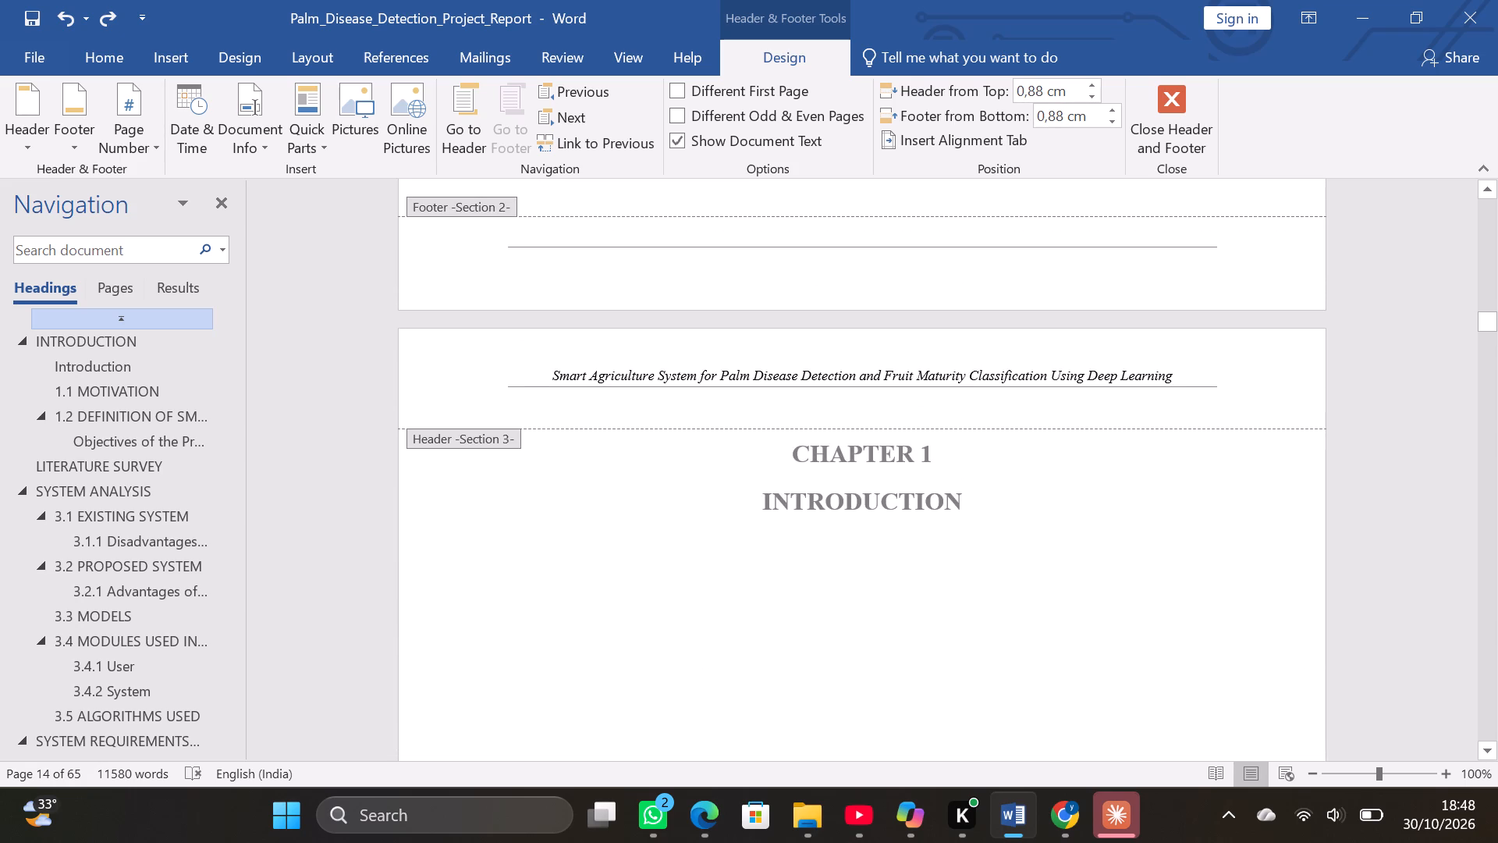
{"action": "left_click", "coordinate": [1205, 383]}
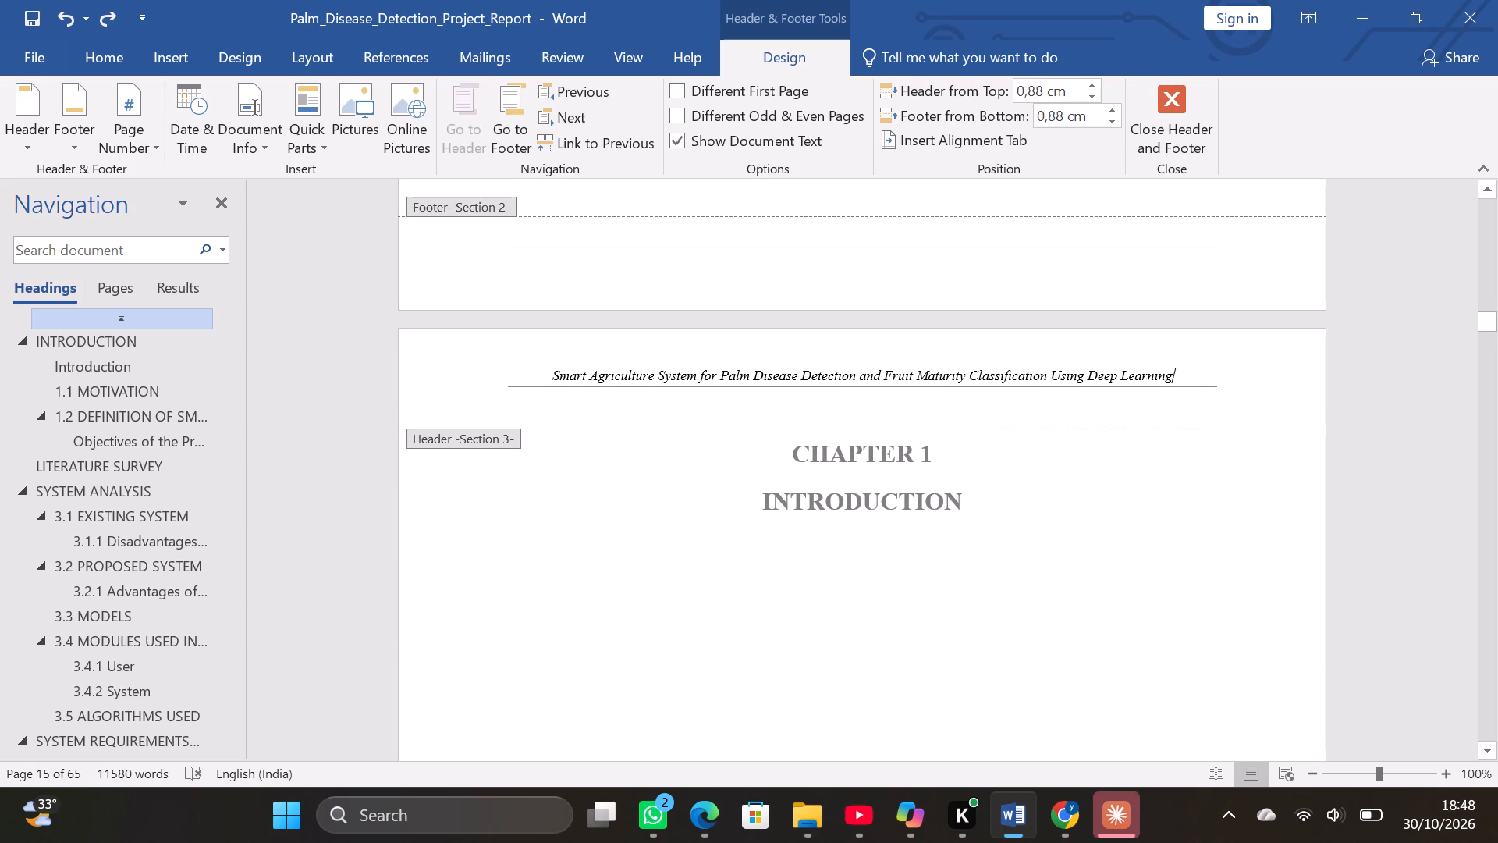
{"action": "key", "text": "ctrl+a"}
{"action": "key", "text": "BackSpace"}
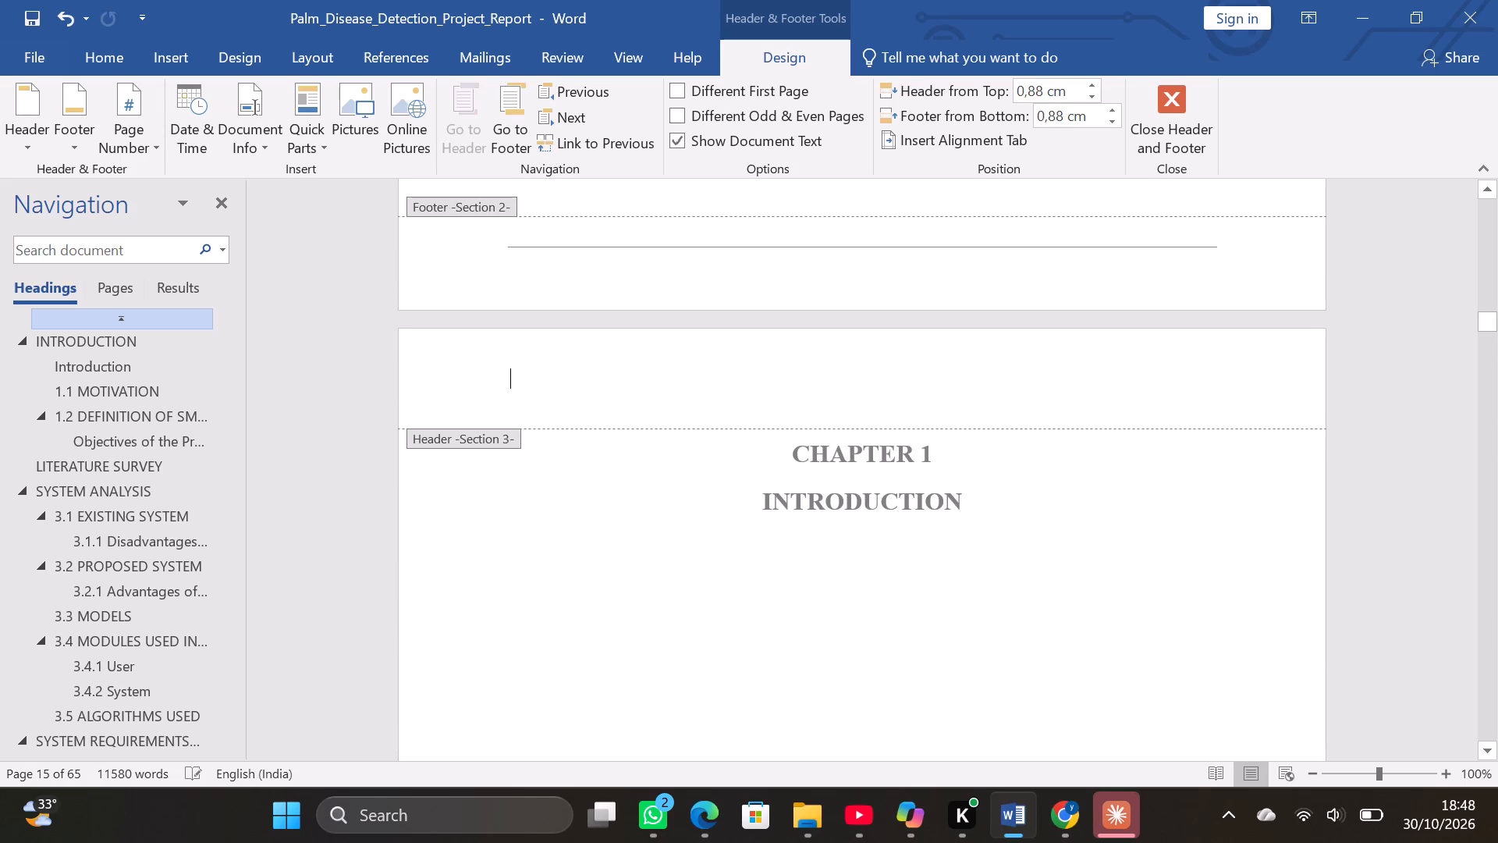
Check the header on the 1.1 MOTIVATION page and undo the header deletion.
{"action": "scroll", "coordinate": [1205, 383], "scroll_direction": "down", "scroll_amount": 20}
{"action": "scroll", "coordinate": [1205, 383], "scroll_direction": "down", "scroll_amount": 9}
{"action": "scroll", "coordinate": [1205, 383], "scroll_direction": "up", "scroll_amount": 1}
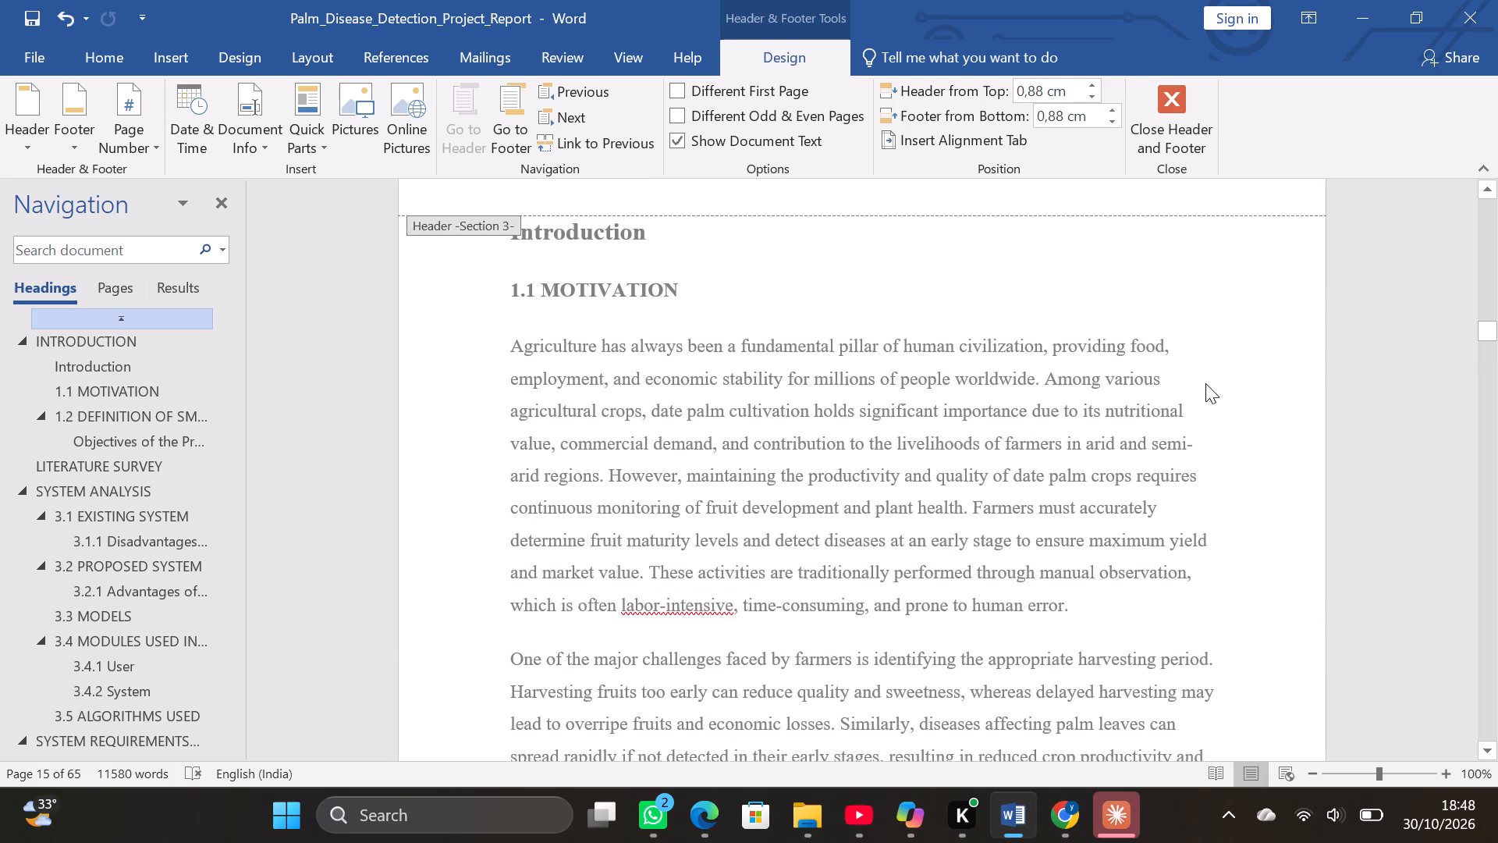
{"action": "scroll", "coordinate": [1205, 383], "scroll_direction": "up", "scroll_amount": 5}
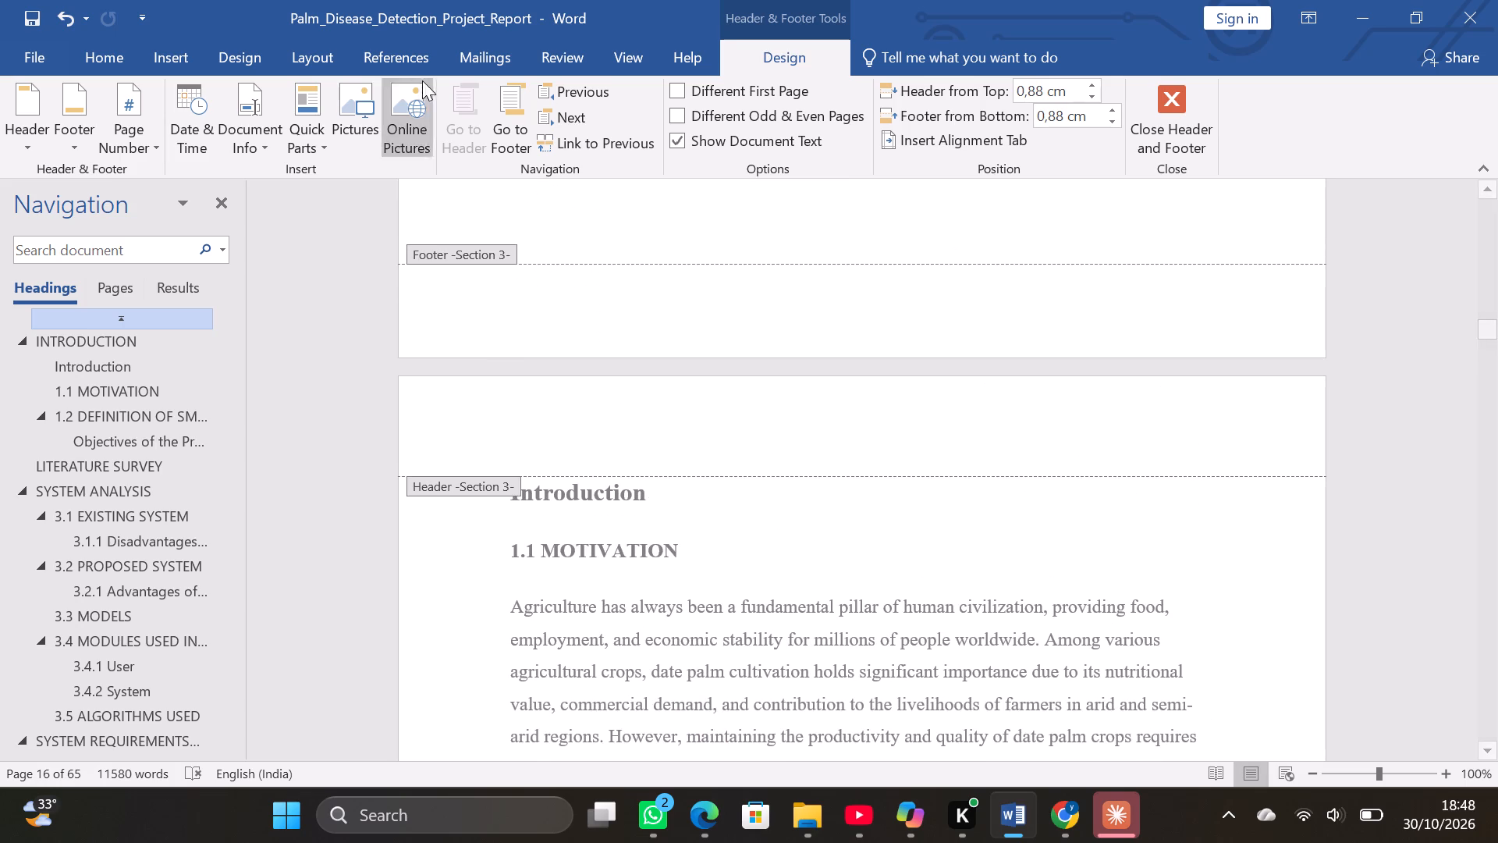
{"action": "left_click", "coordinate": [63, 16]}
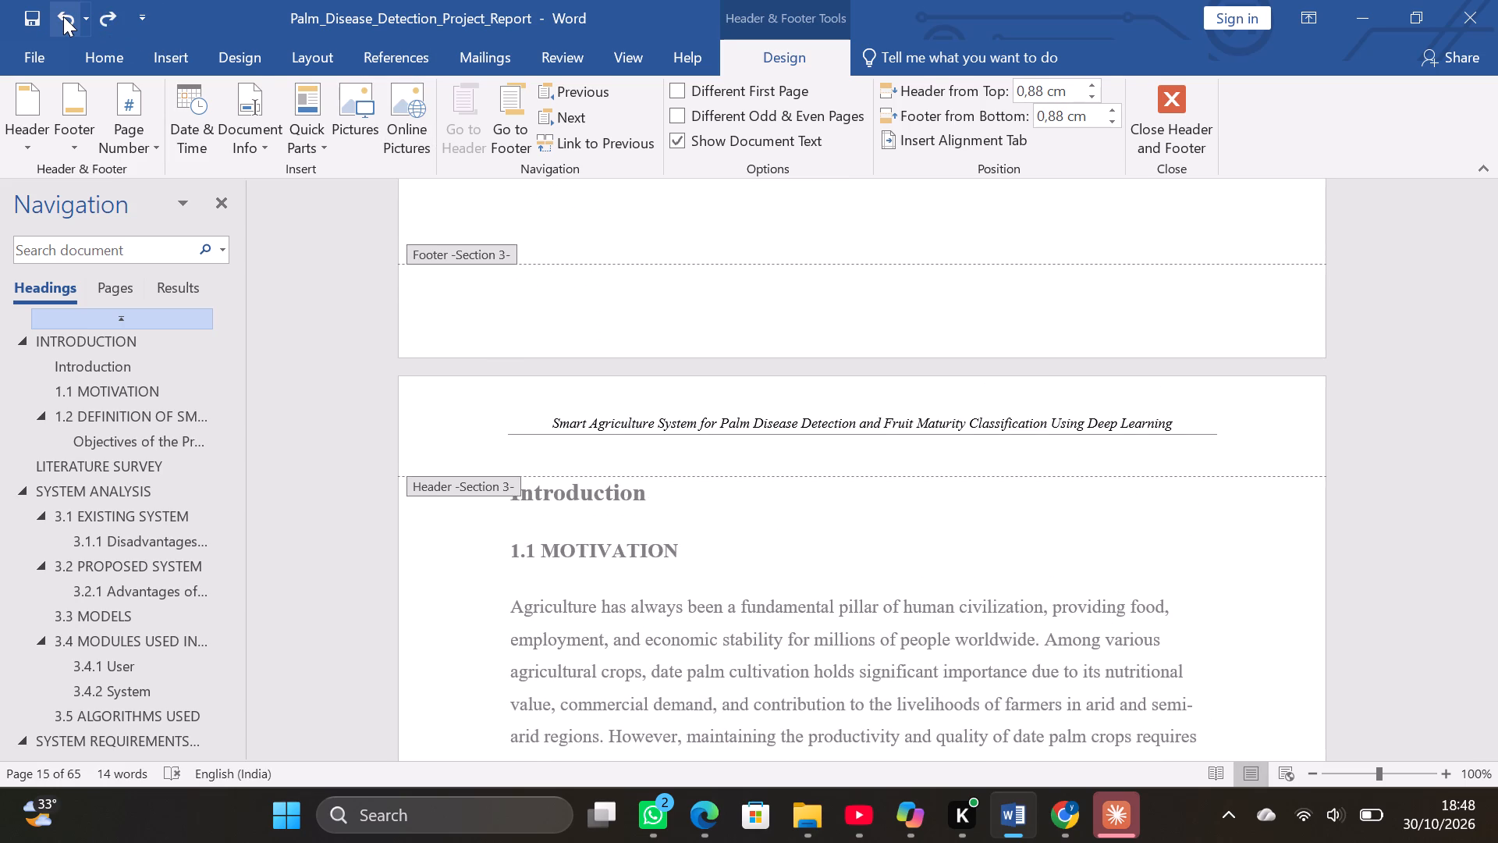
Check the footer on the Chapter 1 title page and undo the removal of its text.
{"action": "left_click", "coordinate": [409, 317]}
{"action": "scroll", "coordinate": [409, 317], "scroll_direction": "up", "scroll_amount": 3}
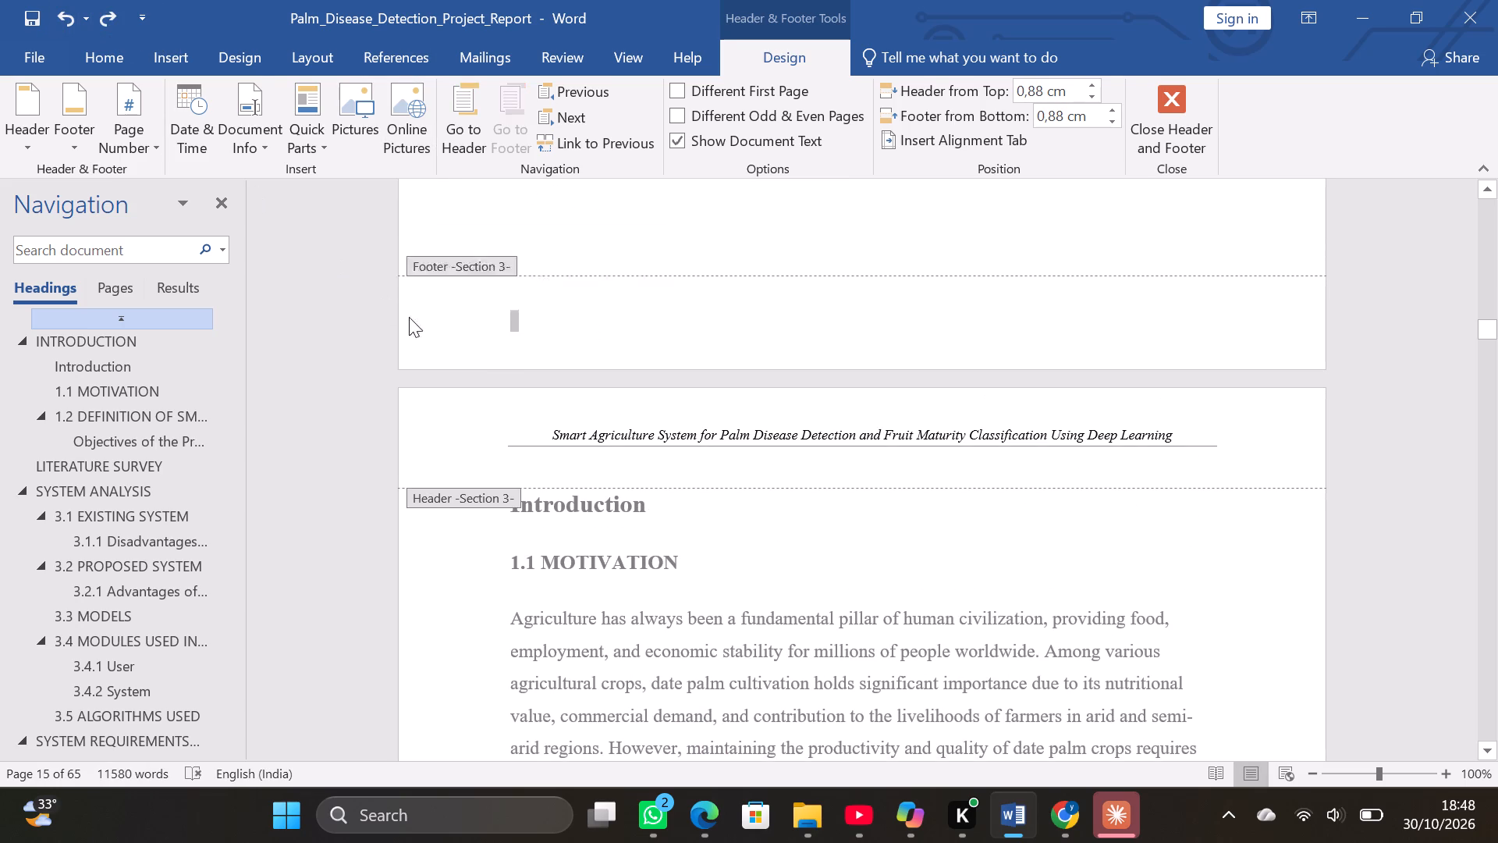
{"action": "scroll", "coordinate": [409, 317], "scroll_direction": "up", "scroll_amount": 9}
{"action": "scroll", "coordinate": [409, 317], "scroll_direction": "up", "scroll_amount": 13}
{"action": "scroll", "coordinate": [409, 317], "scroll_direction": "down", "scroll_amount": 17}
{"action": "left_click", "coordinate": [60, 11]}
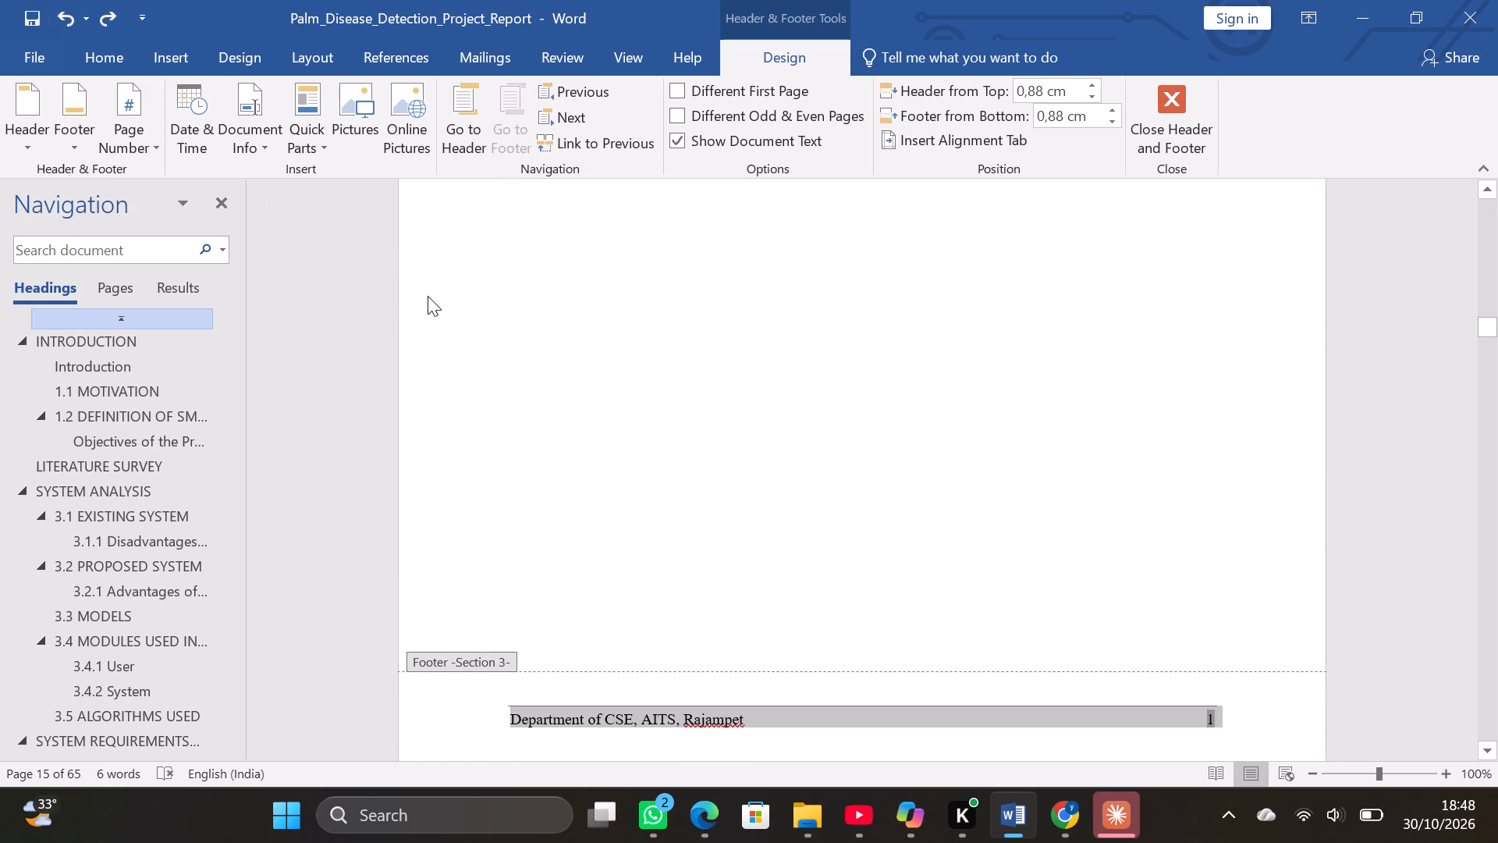
Cut the footer text "Department of CSE, AITS, Rajampet" and its page number from the Chapter 1 INTRODUCTION title page.
{"action": "scroll", "coordinate": [790, 638], "scroll_direction": "up", "scroll_amount": 10}
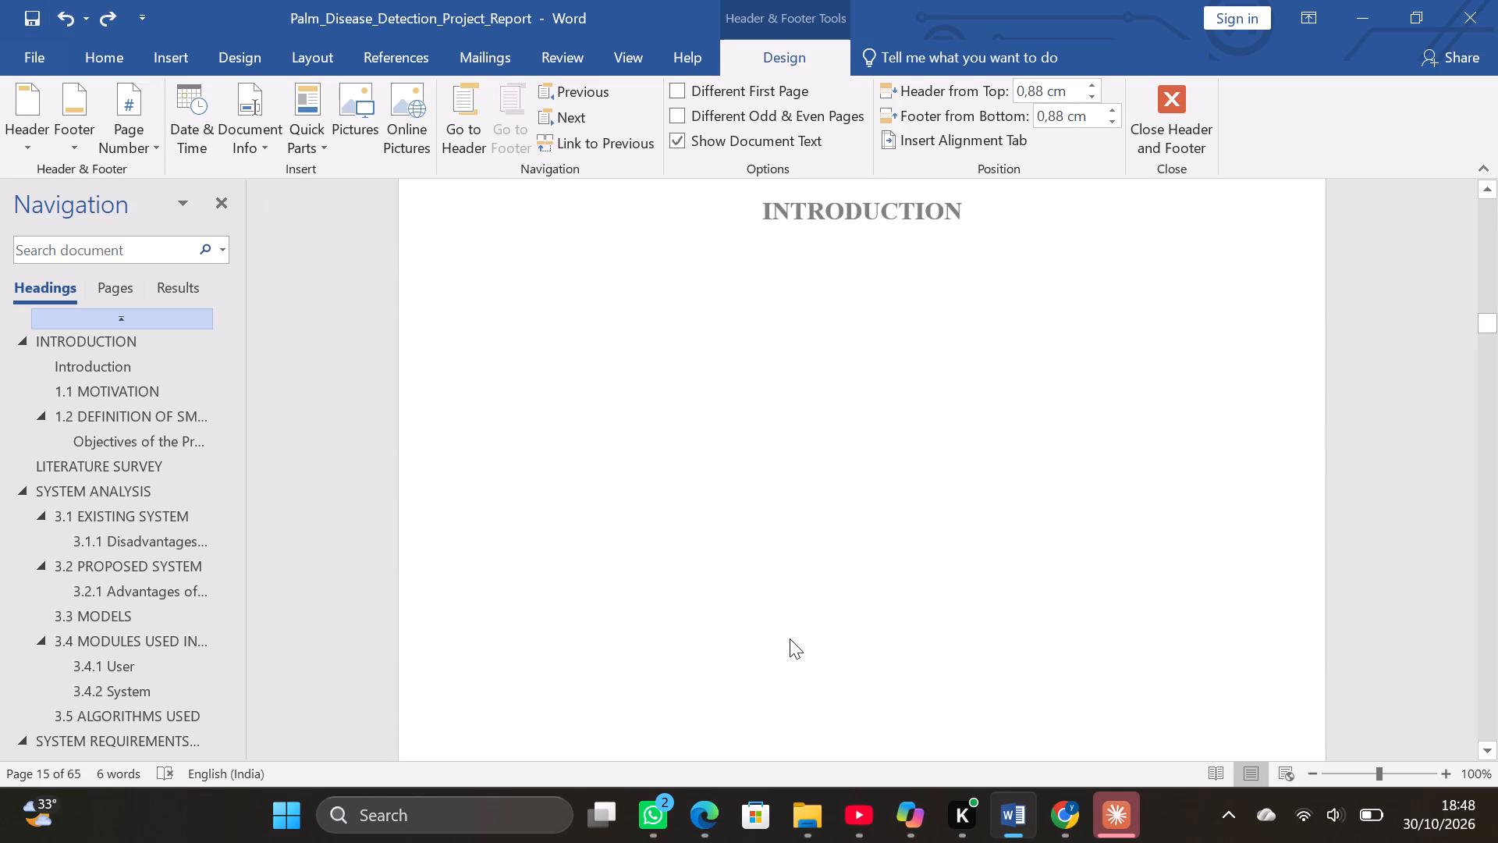
{"action": "scroll", "coordinate": [790, 638], "scroll_direction": "up", "scroll_amount": 9}
{"action": "scroll", "coordinate": [790, 638], "scroll_direction": "down", "scroll_amount": 17}
{"action": "scroll", "coordinate": [790, 638], "scroll_direction": "down", "scroll_amount": 8}
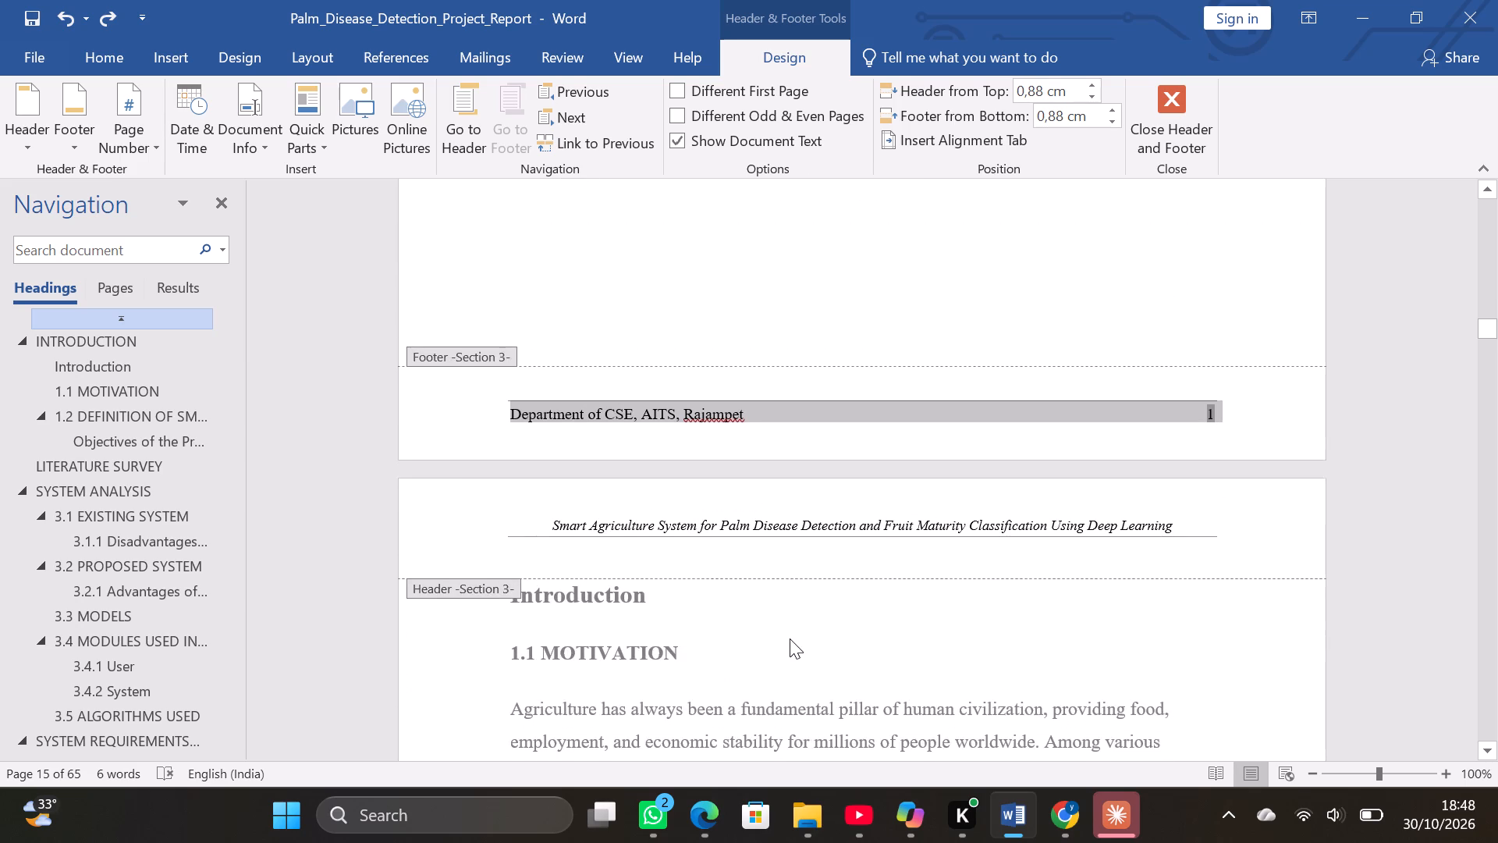
{"action": "key", "text": "ctrl+x"}
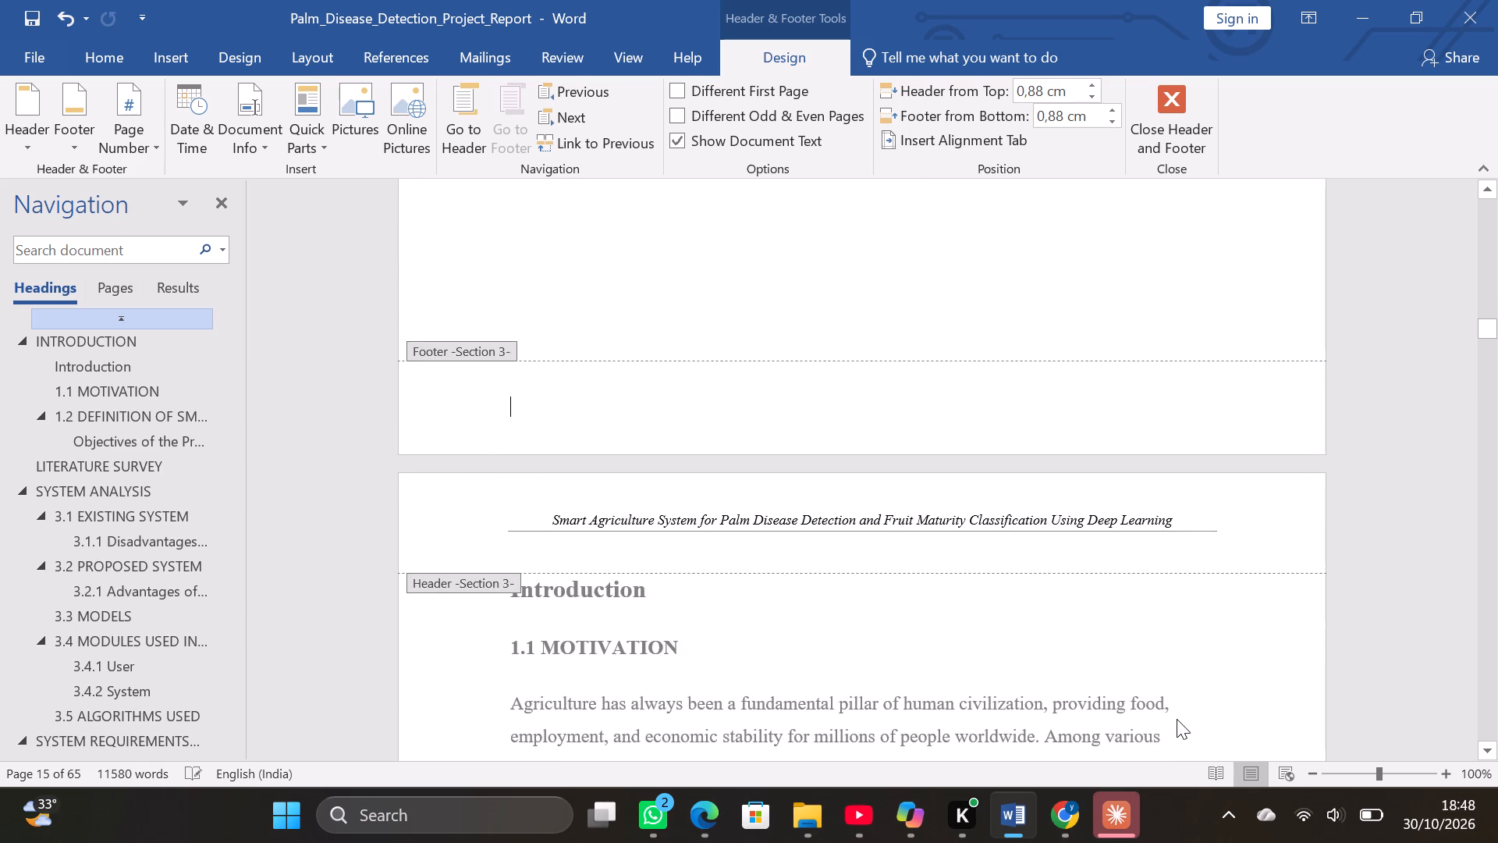
Examine the headers and footers on the Section 3 pages following the Chapter 1 title page.
{"action": "scroll", "coordinate": [1177, 719], "scroll_direction": "down", "scroll_amount": 20}
{"action": "scroll", "coordinate": [1177, 719], "scroll_direction": "down", "scroll_amount": 3}
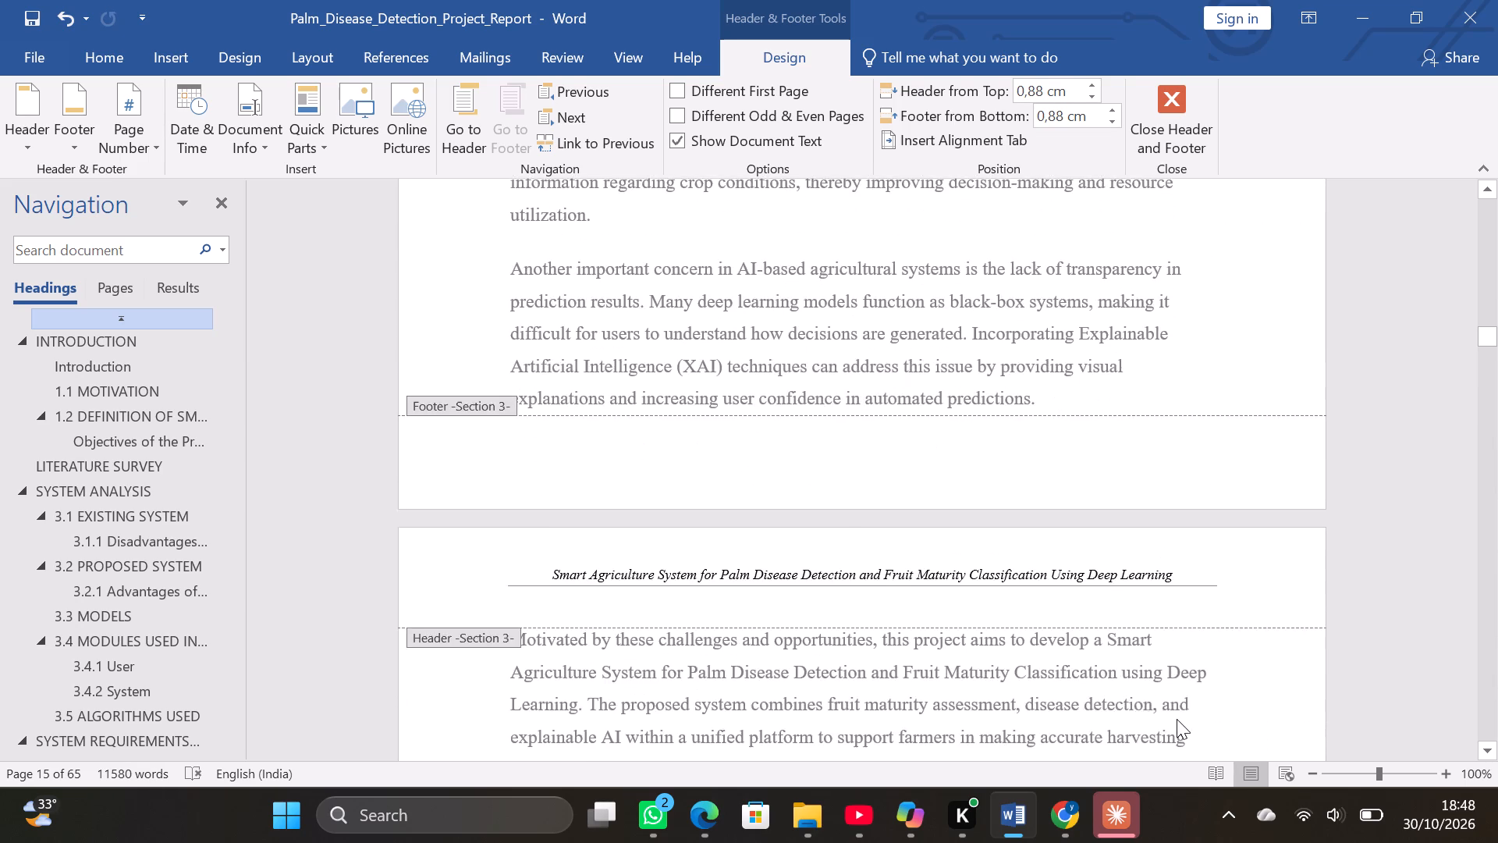
{"action": "scroll", "coordinate": [1177, 719], "scroll_direction": "down", "scroll_amount": 6}
{"action": "scroll", "coordinate": [1177, 719], "scroll_direction": "up", "scroll_amount": 4}
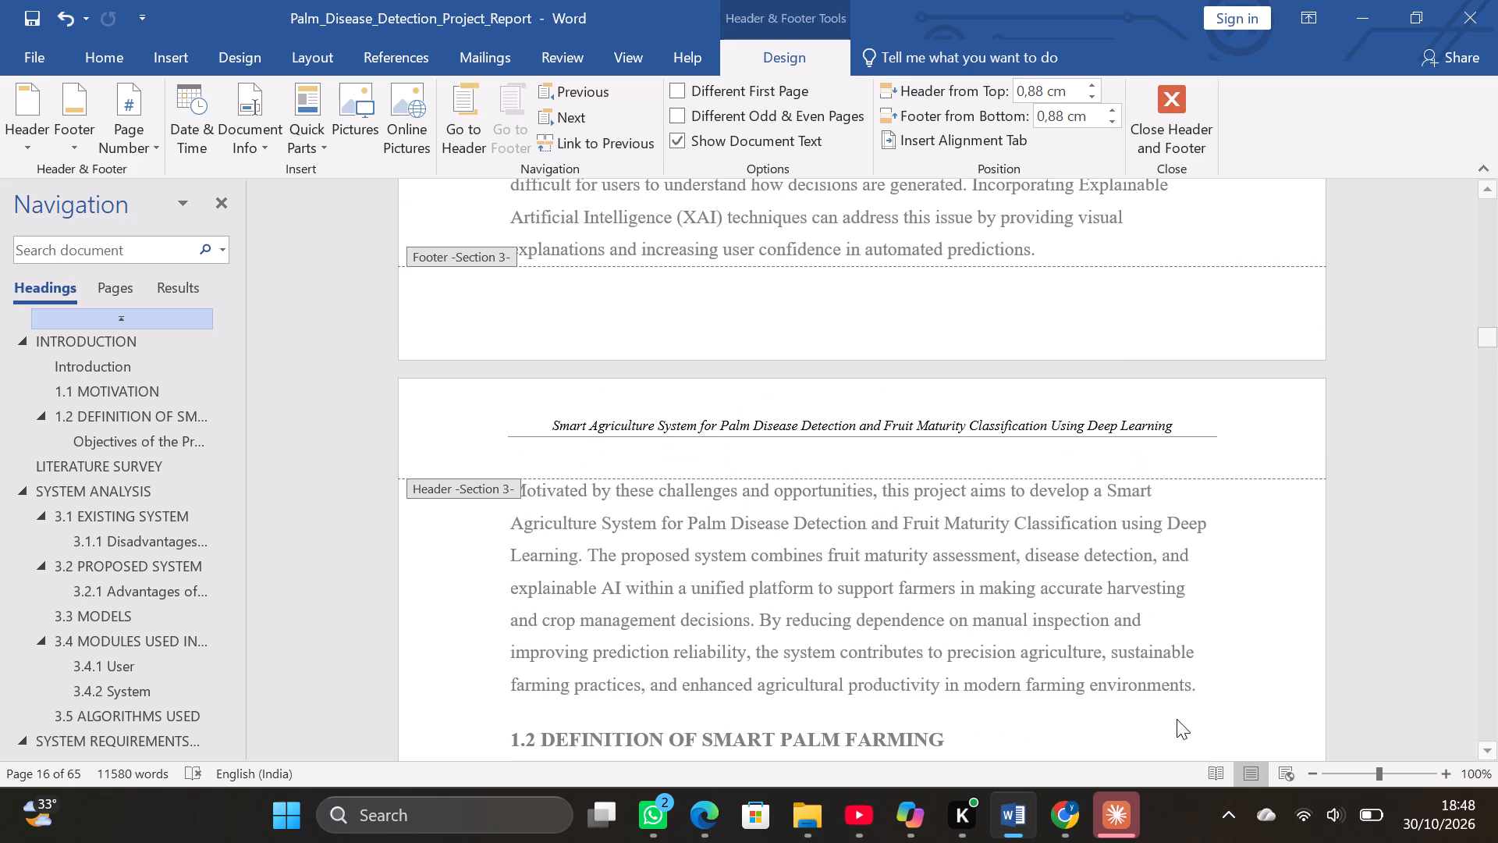
{"action": "scroll", "coordinate": [1177, 719], "scroll_direction": "down", "scroll_amount": 6}
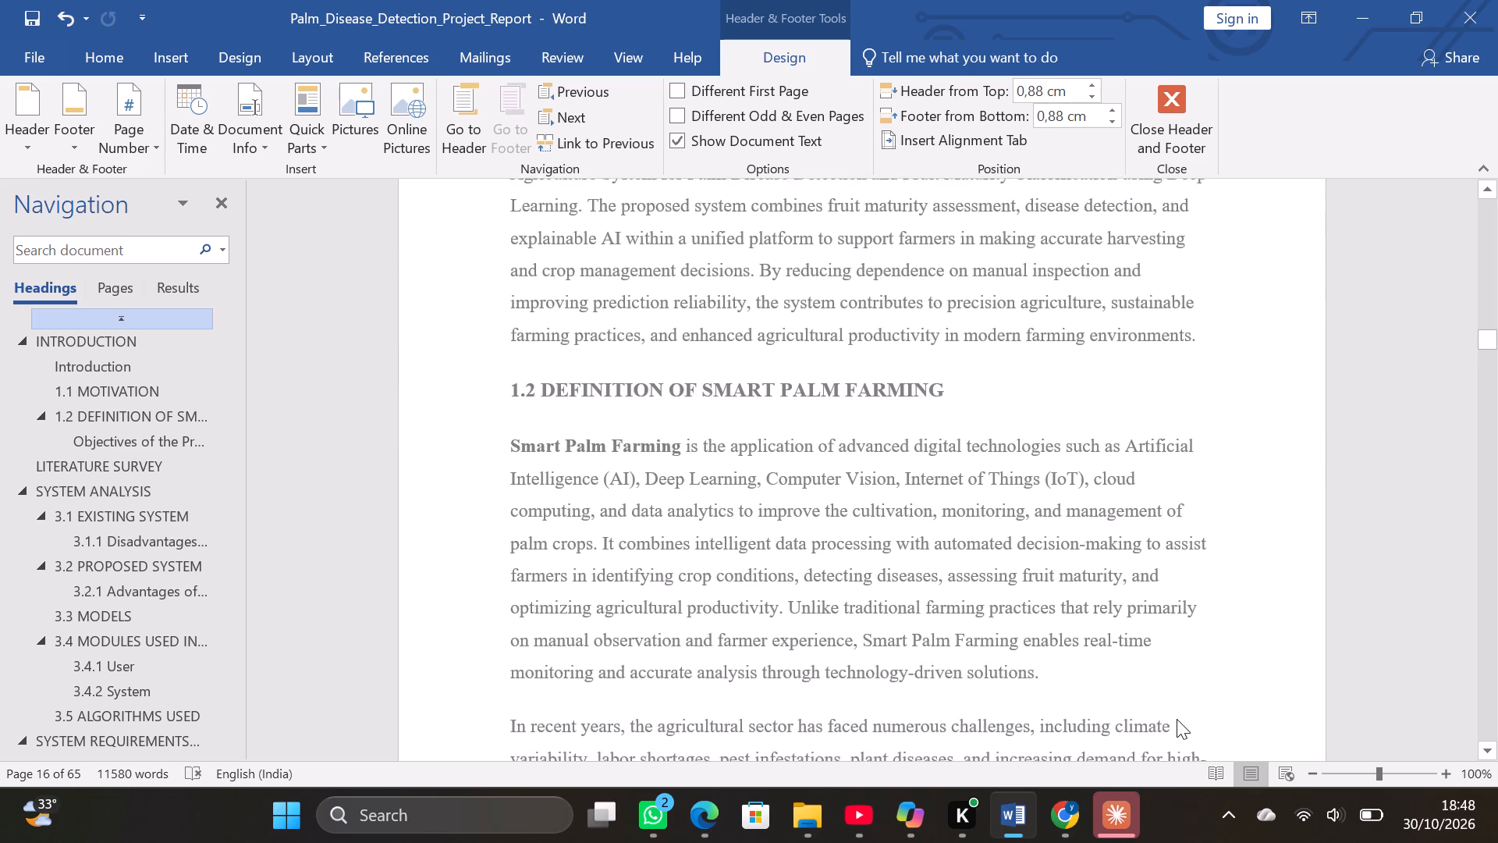
{"action": "scroll", "coordinate": [1177, 719], "scroll_direction": "down", "scroll_amount": 13}
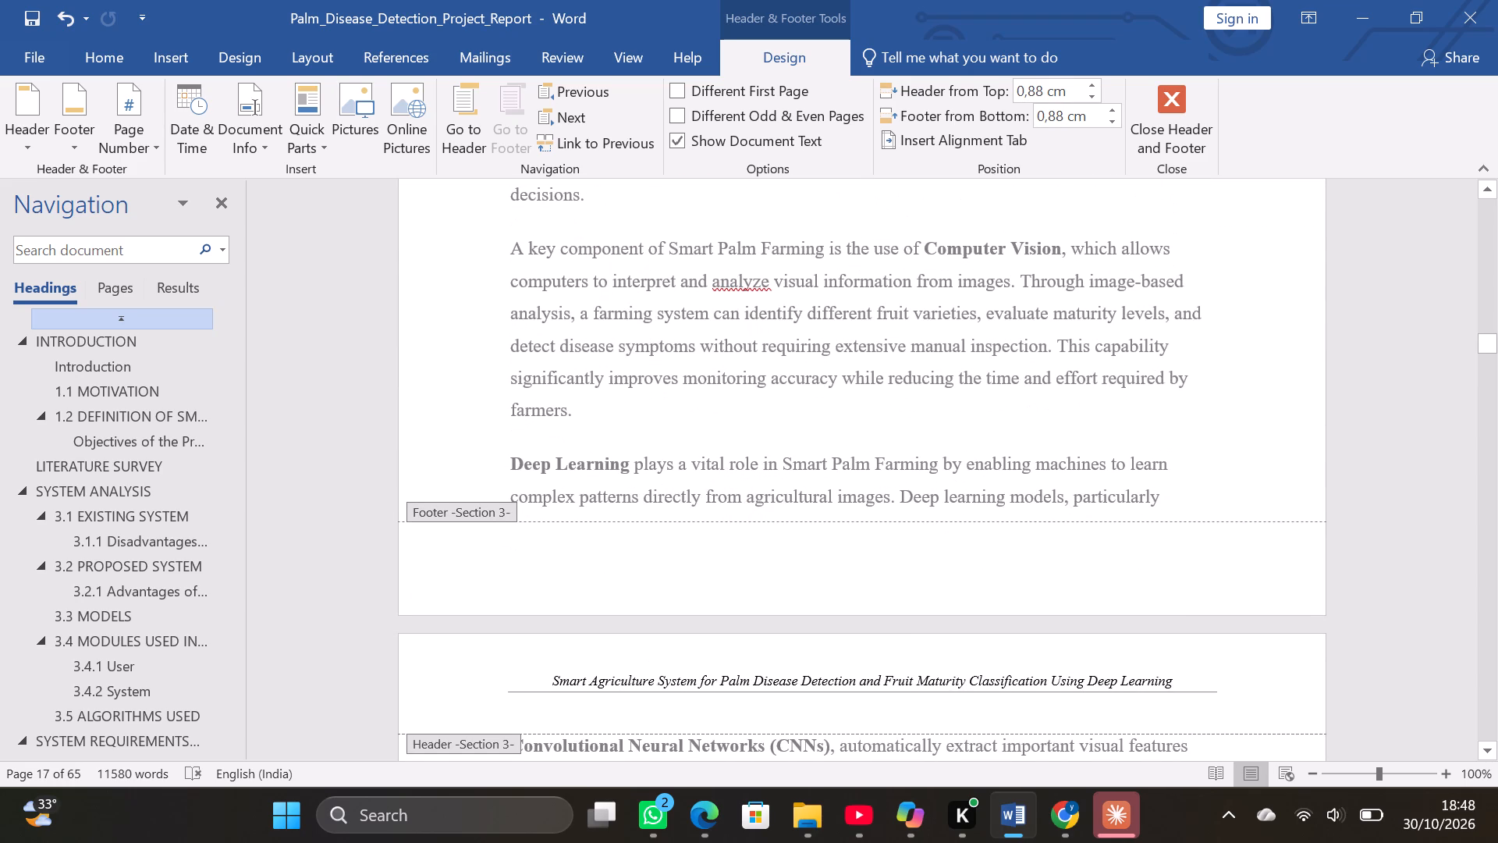
{"action": "left_click", "coordinate": [1102, 574]}
{"action": "scroll", "coordinate": [1102, 574], "scroll_direction": "up", "scroll_amount": 15}
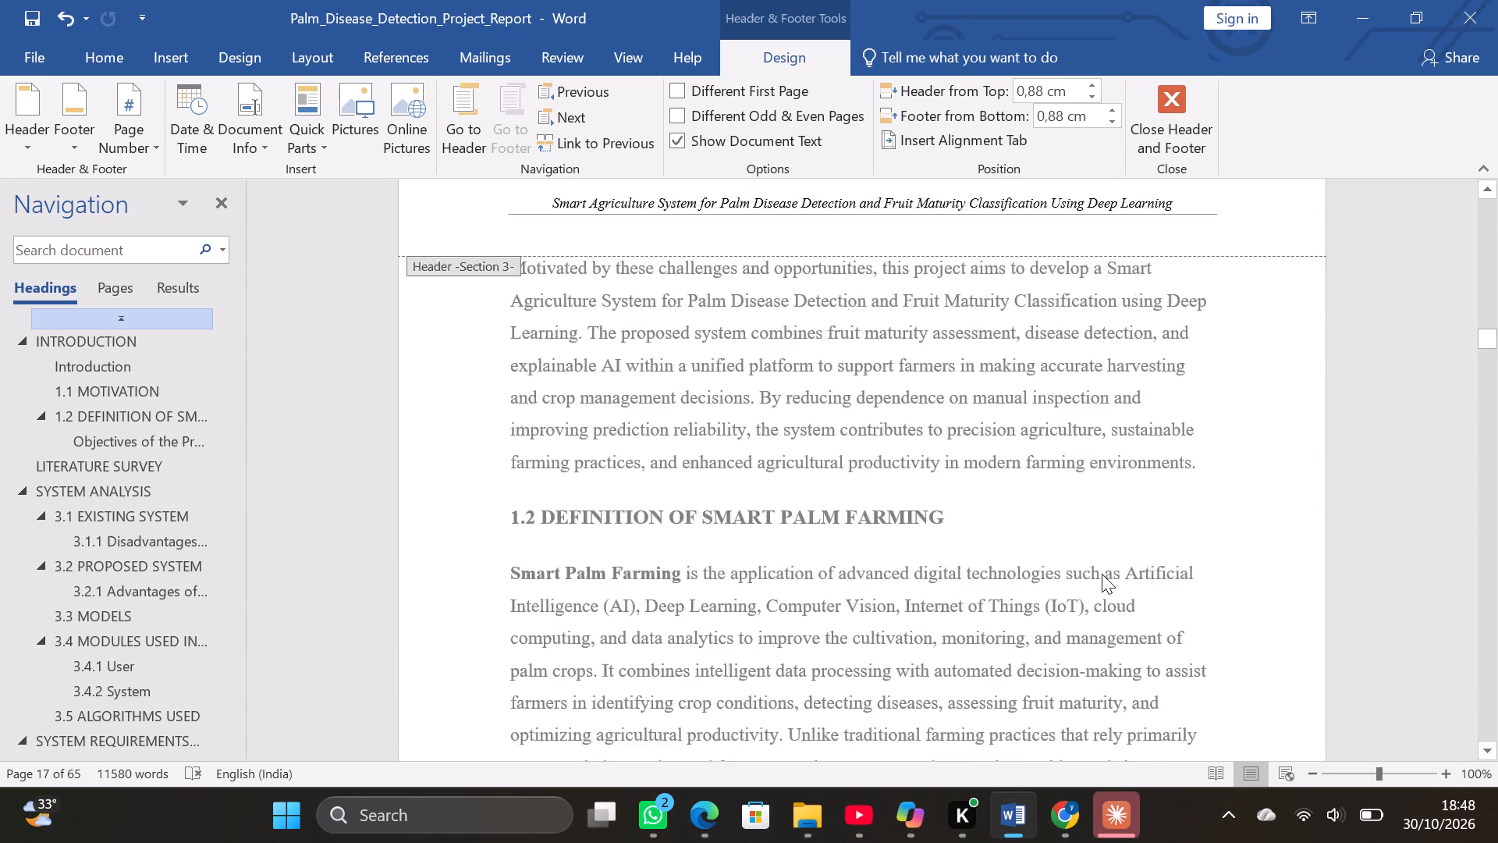
{"action": "scroll", "coordinate": [1102, 574], "scroll_direction": "up", "scroll_amount": 14}
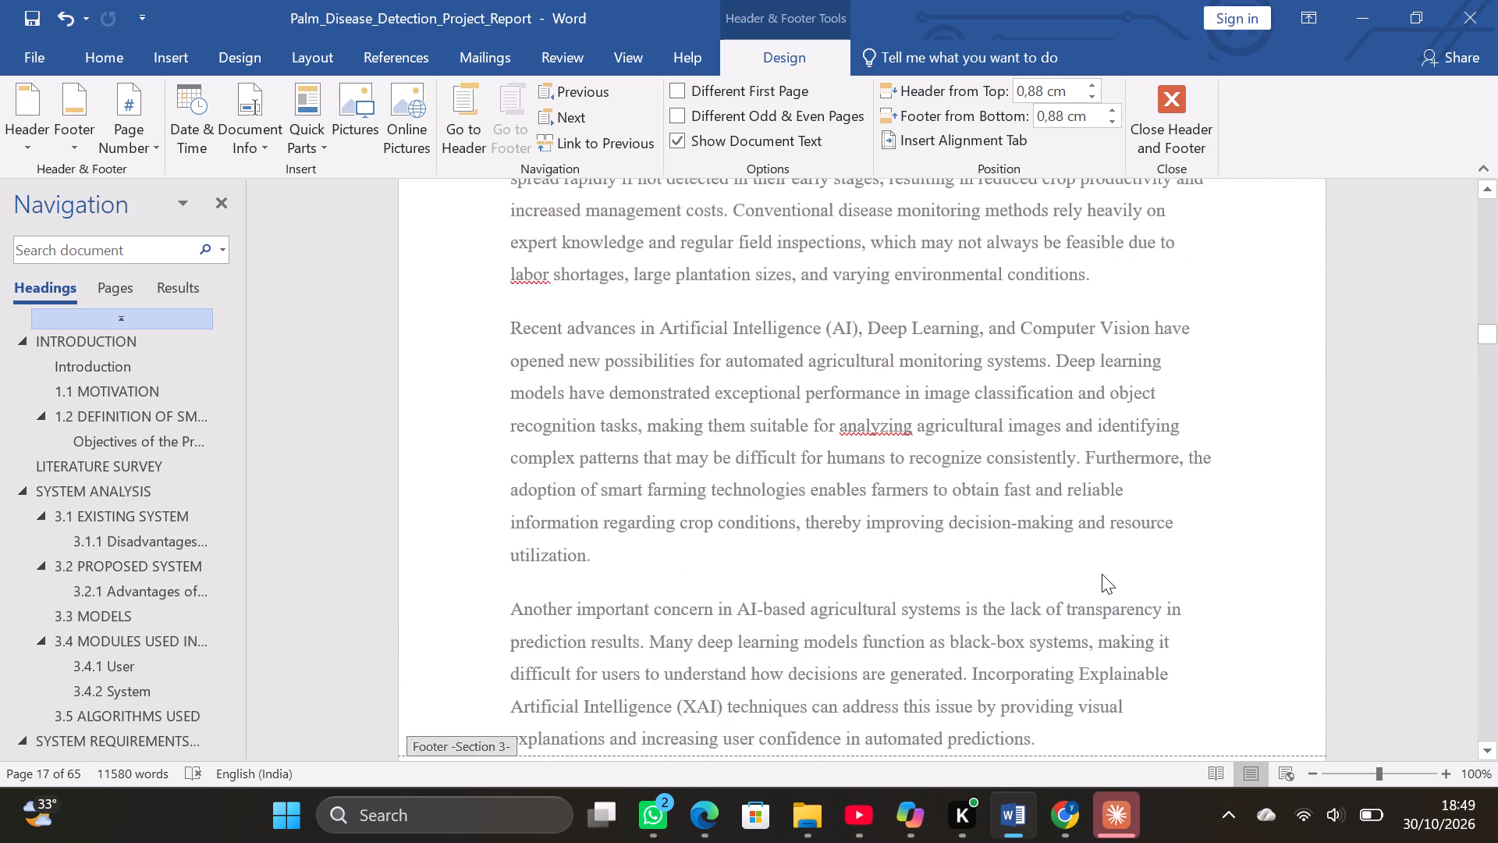
{"action": "scroll", "coordinate": [1102, 574], "scroll_direction": "up", "scroll_amount": 9}
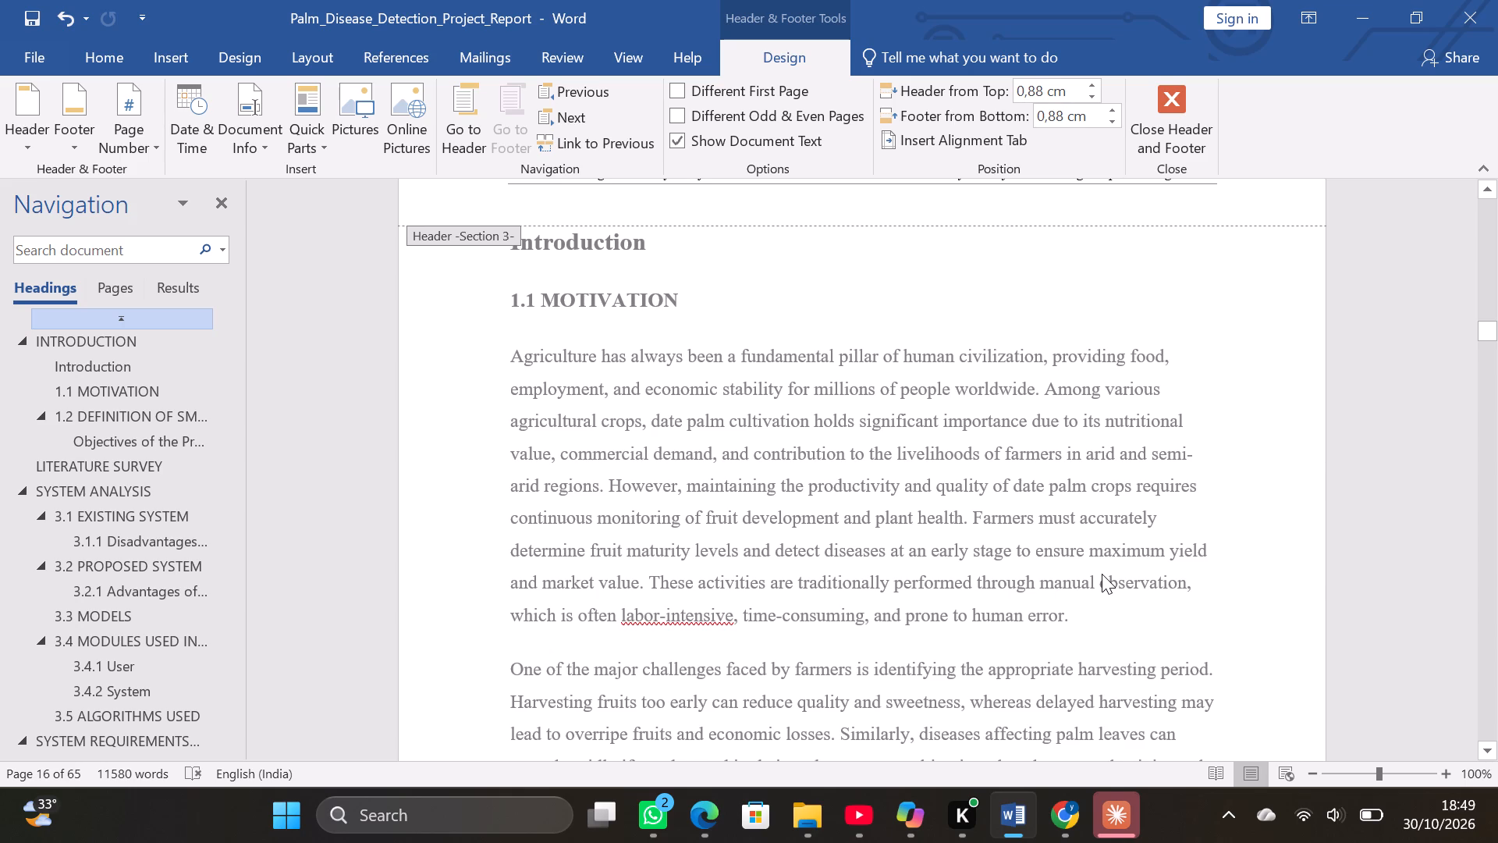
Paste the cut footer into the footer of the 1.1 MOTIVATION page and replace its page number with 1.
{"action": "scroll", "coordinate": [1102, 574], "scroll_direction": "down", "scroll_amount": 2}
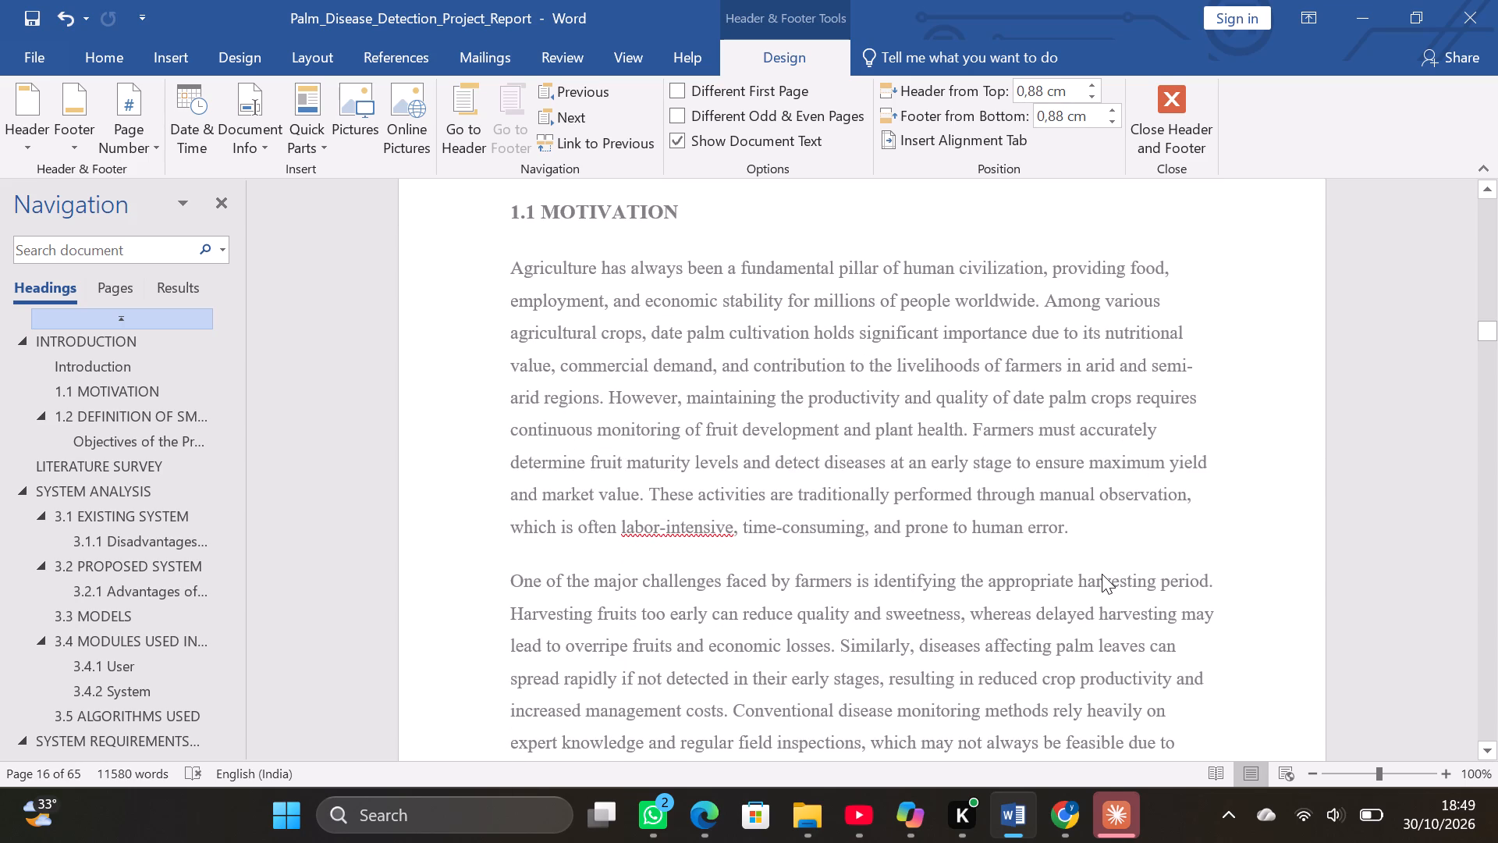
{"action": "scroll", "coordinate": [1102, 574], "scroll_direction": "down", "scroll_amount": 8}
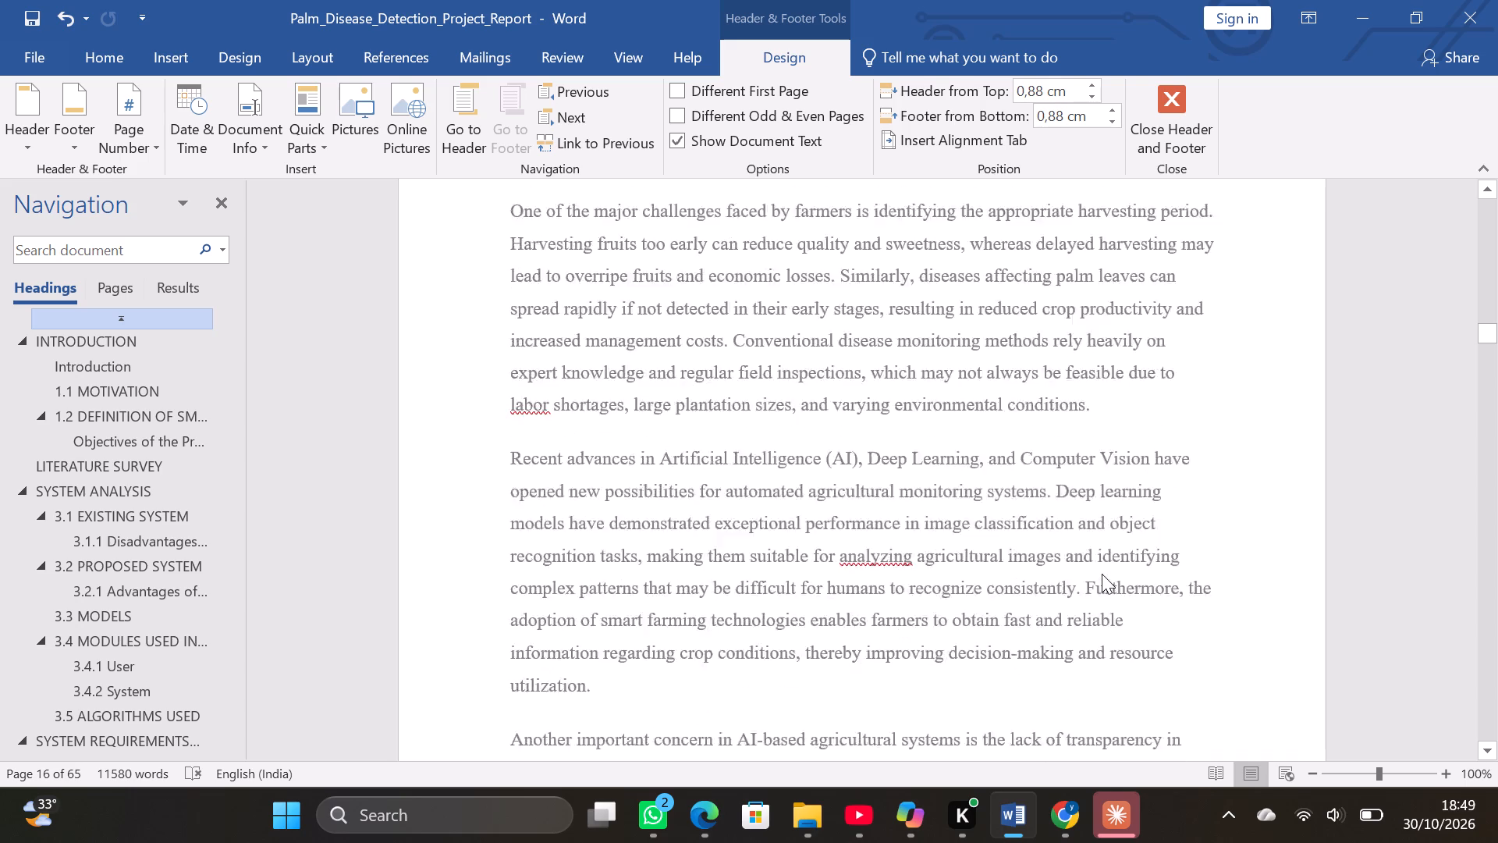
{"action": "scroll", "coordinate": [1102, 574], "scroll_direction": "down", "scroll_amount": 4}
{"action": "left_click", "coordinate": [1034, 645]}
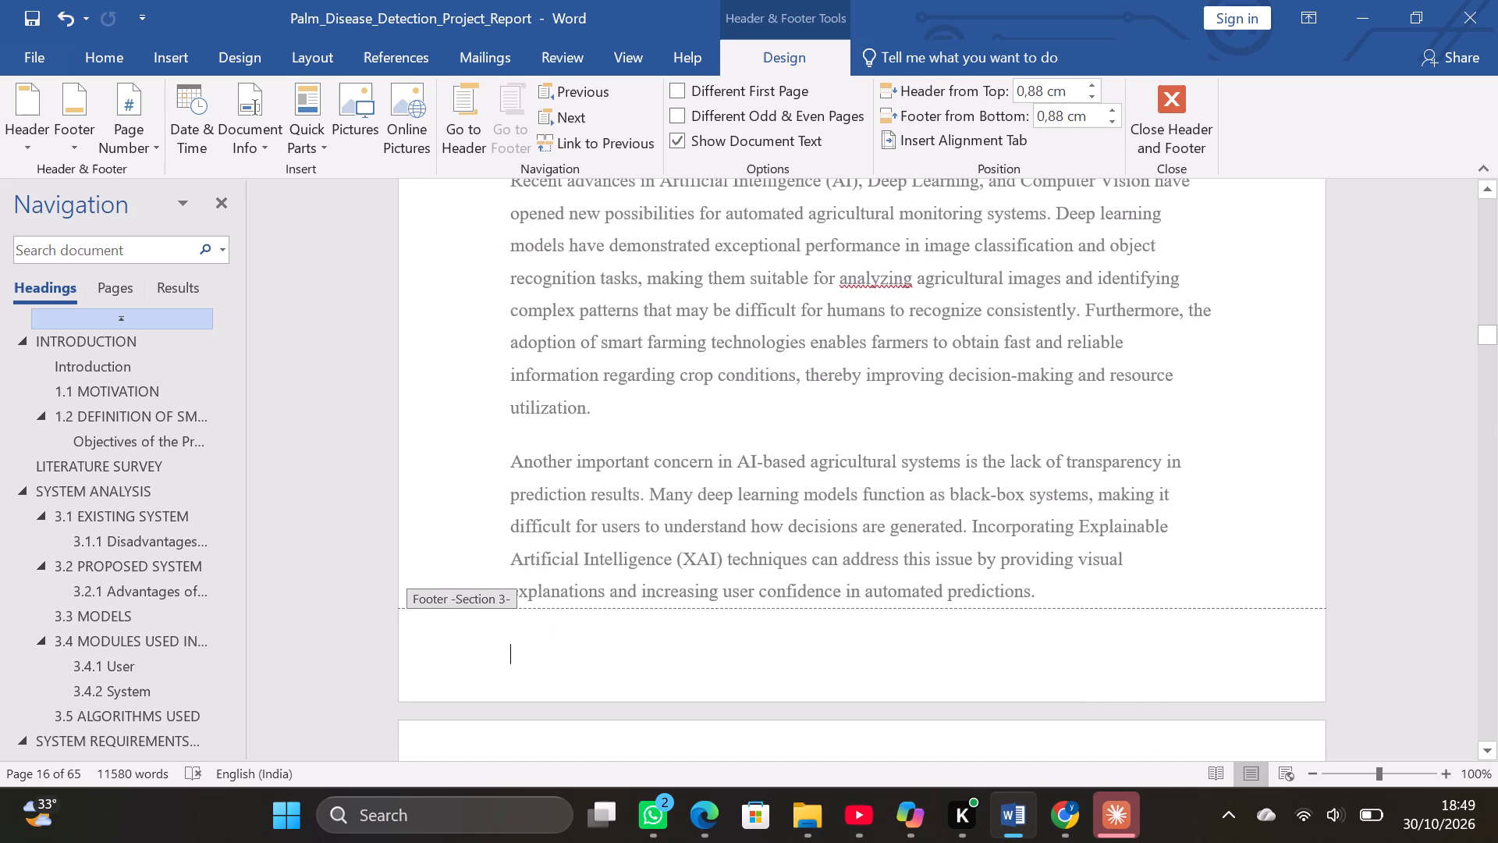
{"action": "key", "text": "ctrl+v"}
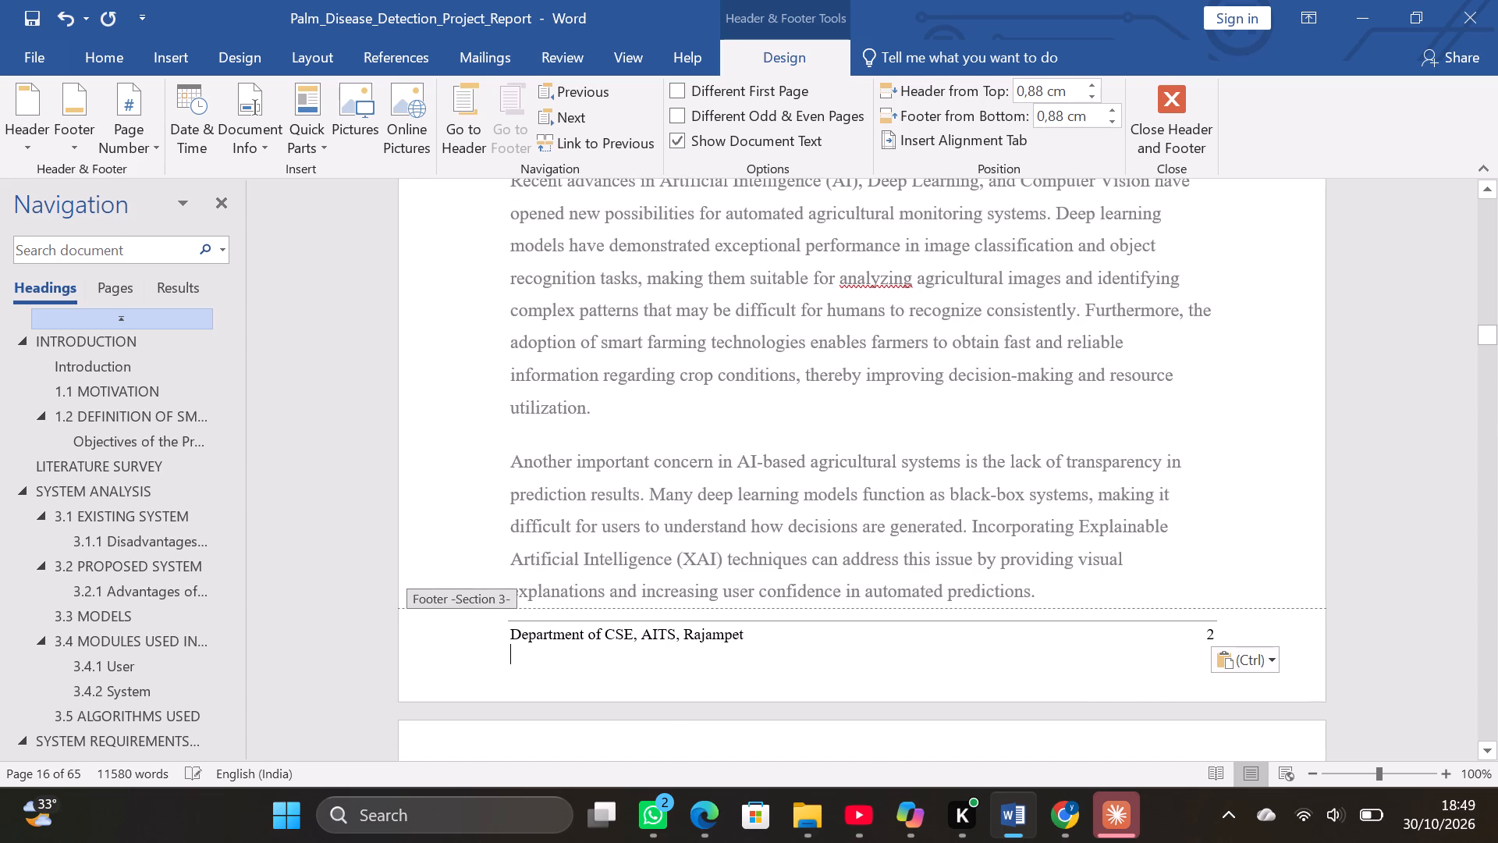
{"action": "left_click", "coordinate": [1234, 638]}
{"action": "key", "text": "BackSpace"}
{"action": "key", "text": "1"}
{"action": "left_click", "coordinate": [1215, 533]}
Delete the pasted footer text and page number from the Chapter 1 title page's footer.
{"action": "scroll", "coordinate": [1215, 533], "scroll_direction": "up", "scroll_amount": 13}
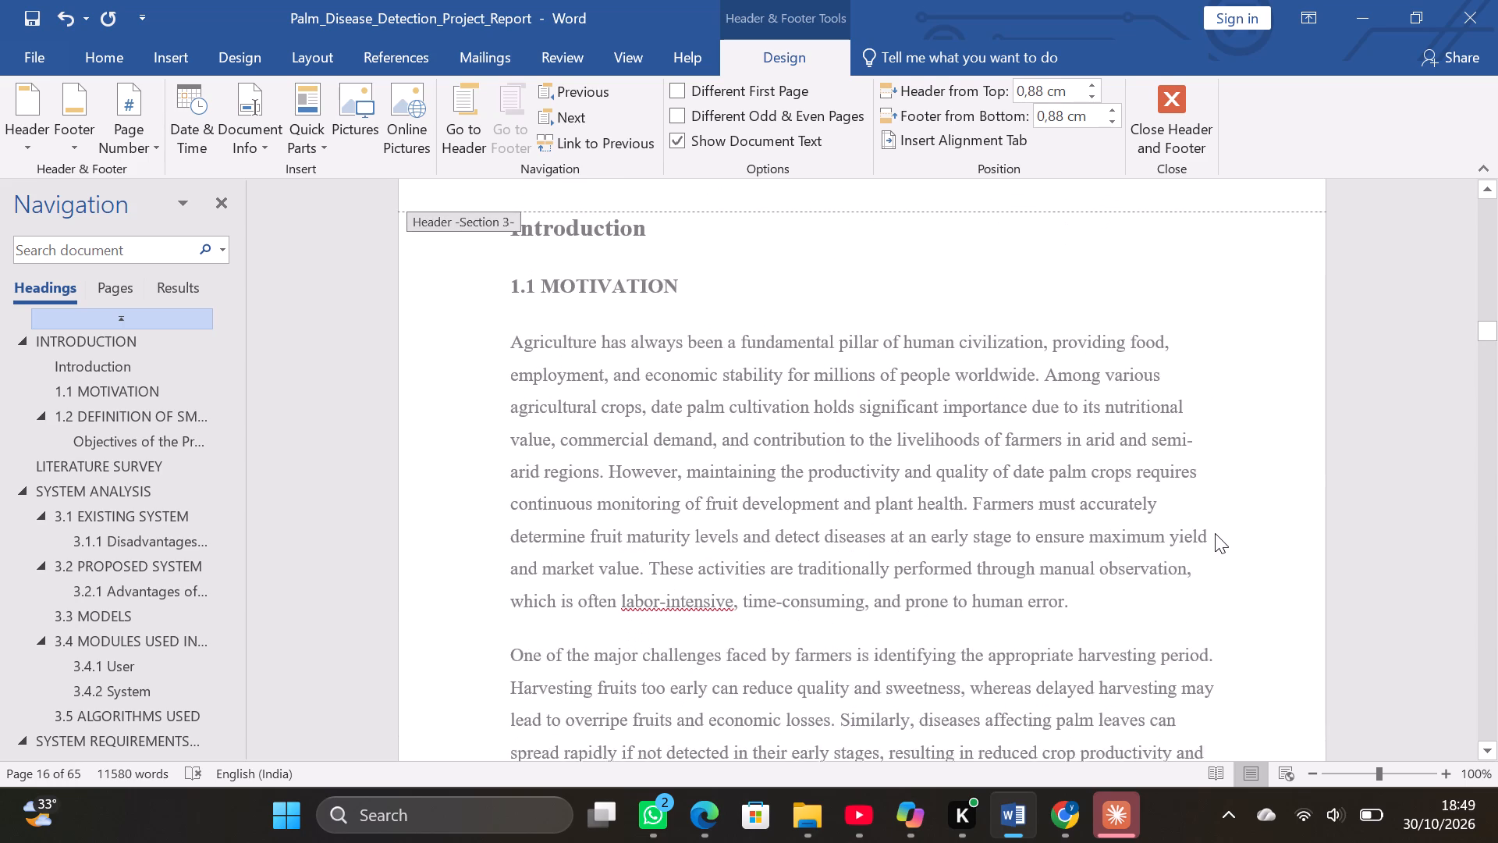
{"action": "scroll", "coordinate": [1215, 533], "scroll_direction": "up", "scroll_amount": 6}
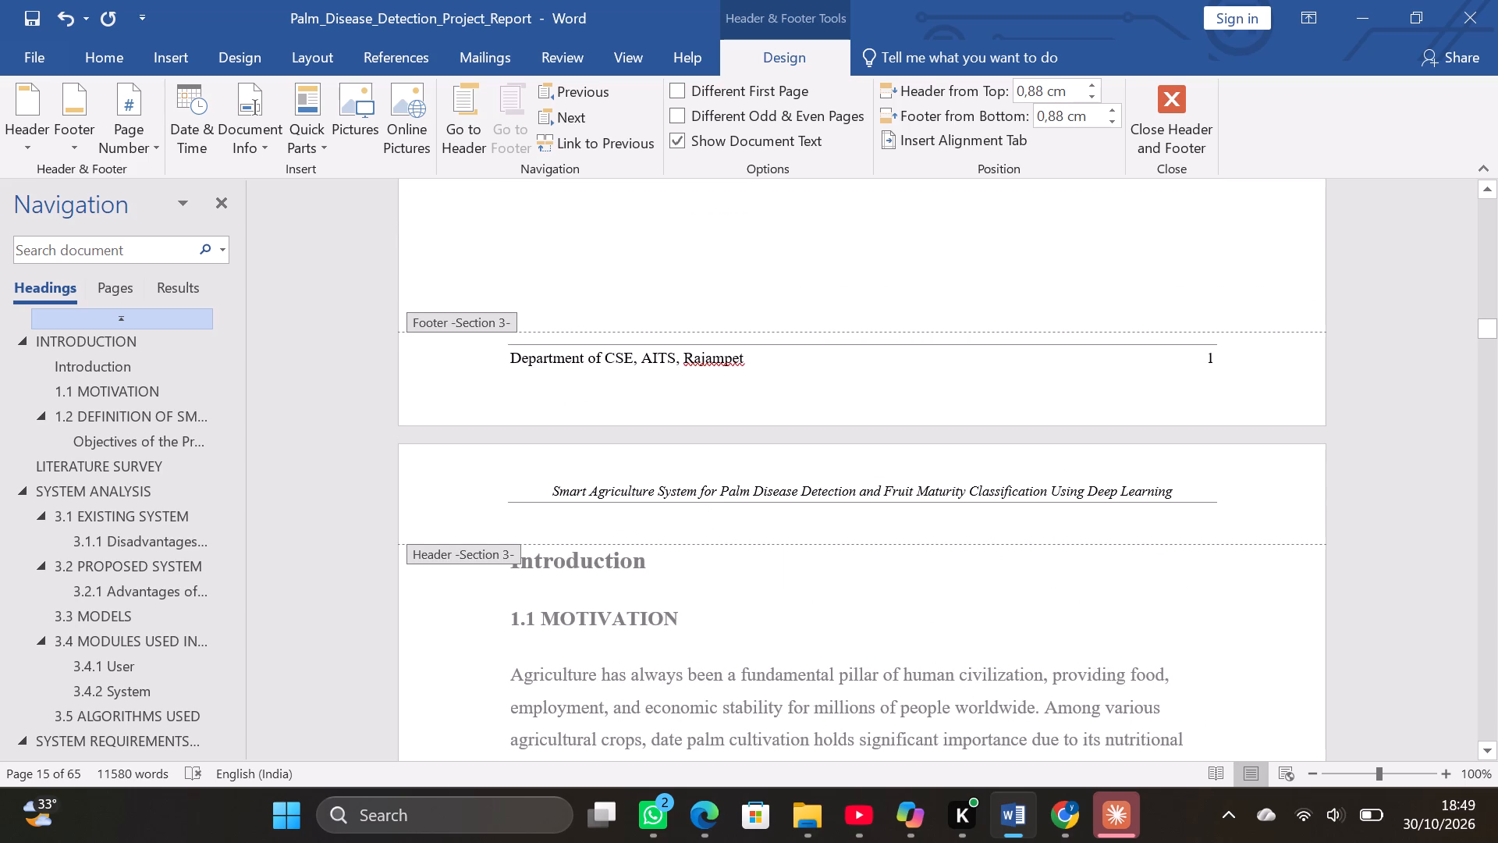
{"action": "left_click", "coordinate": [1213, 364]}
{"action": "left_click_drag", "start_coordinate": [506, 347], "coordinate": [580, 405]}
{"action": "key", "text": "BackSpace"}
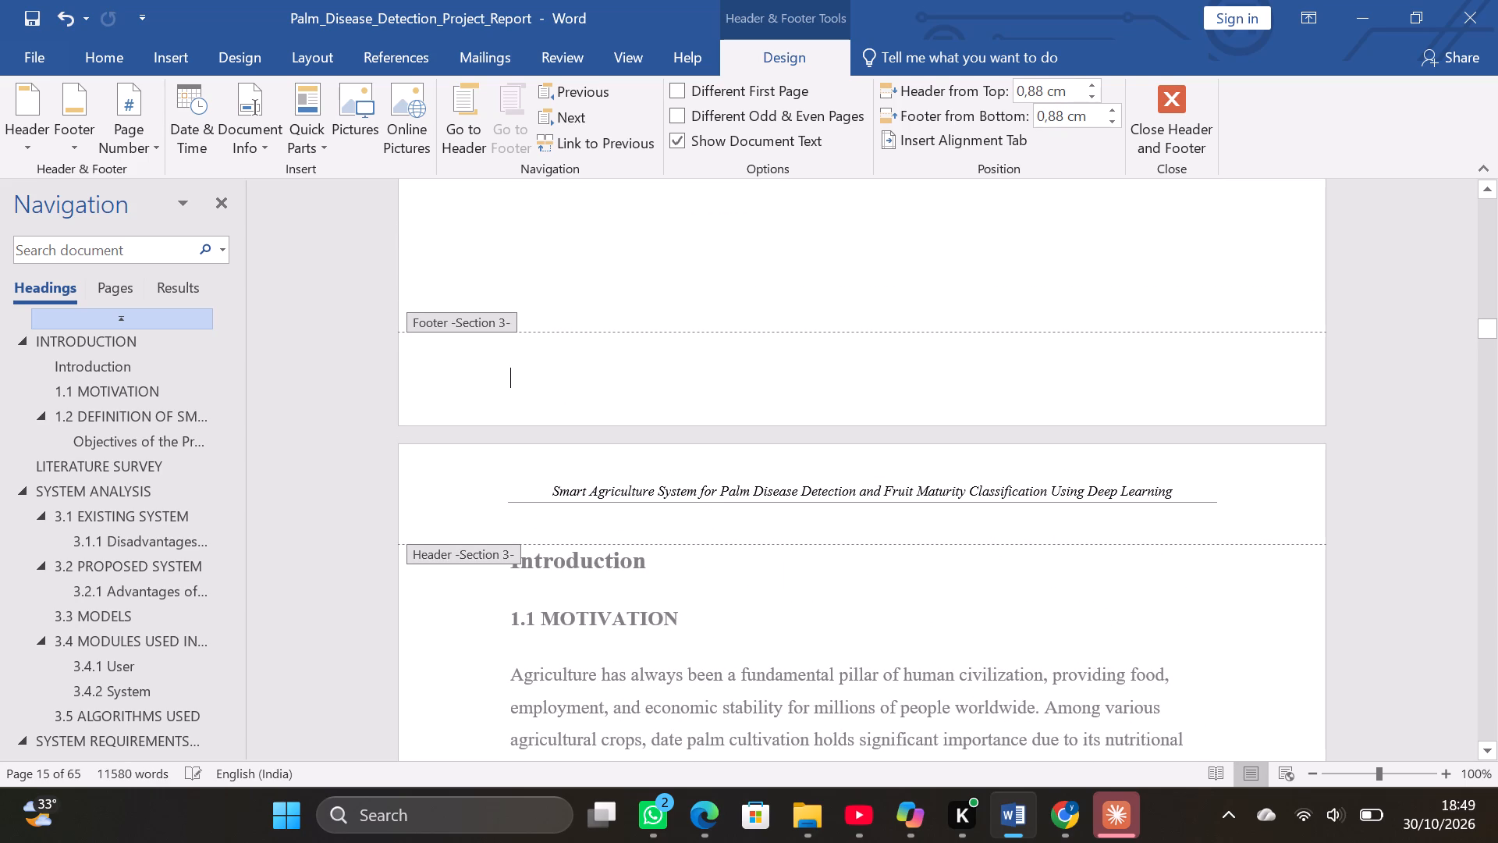
Check the headers and footers on the Section 3 pages and the Chapter 1 title page, and exit header and footer editing.
{"action": "scroll", "coordinate": [580, 405], "scroll_direction": "down", "scroll_amount": 19}
{"action": "scroll", "coordinate": [580, 405], "scroll_direction": "down", "scroll_amount": 4}
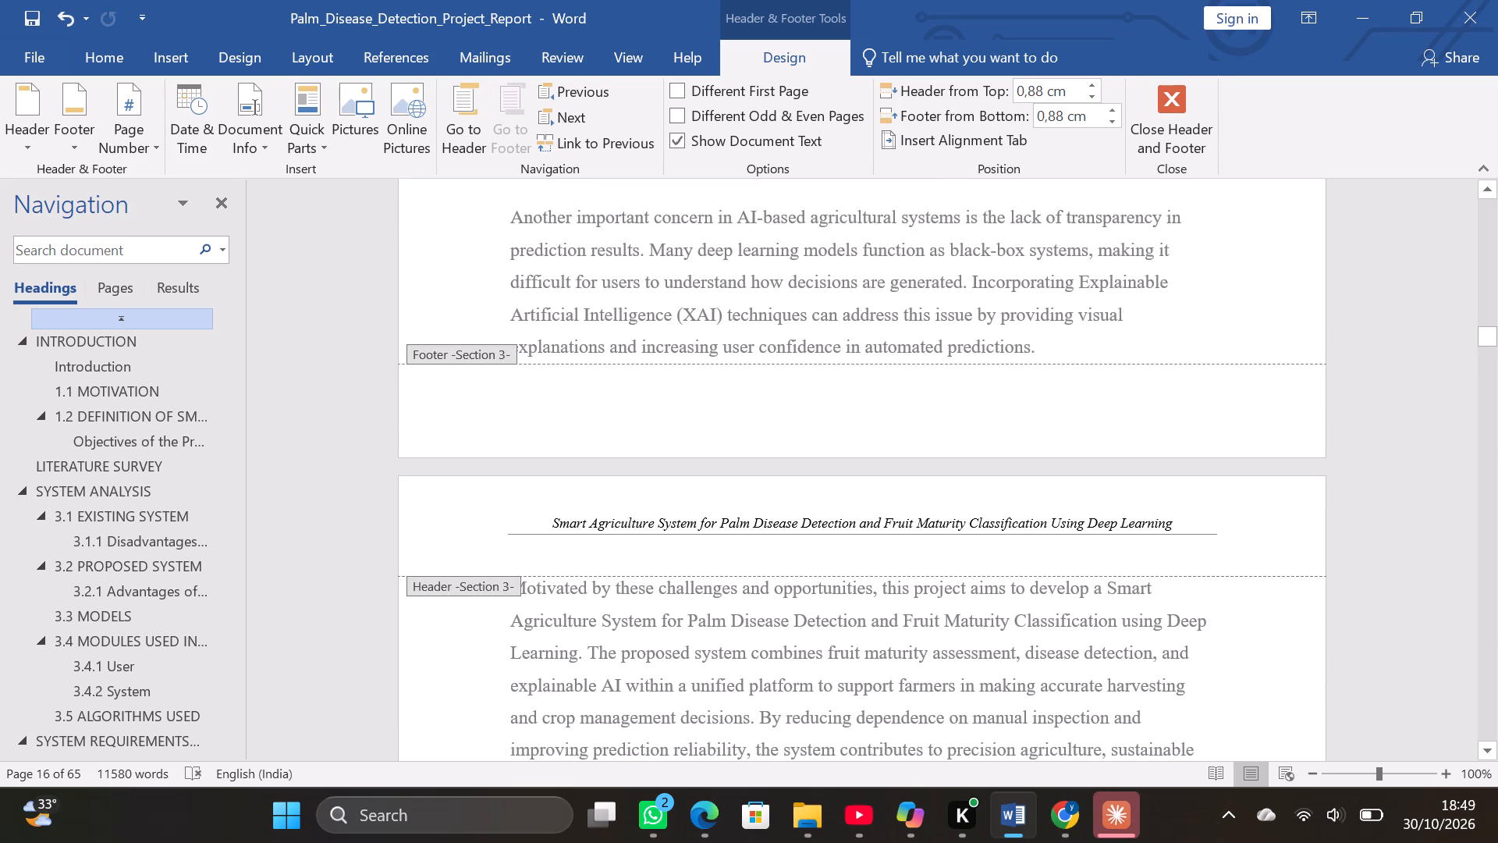
{"action": "scroll", "coordinate": [580, 405], "scroll_direction": "down", "scroll_amount": 14}
{"action": "scroll", "coordinate": [580, 405], "scroll_direction": "down", "scroll_amount": 11}
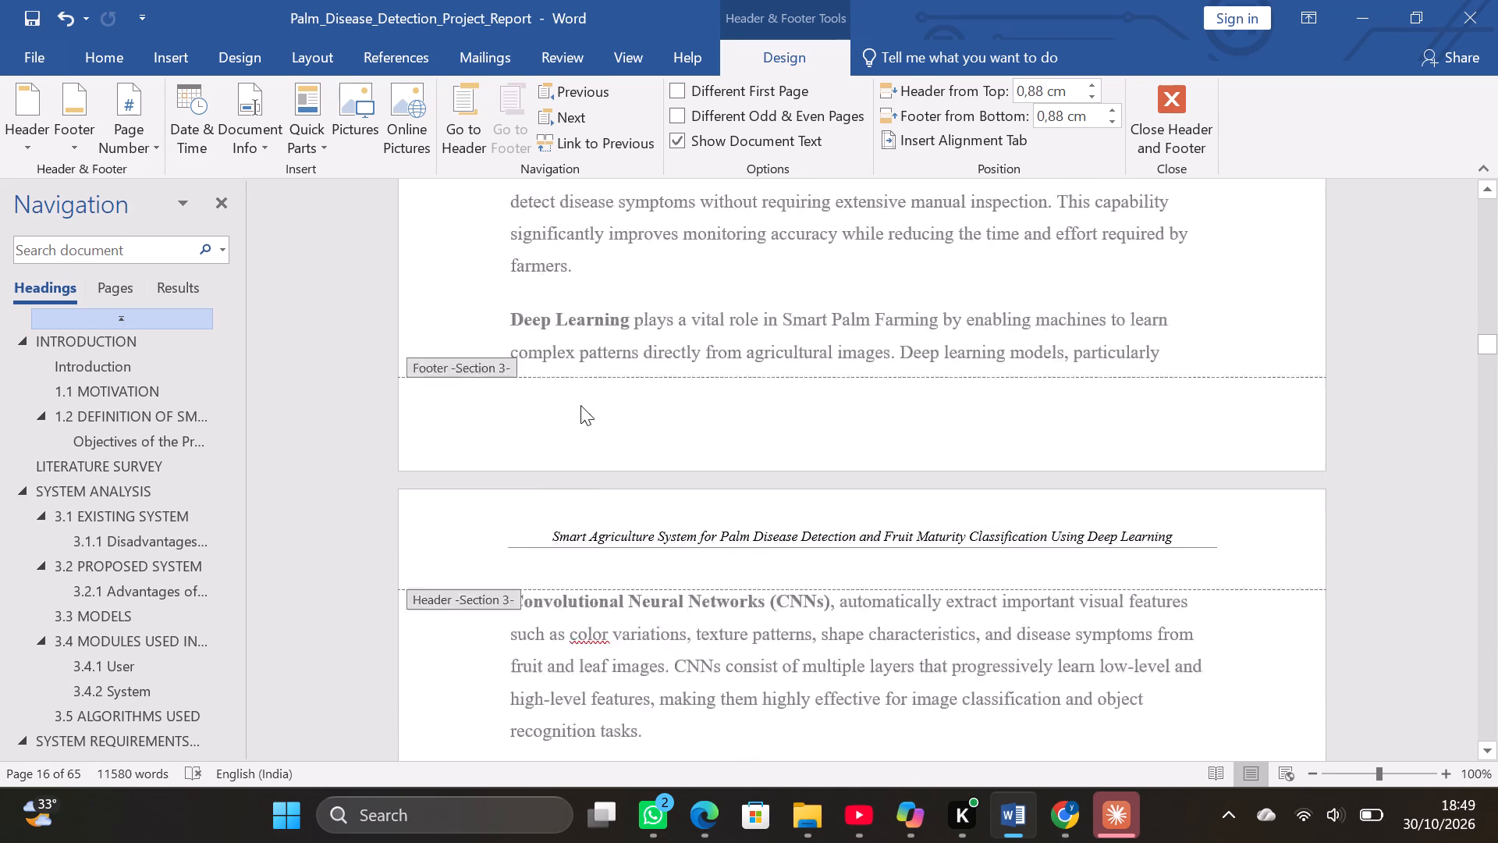
{"action": "scroll", "coordinate": [580, 405], "scroll_direction": "down", "scroll_amount": 4}
{"action": "scroll", "coordinate": [580, 405], "scroll_direction": "up", "scroll_amount": 8}
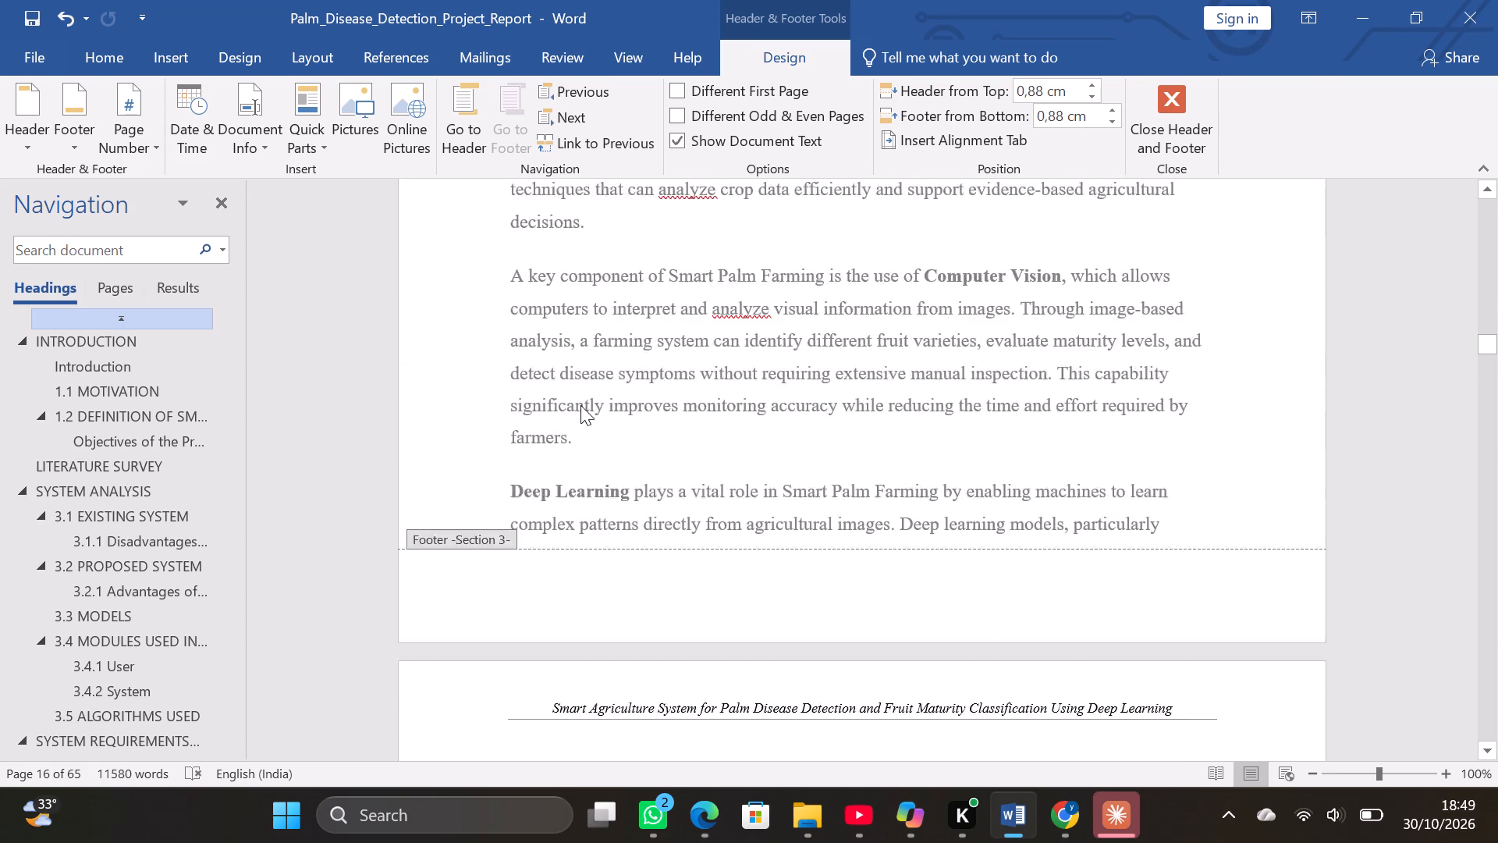
{"action": "scroll", "coordinate": [580, 405], "scroll_direction": "up", "scroll_amount": 19}
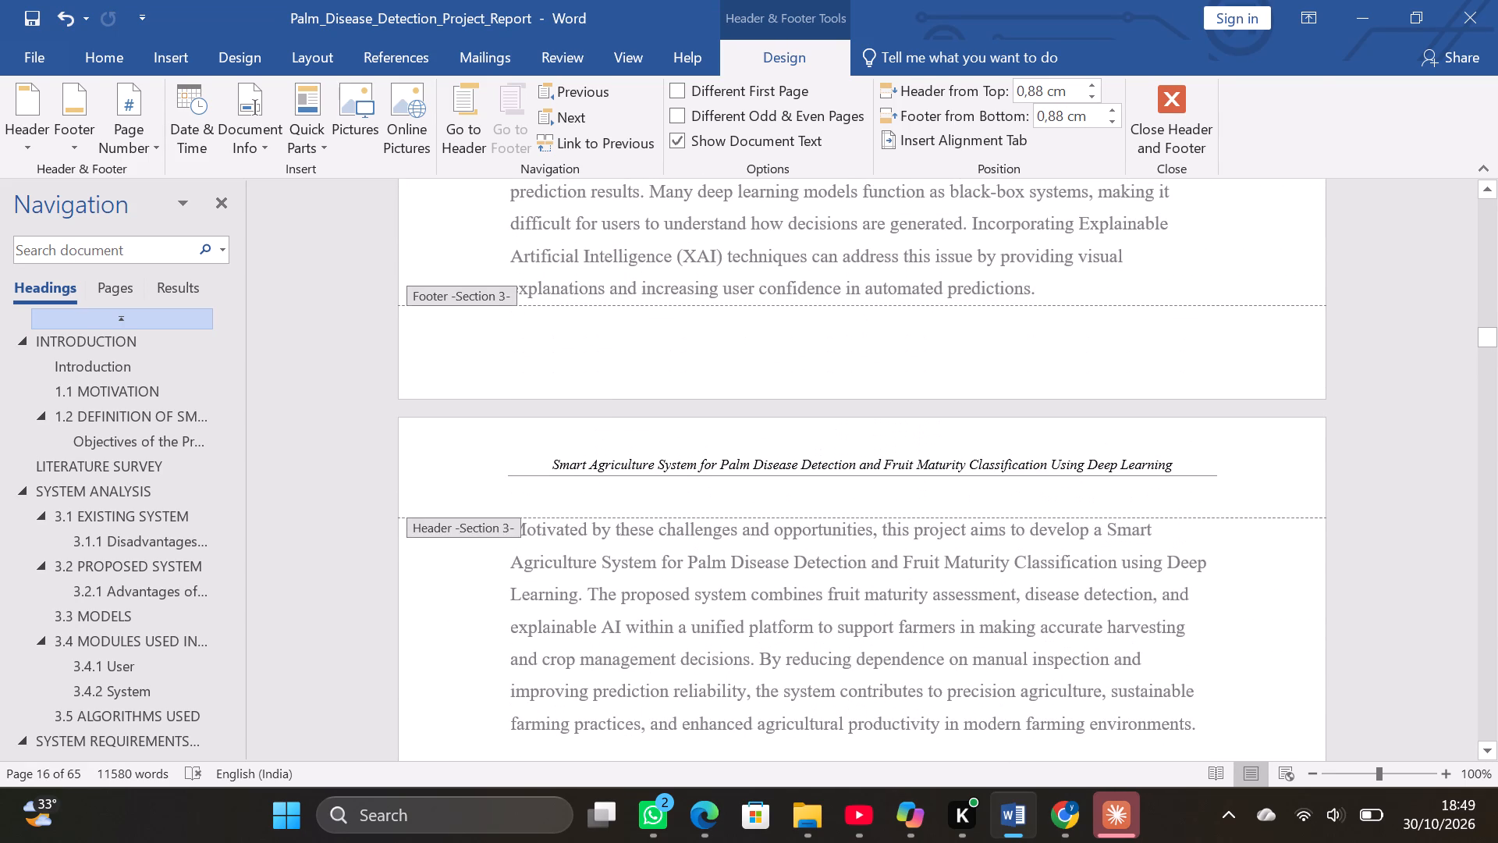
{"action": "scroll", "coordinate": [580, 405], "scroll_direction": "up", "scroll_amount": 15}
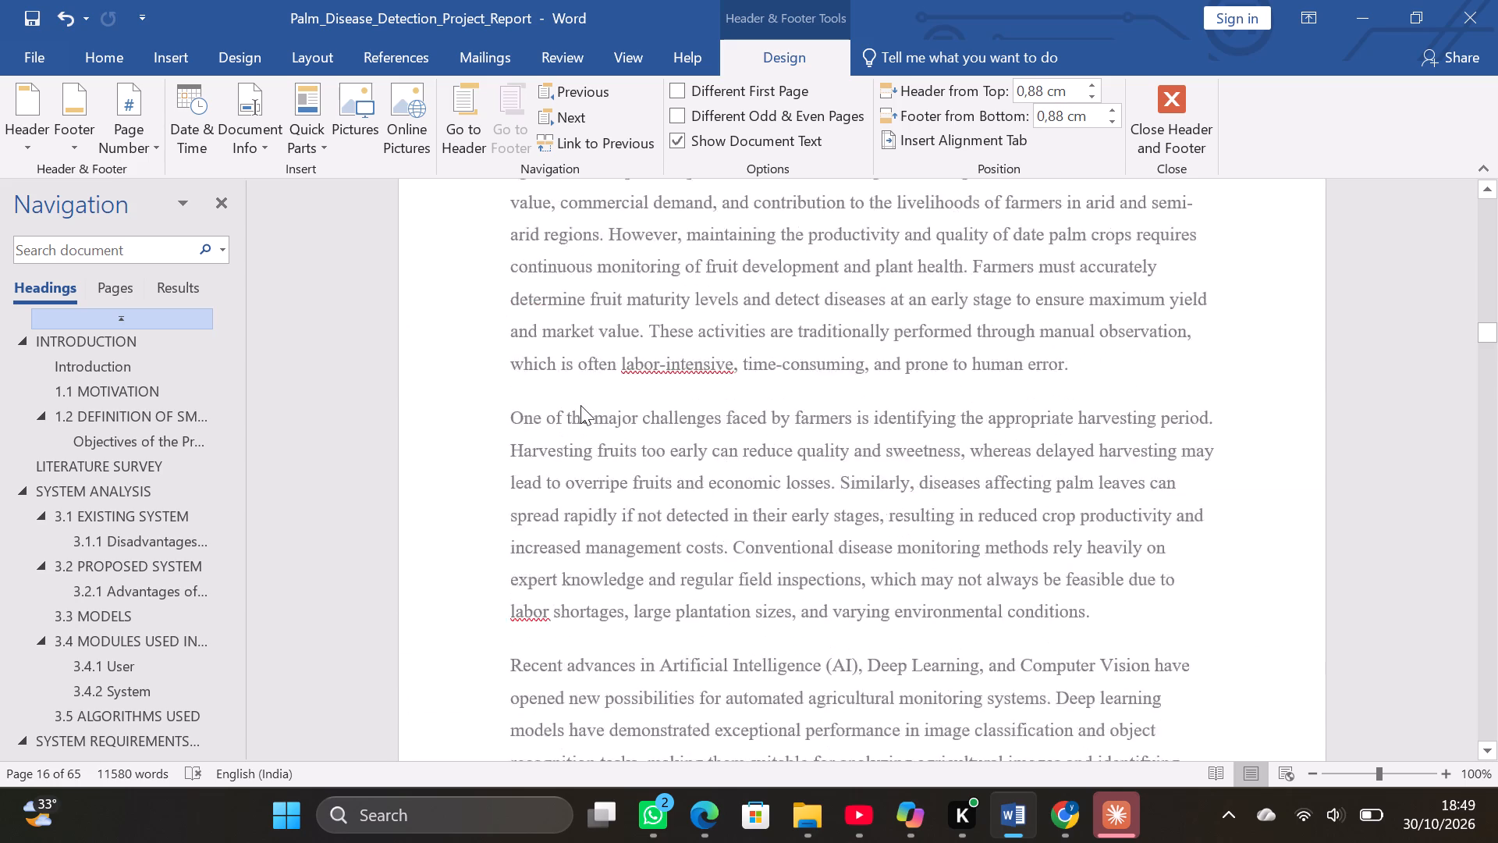
{"action": "scroll", "coordinate": [580, 405], "scroll_direction": "up", "scroll_amount": 9}
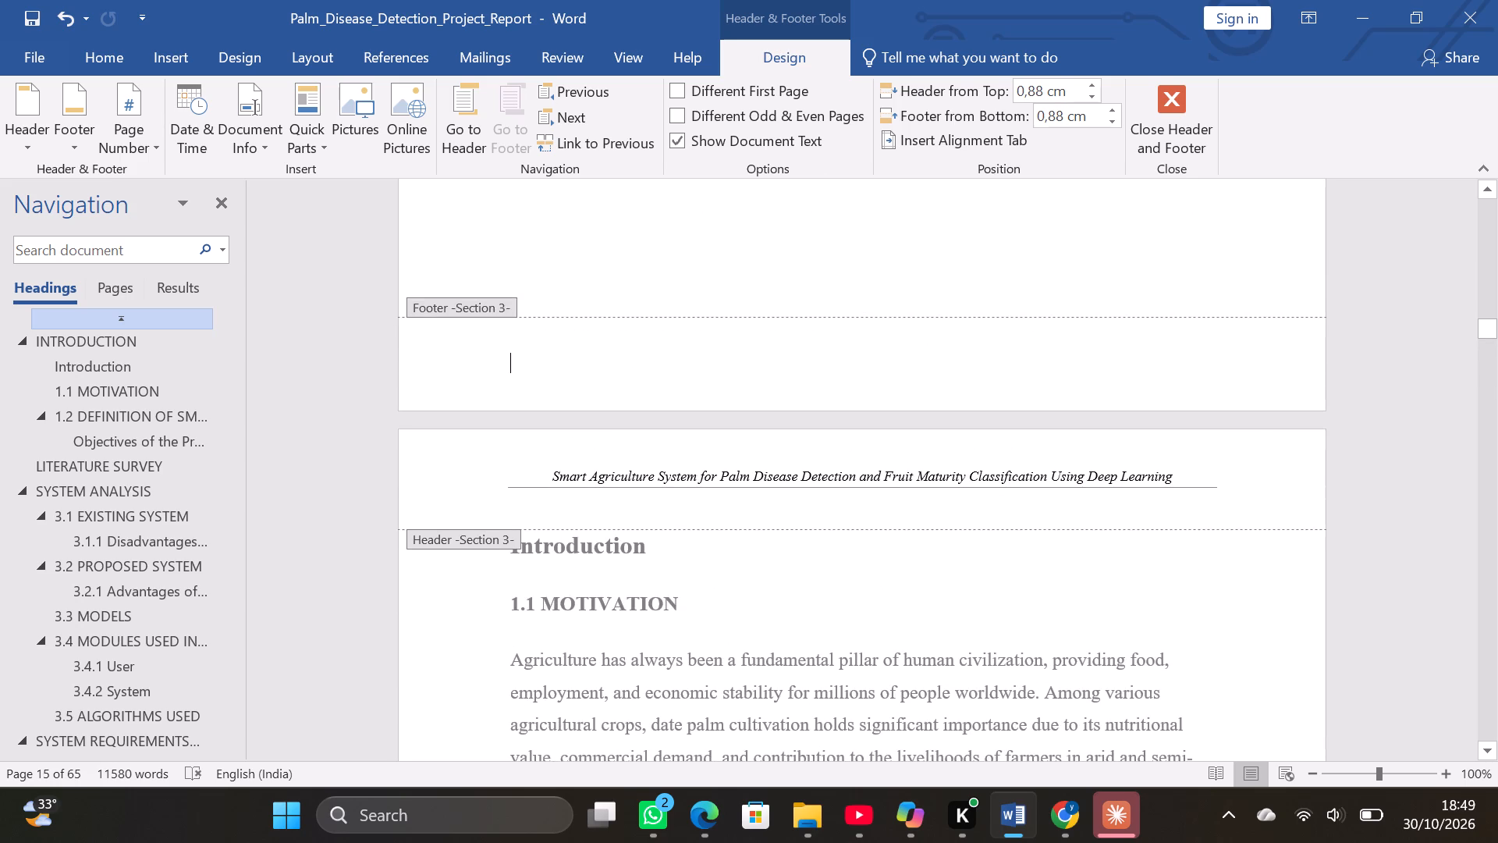
{"action": "scroll", "coordinate": [580, 405], "scroll_direction": "up", "scroll_amount": 6}
{"action": "scroll", "coordinate": [580, 405], "scroll_direction": "up", "scroll_amount": 17}
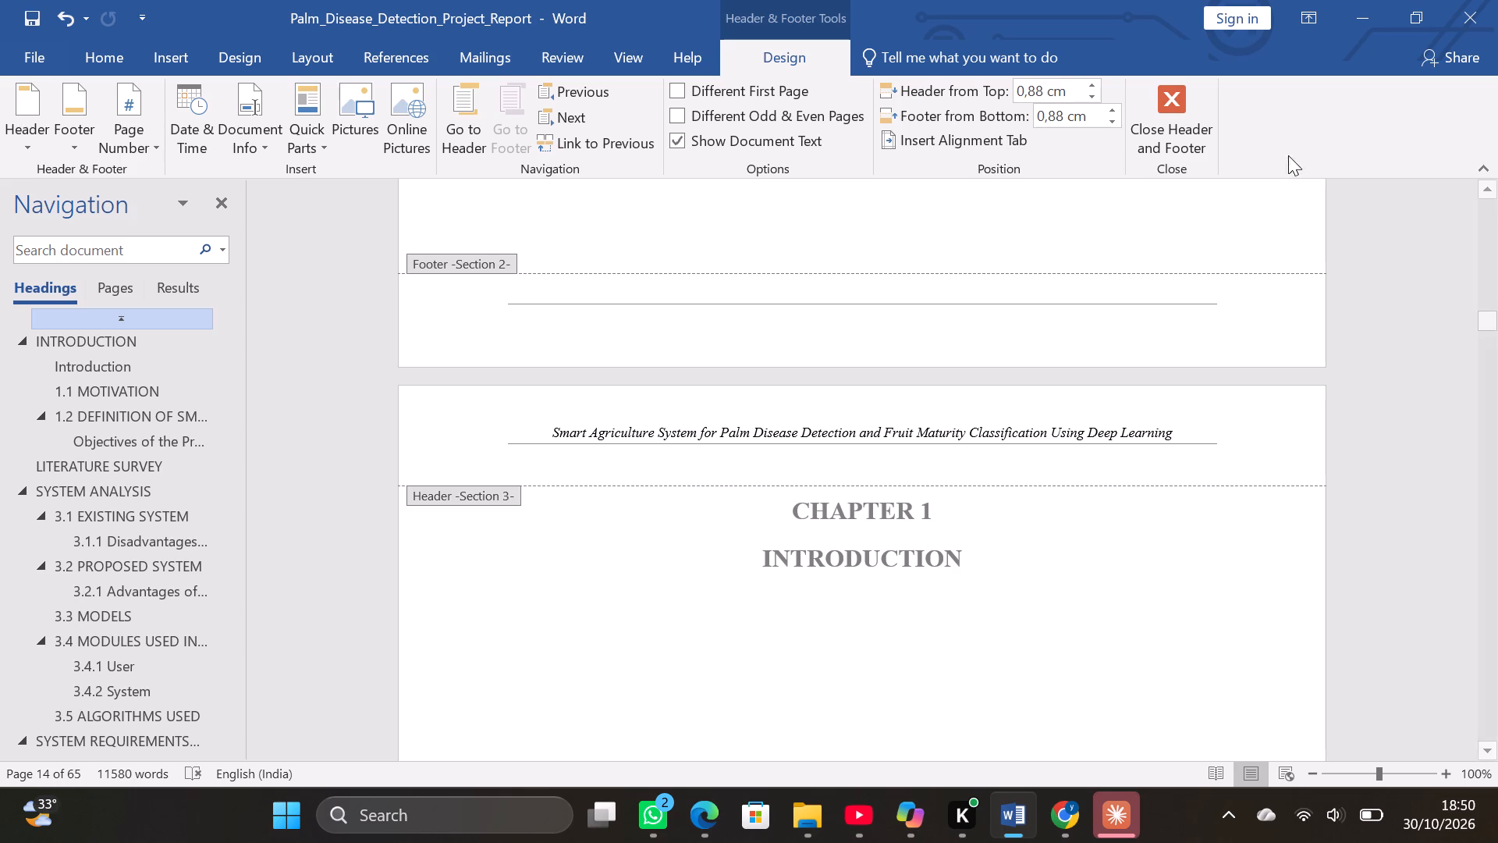
{"action": "left_click", "coordinate": [1182, 106]}
Examine the headers and footers of the pages before Chapter 1, from the front matter through the abbreviations list.
{"action": "scroll", "coordinate": [1038, 552], "scroll_direction": "up", "scroll_amount": 2}
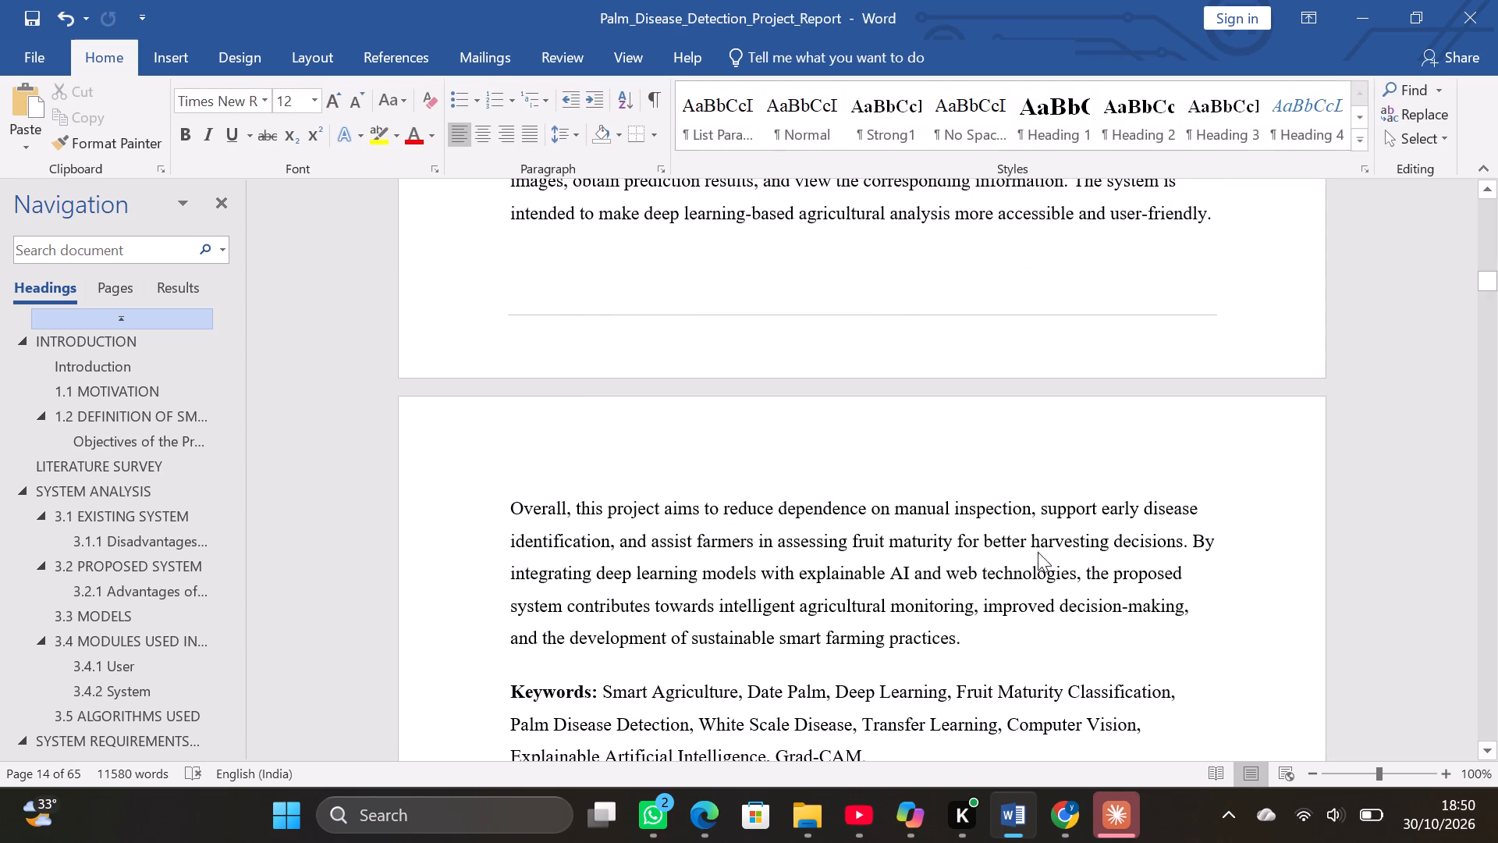
{"action": "scroll", "coordinate": [1038, 552], "scroll_direction": "up", "scroll_amount": 20}
{"action": "scroll", "coordinate": [1038, 552], "scroll_direction": "up", "scroll_amount": 20}
{"action": "scroll", "coordinate": [1038, 552], "scroll_direction": "up", "scroll_amount": 20}
{"action": "scroll", "coordinate": [1038, 552], "scroll_direction": "up", "scroll_amount": 11}
{"action": "scroll", "coordinate": [1038, 552], "scroll_direction": "up", "scroll_amount": 15}
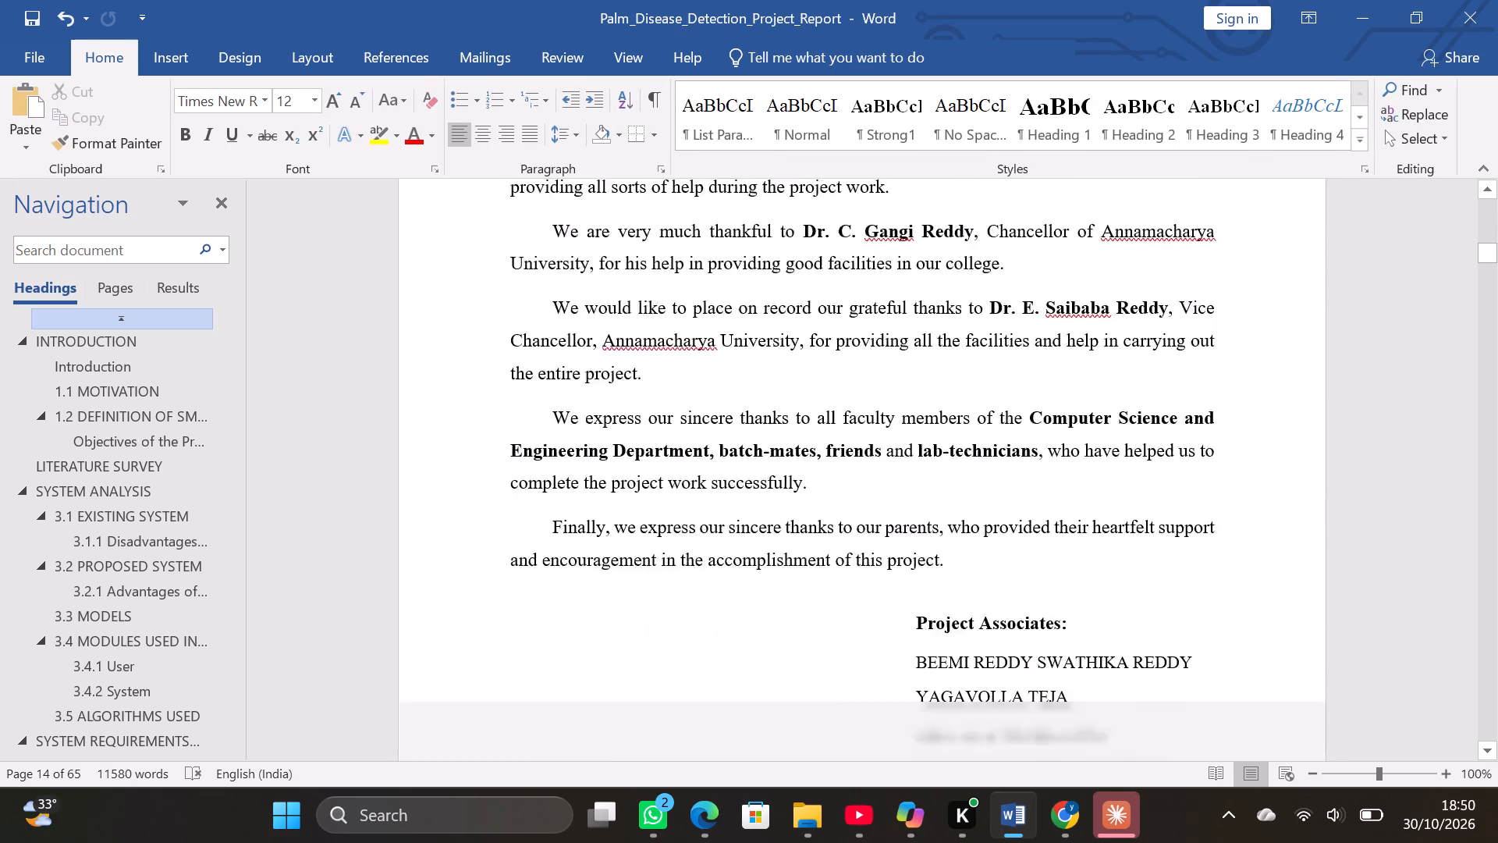
{"action": "scroll", "coordinate": [1038, 552], "scroll_direction": "up", "scroll_amount": 20}
{"action": "scroll", "coordinate": [1038, 552], "scroll_direction": "up", "scroll_amount": 7}
{"action": "scroll", "coordinate": [1038, 552], "scroll_direction": "down", "scroll_amount": 20}
{"action": "scroll", "coordinate": [1038, 552], "scroll_direction": "down", "scroll_amount": 20}
{"action": "scroll", "coordinate": [1038, 552], "scroll_direction": "down", "scroll_amount": 9}
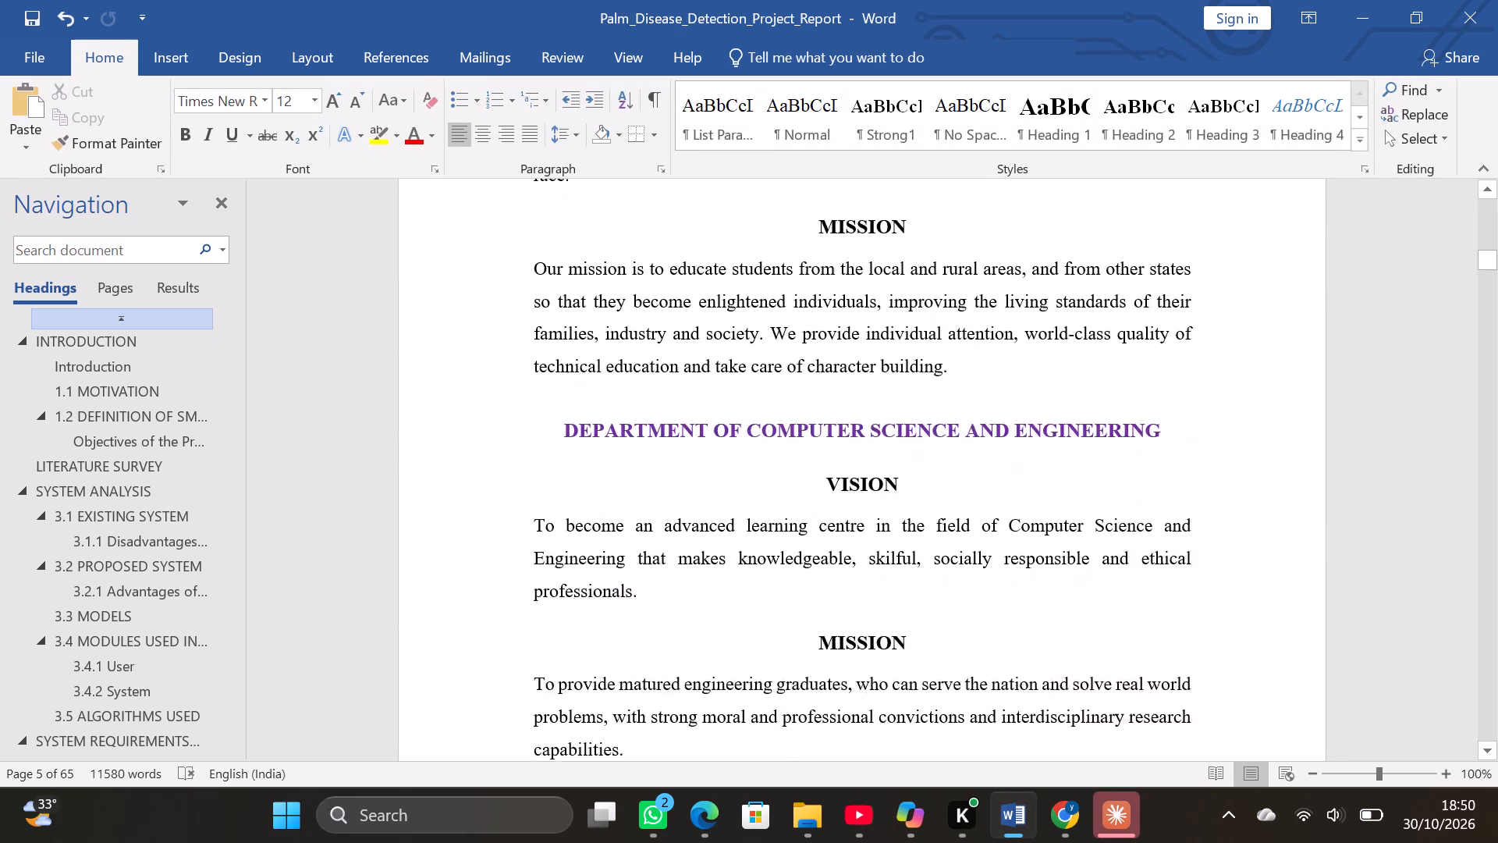
{"action": "scroll", "coordinate": [1038, 552], "scroll_direction": "down", "scroll_amount": 20}
{"action": "scroll", "coordinate": [1038, 552], "scroll_direction": "down", "scroll_amount": 14}
{"action": "scroll", "coordinate": [1038, 552], "scroll_direction": "down", "scroll_amount": 11}
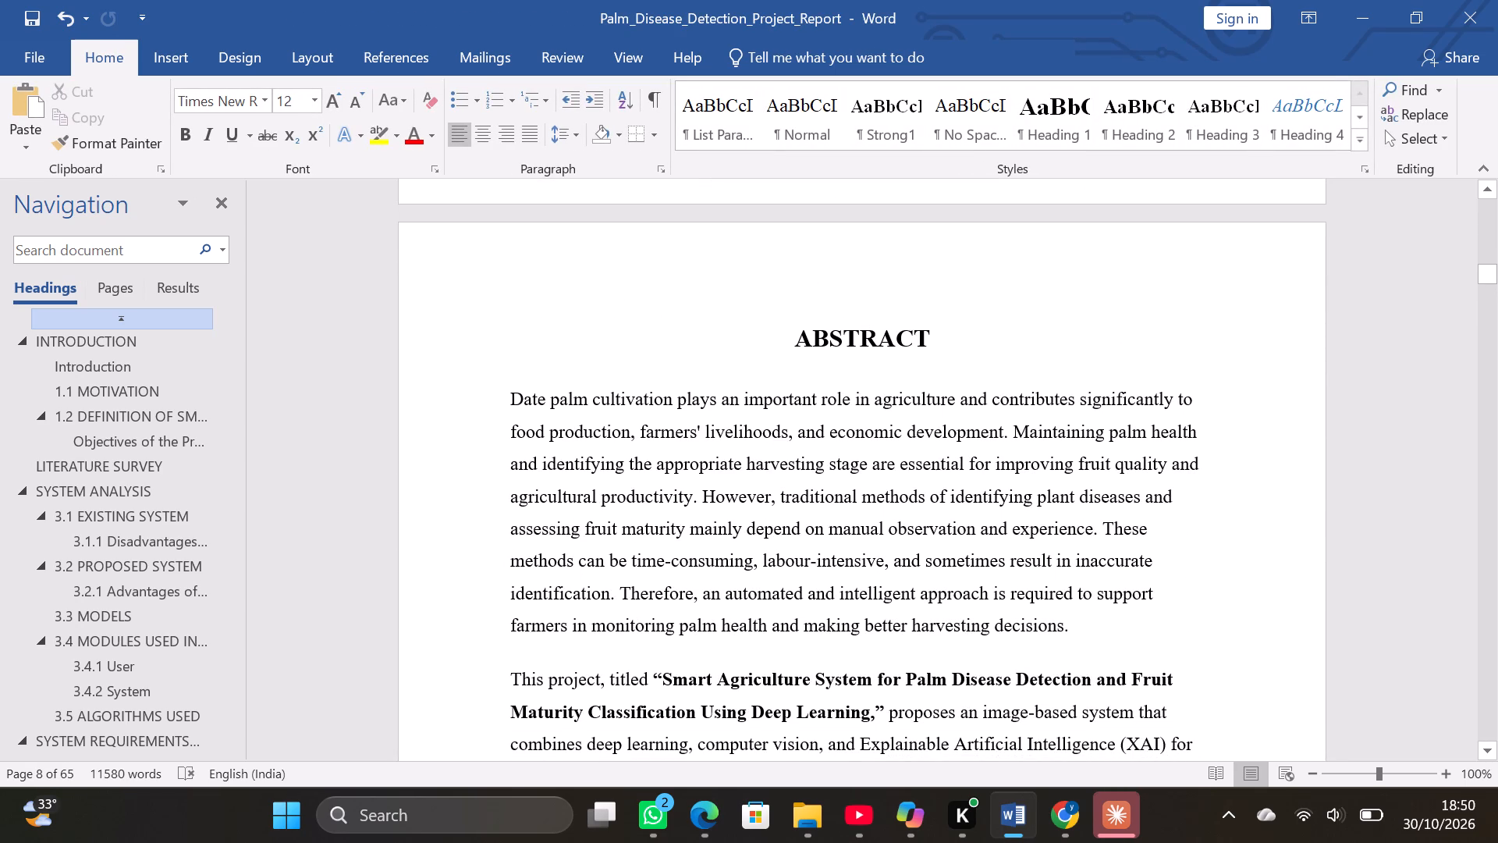
{"action": "scroll", "coordinate": [1038, 552], "scroll_direction": "down", "scroll_amount": 11}
{"action": "scroll", "coordinate": [1038, 552], "scroll_direction": "down", "scroll_amount": 18}
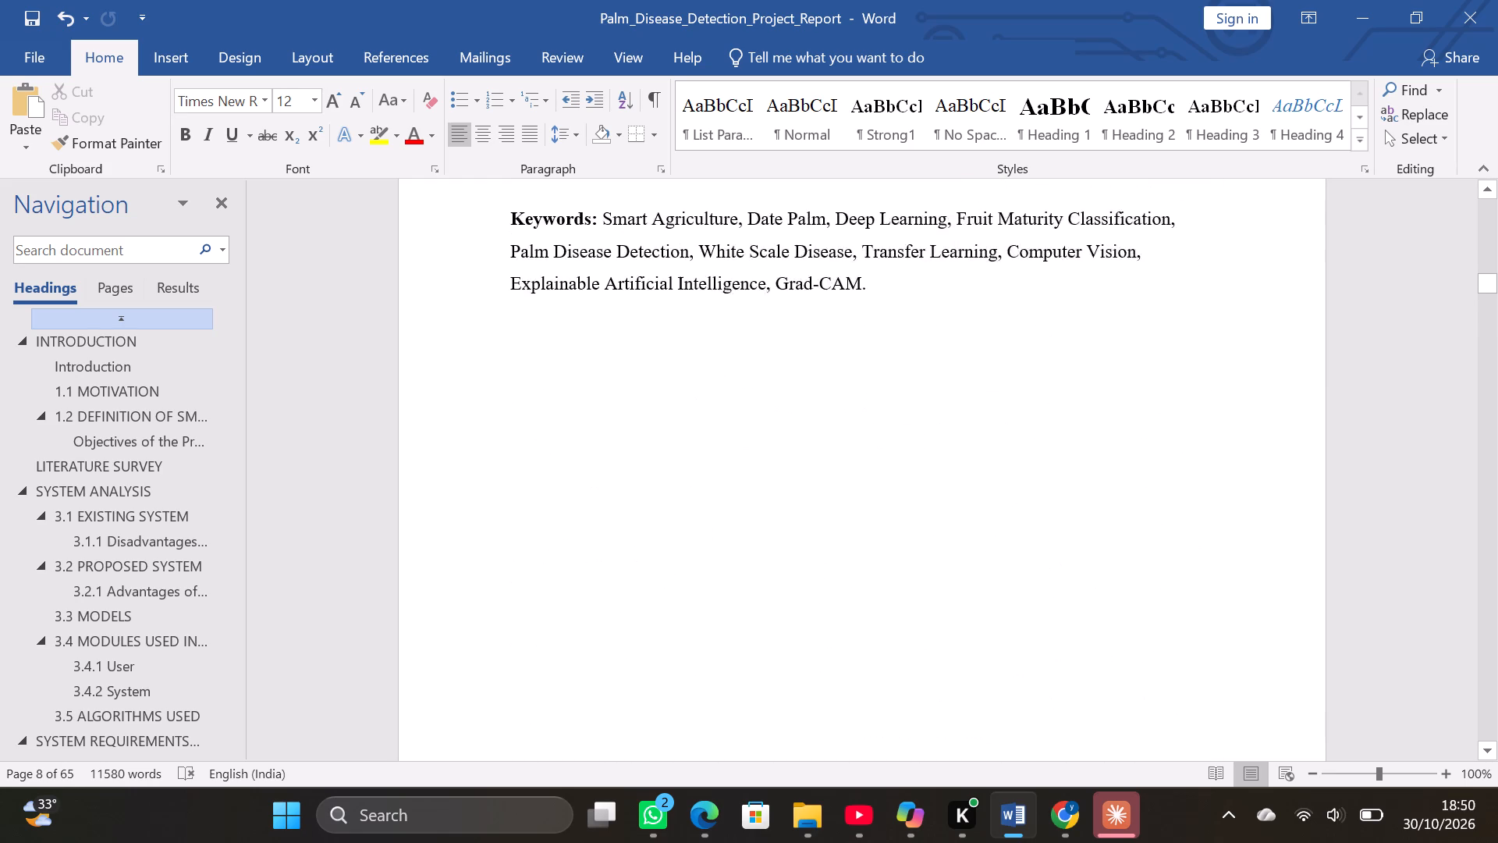
{"action": "scroll", "coordinate": [1038, 552], "scroll_direction": "down", "scroll_amount": 18}
{"action": "scroll", "coordinate": [1038, 552], "scroll_direction": "down", "scroll_amount": 20}
{"action": "scroll", "coordinate": [1038, 552], "scroll_direction": "down", "scroll_amount": 19}
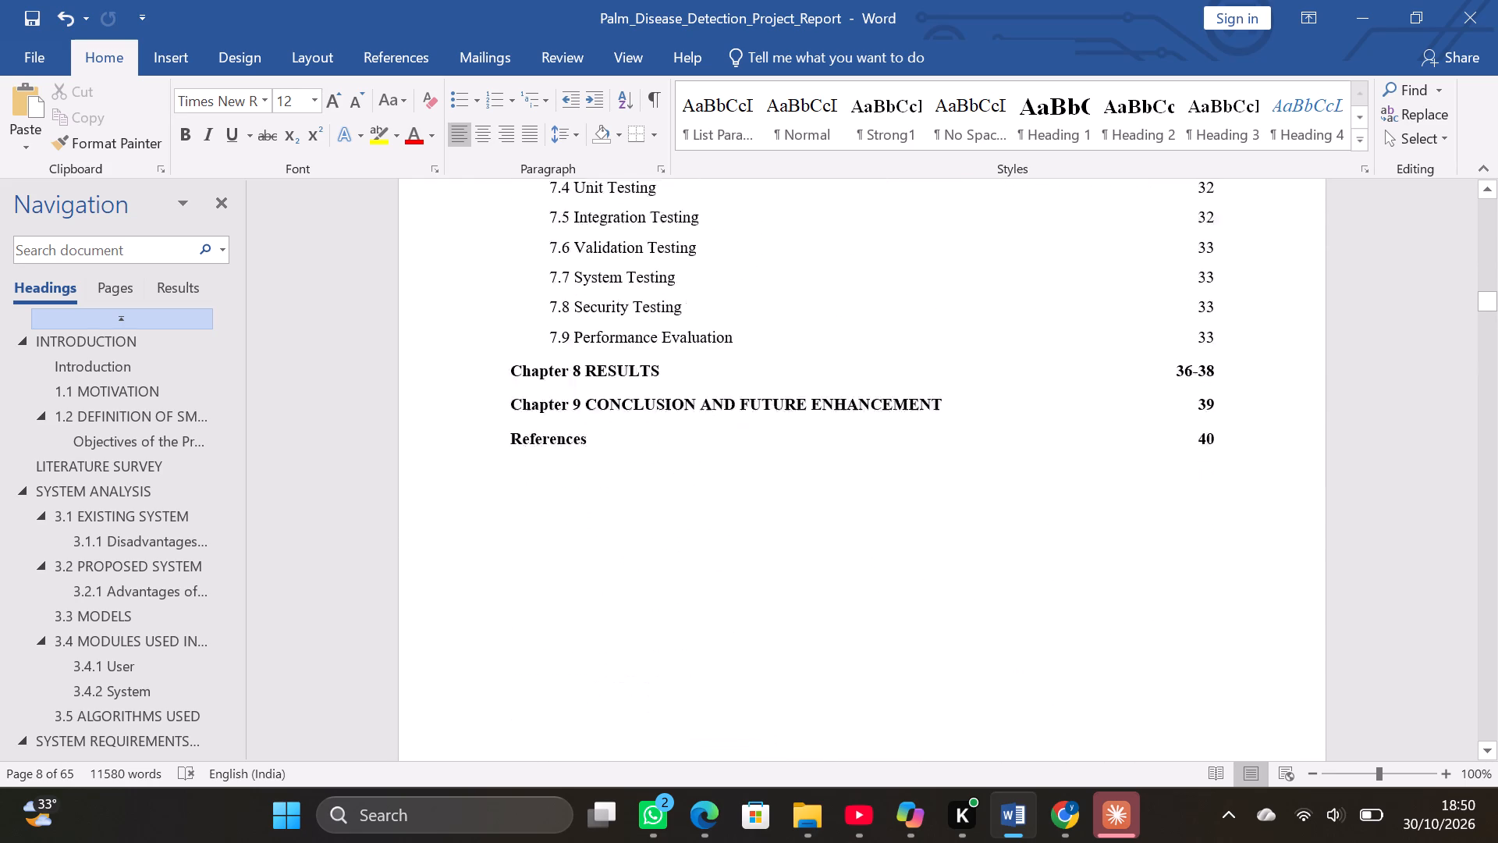
{"action": "scroll", "coordinate": [1038, 552], "scroll_direction": "down", "scroll_amount": 5}
{"action": "scroll", "coordinate": [1038, 552], "scroll_direction": "down", "scroll_amount": 20}
{"action": "scroll", "coordinate": [1038, 552], "scroll_direction": "down", "scroll_amount": 20}
{"action": "scroll", "coordinate": [1038, 552], "scroll_direction": "down", "scroll_amount": 7}
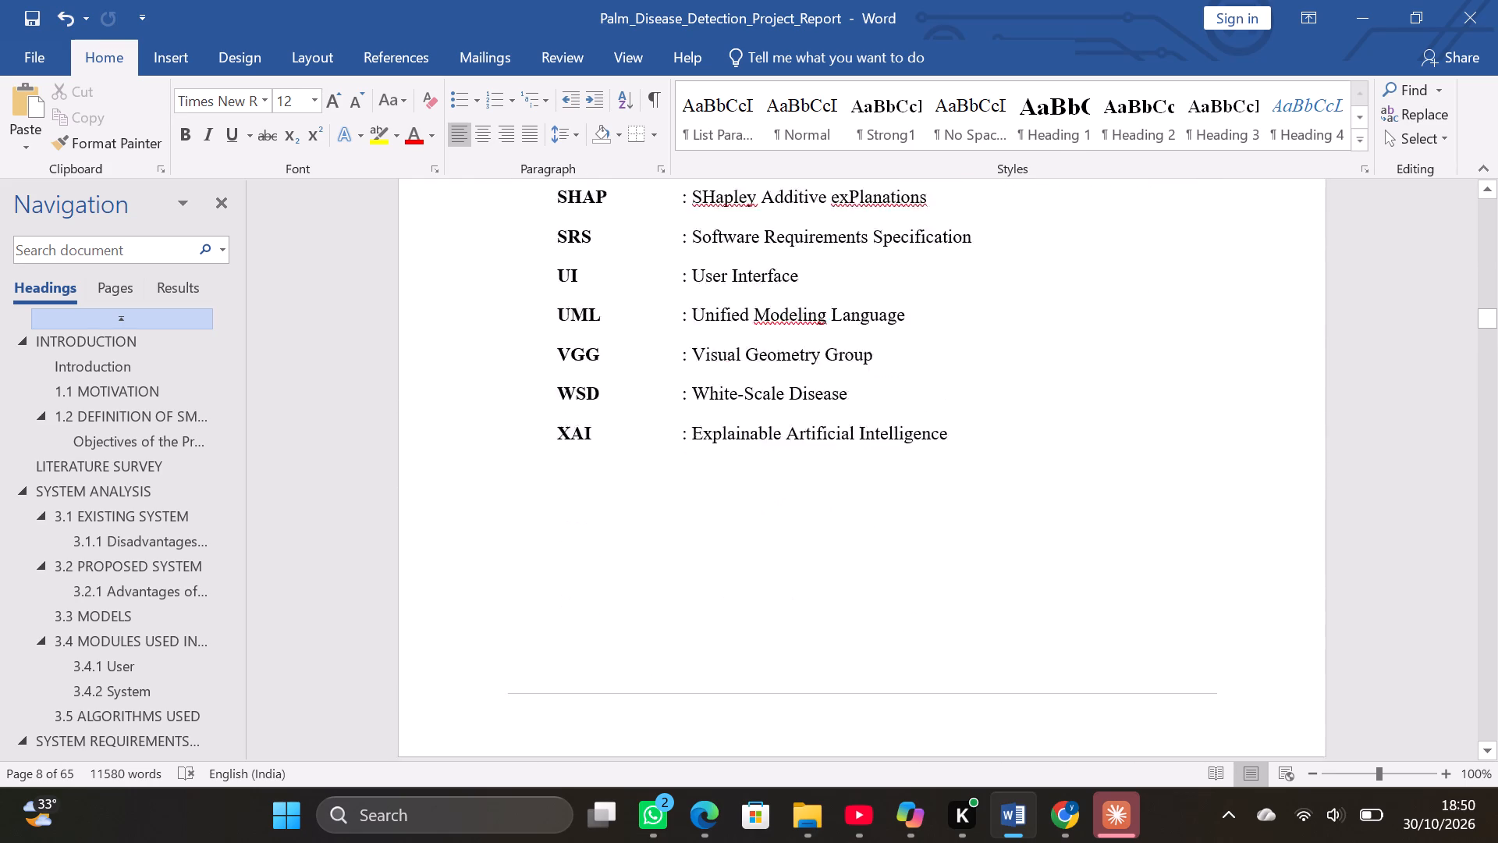
{"action": "scroll", "coordinate": [1038, 552], "scroll_direction": "down", "scroll_amount": 16}
{"action": "scroll", "coordinate": [1038, 552], "scroll_direction": "up", "scroll_amount": 16}
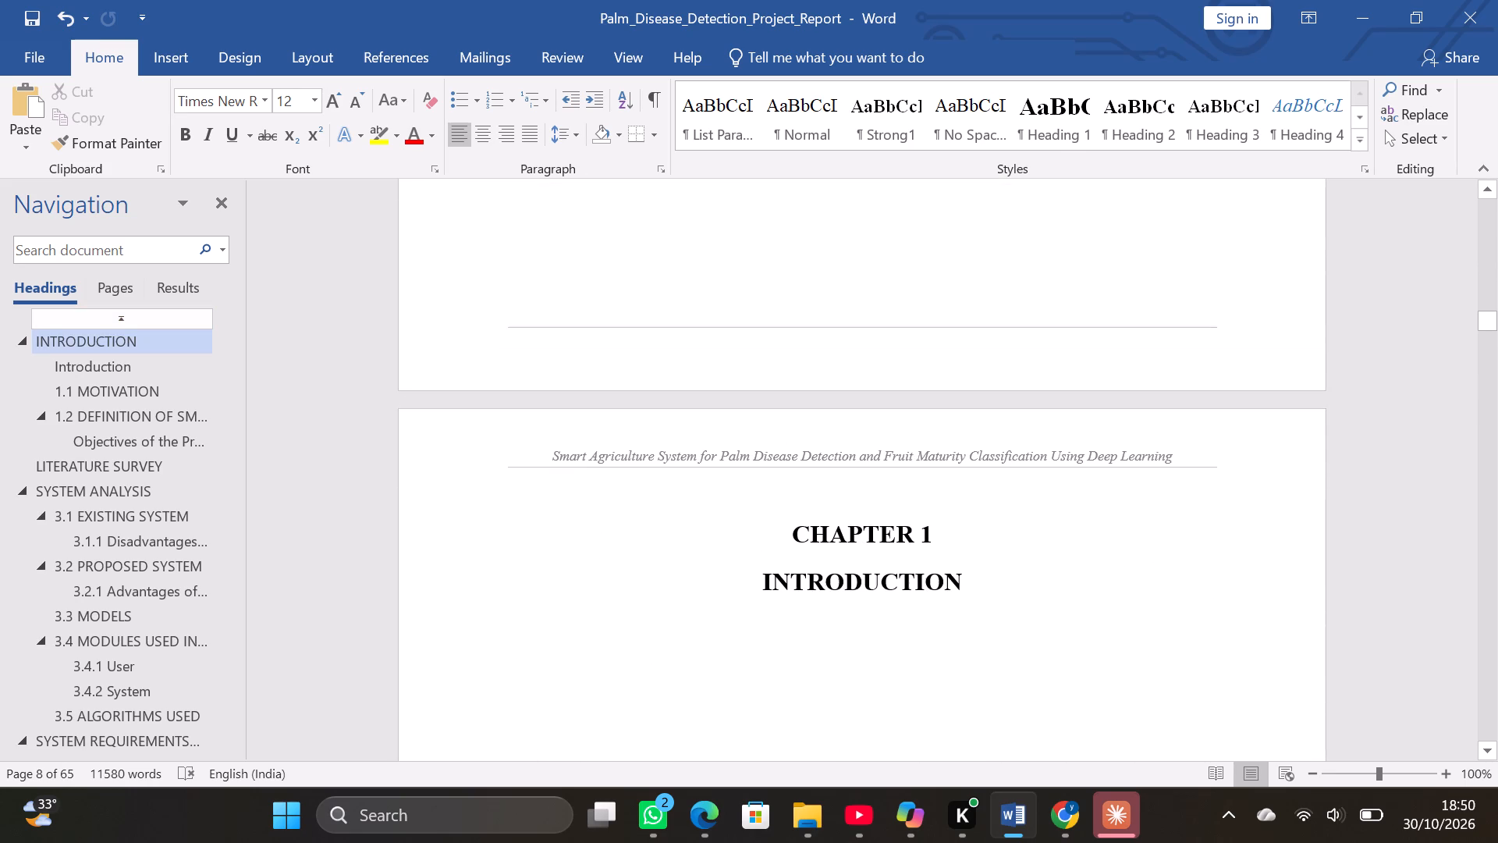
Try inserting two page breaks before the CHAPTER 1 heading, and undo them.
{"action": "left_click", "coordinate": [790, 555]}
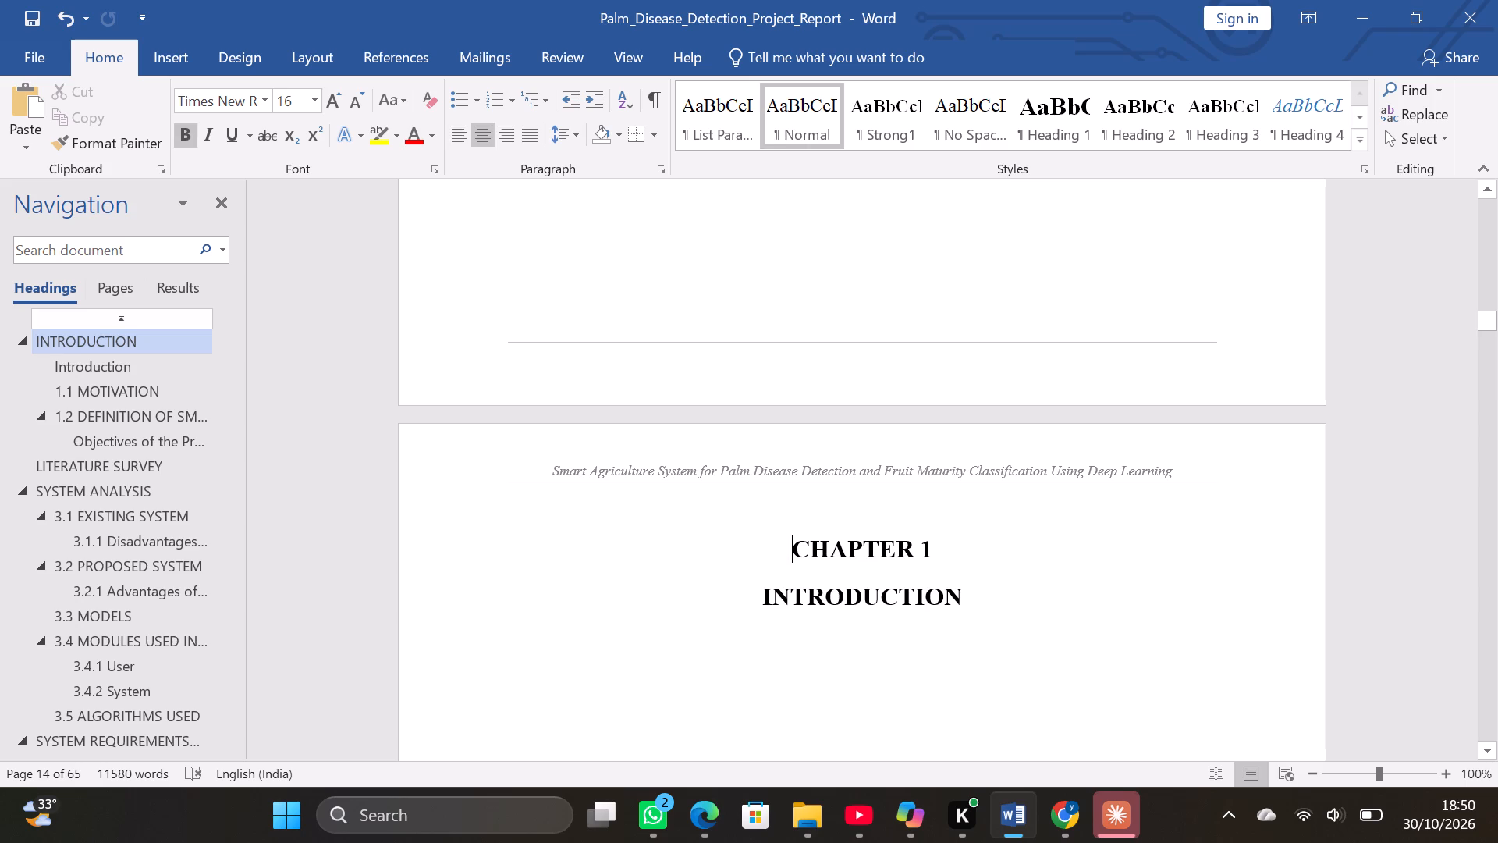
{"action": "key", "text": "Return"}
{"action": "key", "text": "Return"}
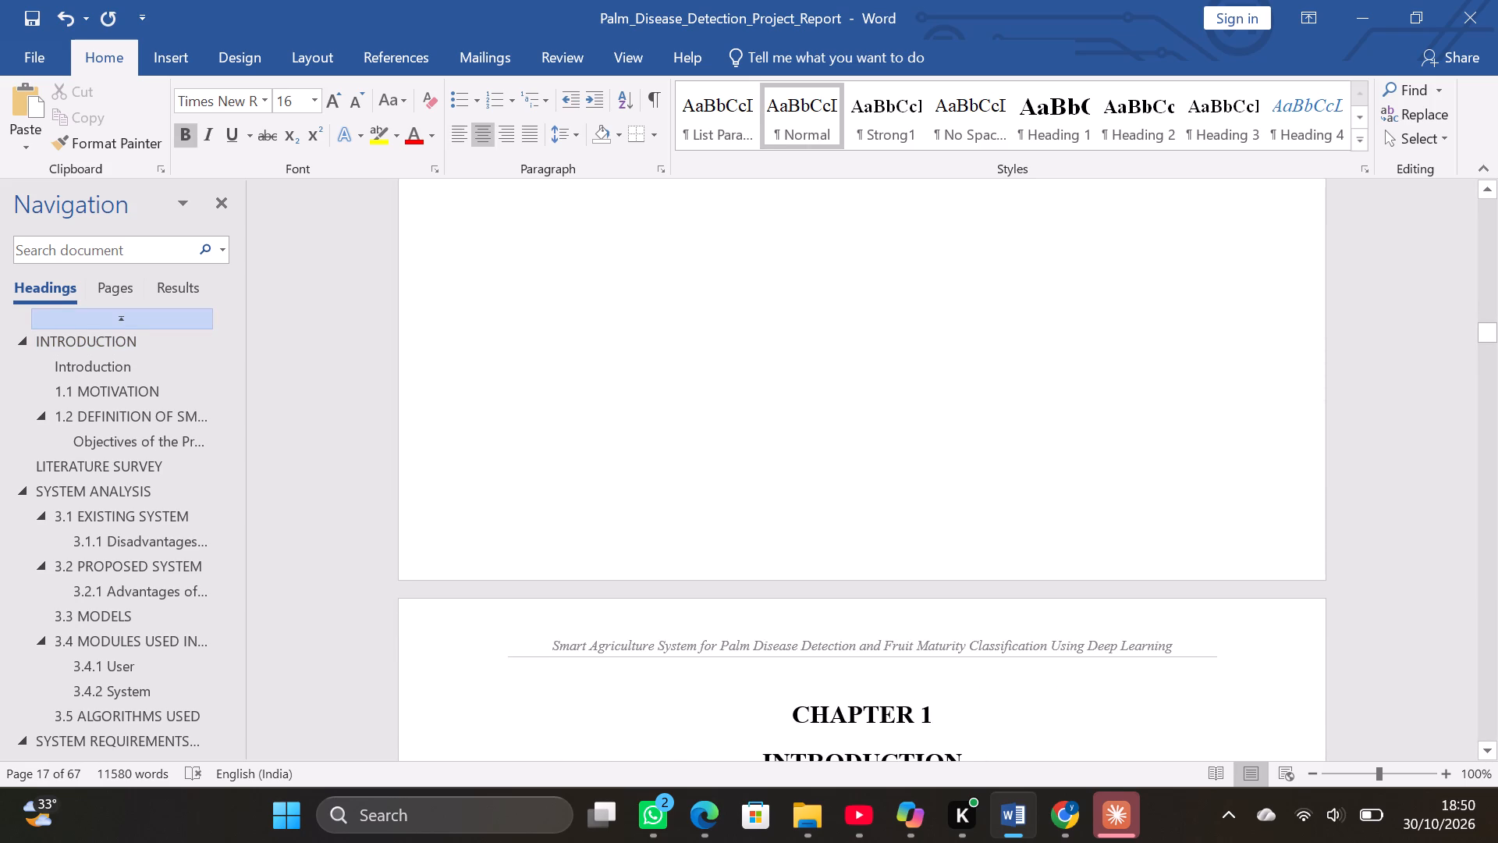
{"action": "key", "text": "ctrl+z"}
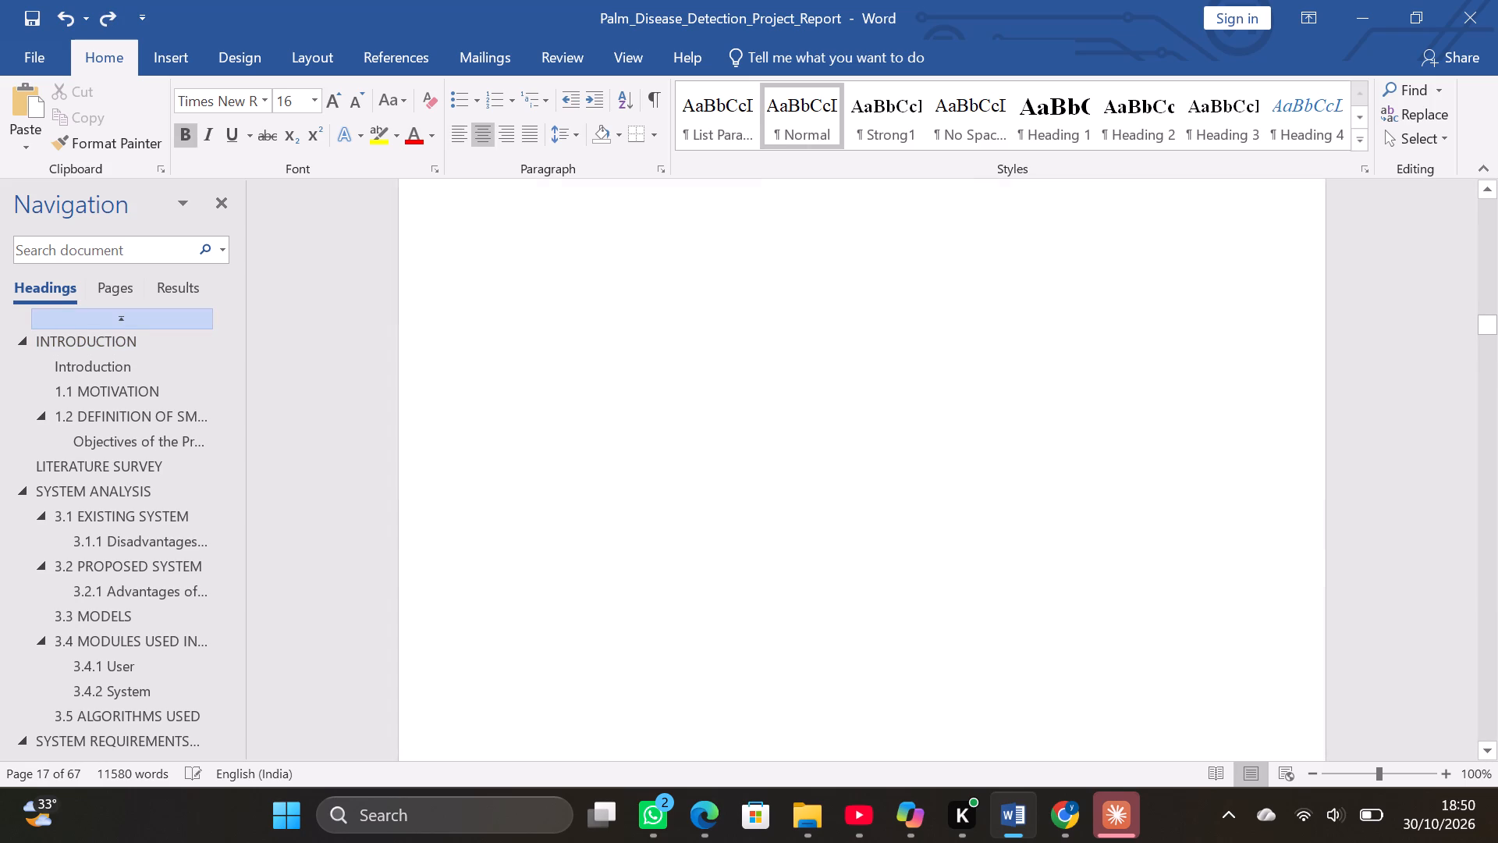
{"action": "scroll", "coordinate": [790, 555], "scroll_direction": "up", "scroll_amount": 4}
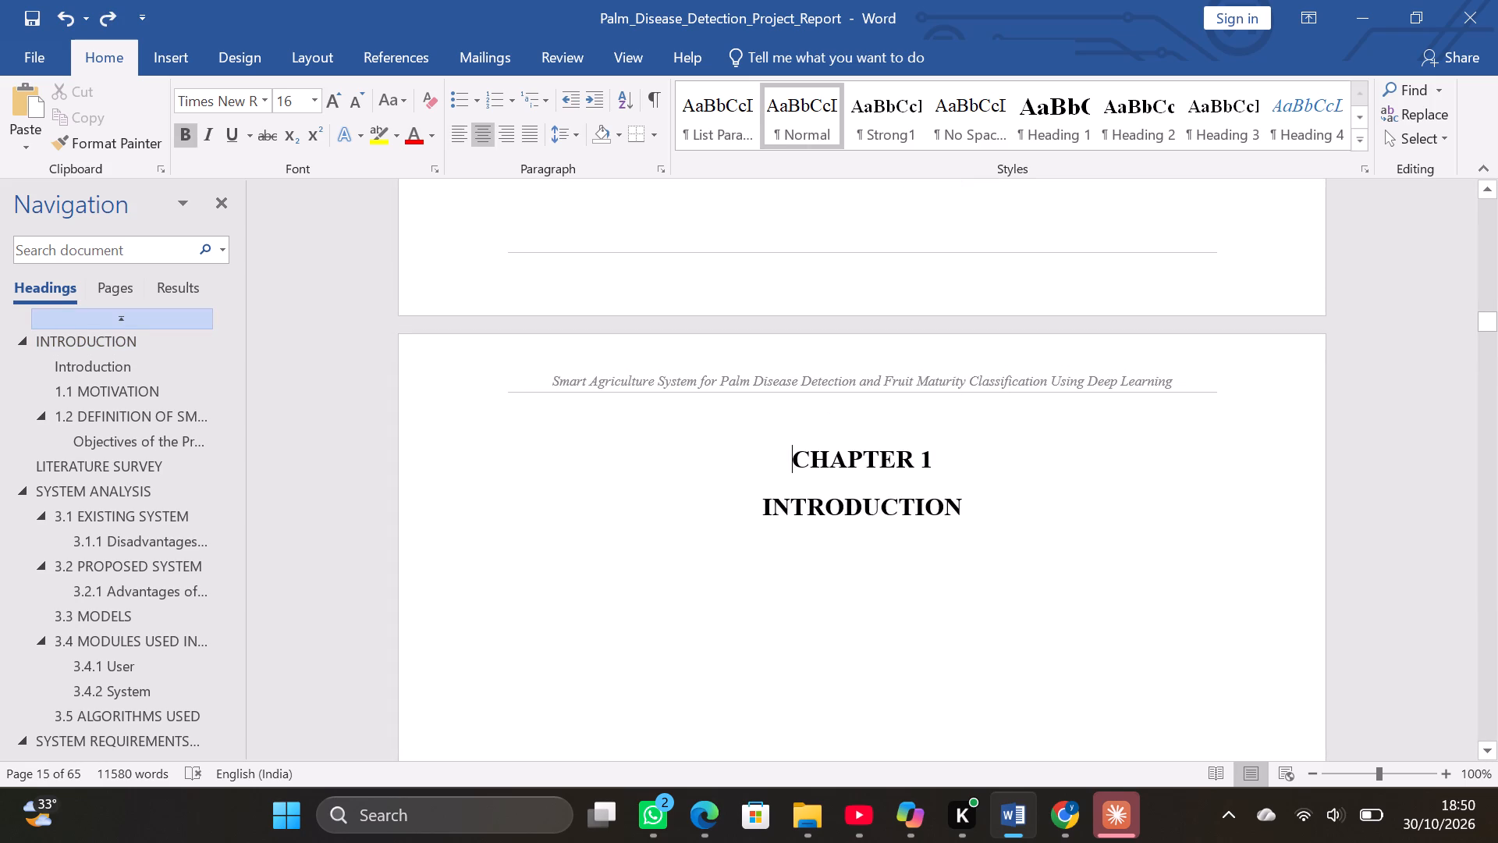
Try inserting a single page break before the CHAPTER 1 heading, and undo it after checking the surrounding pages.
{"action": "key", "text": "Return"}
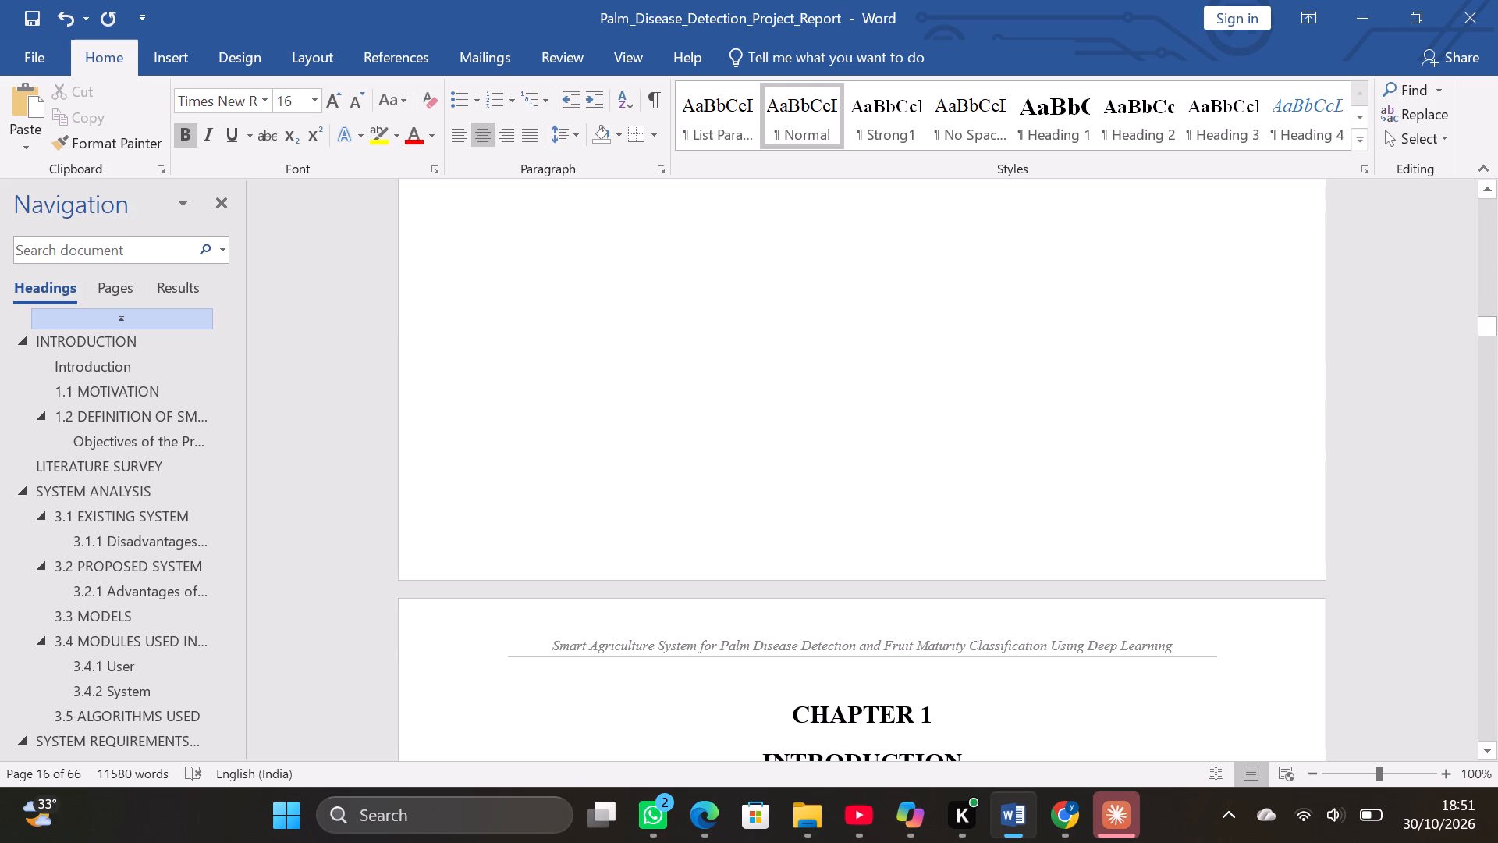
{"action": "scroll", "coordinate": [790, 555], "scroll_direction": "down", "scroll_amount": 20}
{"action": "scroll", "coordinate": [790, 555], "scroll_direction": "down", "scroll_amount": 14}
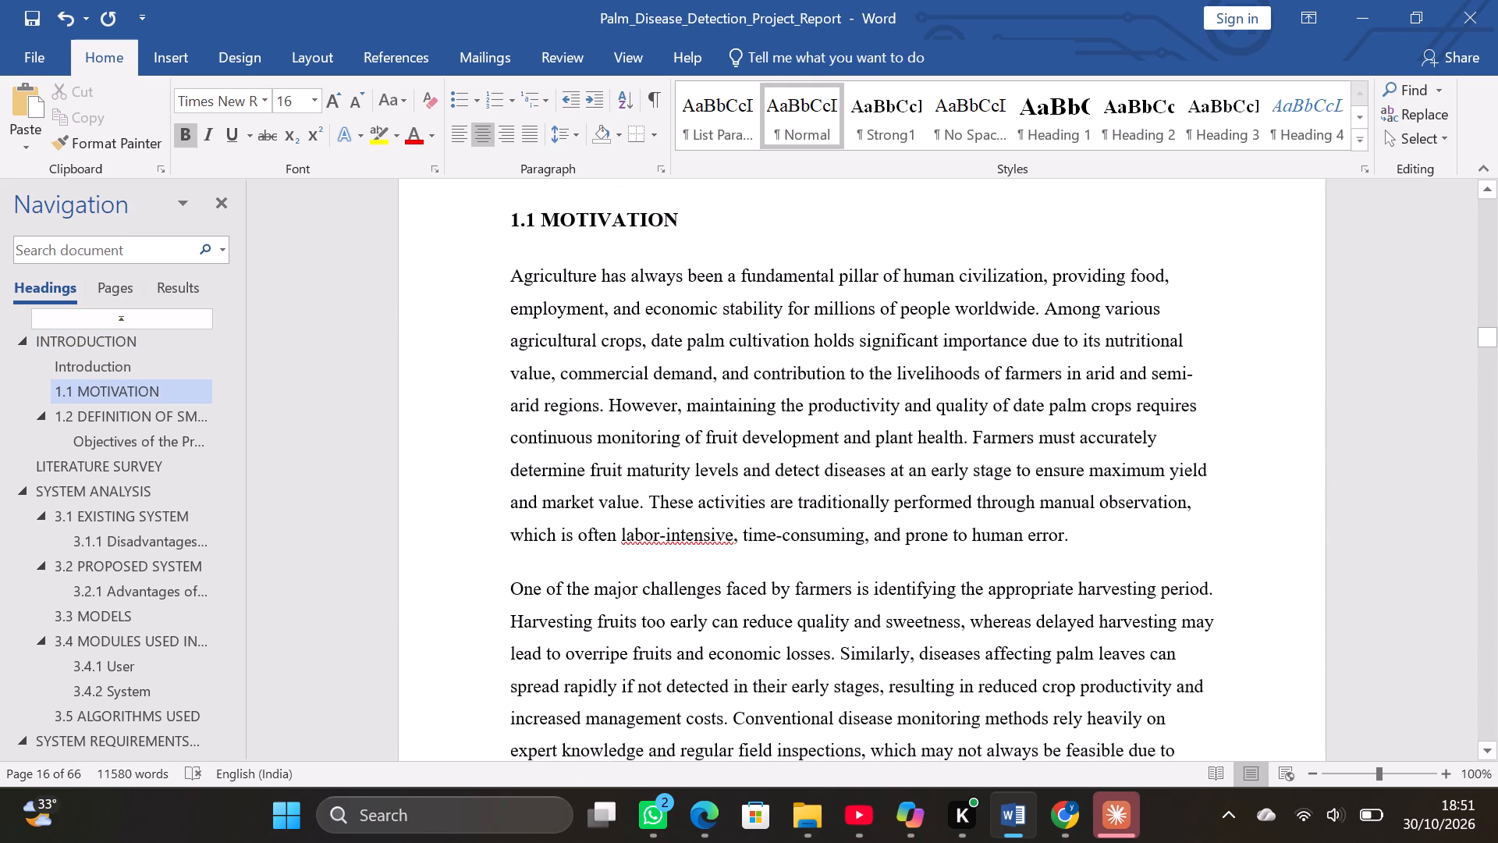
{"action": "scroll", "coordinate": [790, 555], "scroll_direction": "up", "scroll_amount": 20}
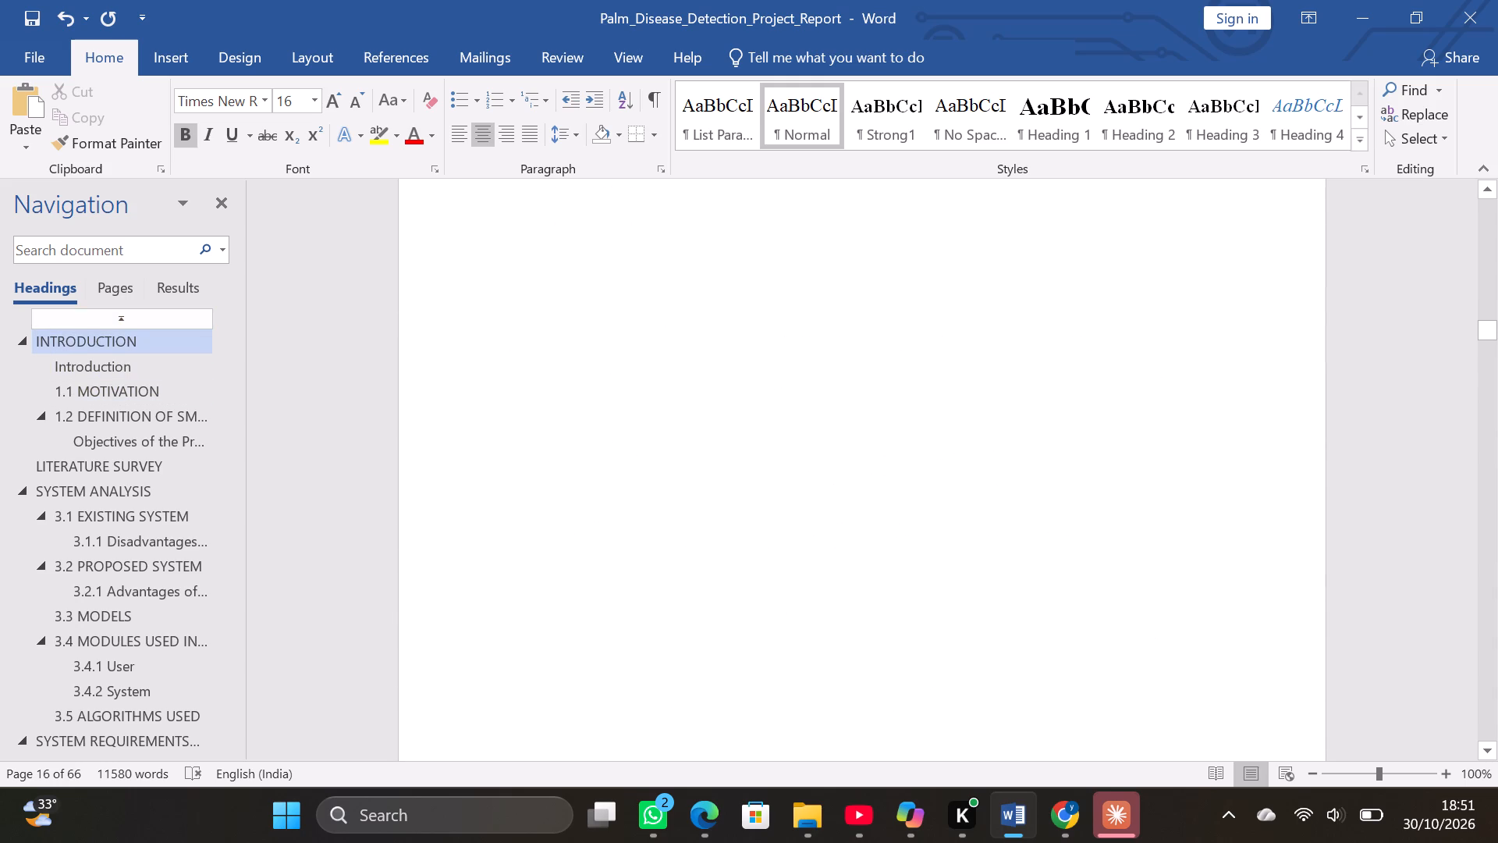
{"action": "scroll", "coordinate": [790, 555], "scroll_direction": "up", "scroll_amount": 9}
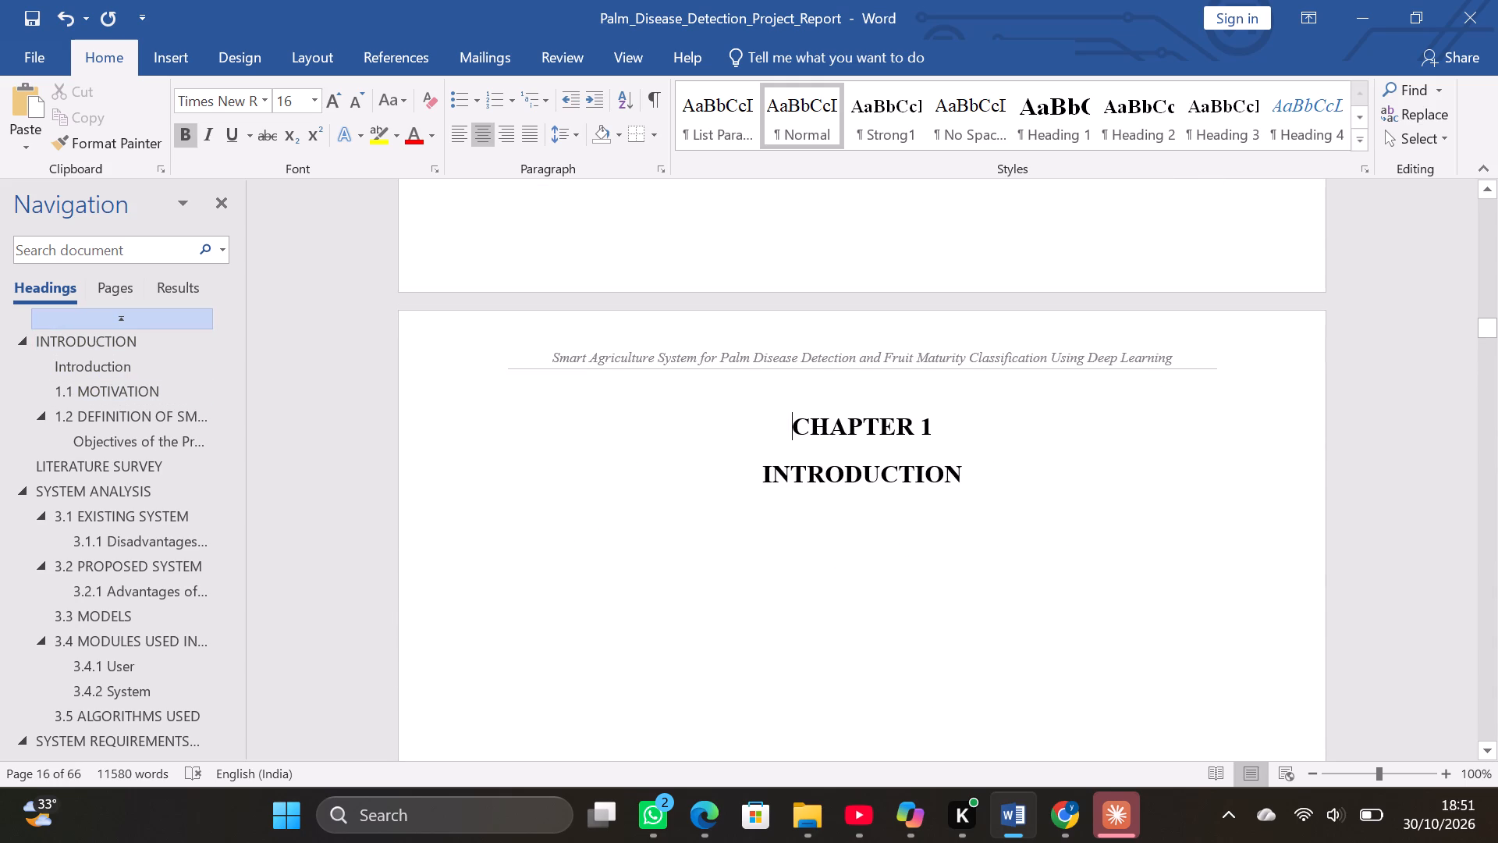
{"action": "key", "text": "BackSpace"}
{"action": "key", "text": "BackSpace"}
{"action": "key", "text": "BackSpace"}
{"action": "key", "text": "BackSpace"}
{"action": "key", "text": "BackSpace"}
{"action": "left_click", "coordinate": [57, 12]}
Delete the CHAPTER 1 and INTRODUCTION heading text from the Chapter 1 title page.
{"action": "scroll", "coordinate": [656, 306], "scroll_direction": "up", "scroll_amount": 2}
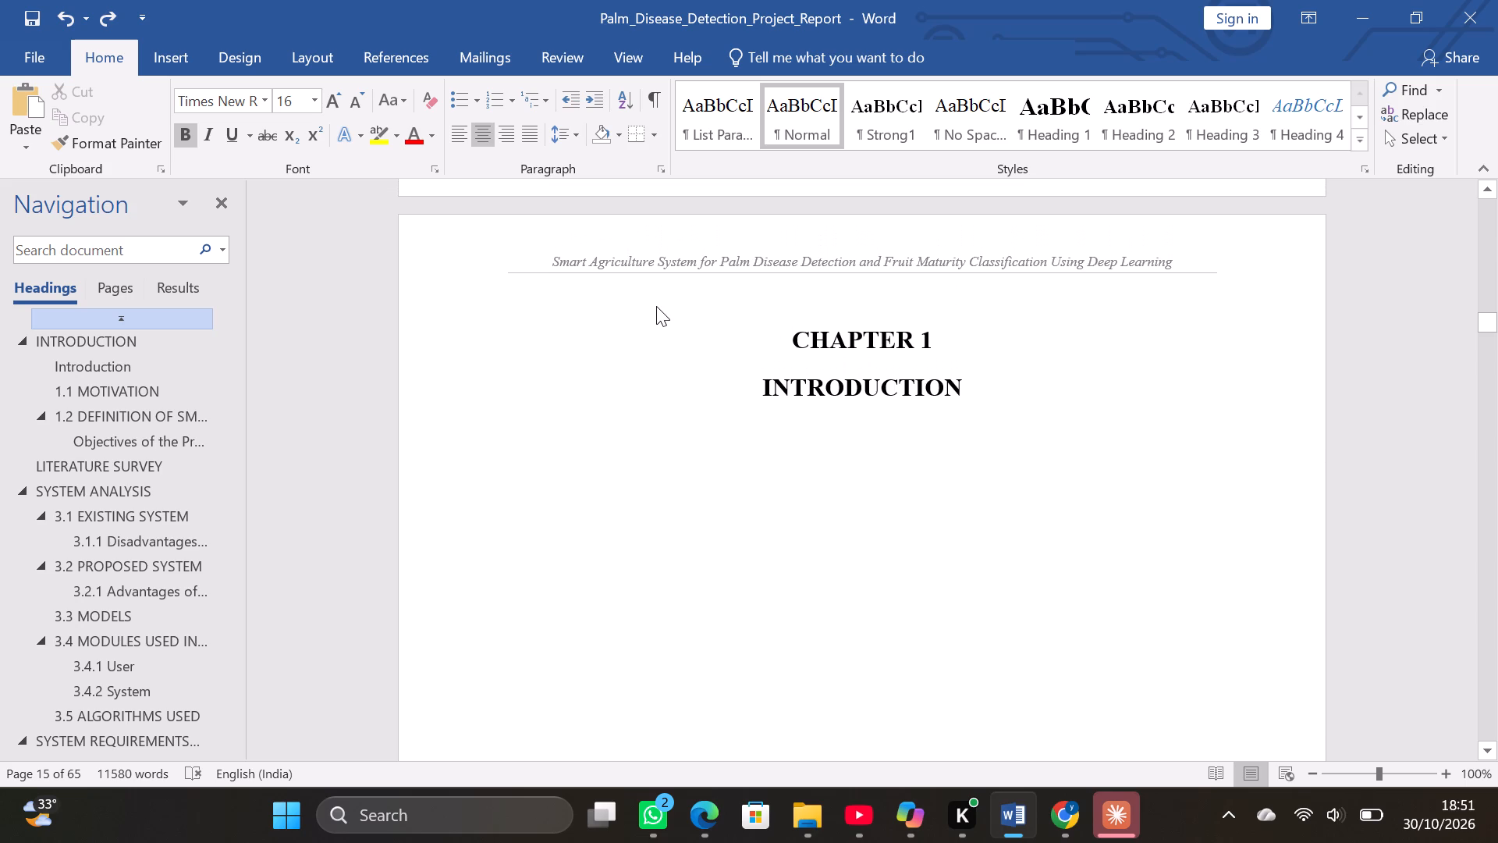
{"action": "key", "text": "Delete"}
{"action": "key", "text": "Delete"}
{"action": "key", "text": "Delete"}
{"action": "key", "text": "Delete"}
{"action": "key", "text": "Delete"}
{"action": "key", "text": "Delete"}
{"action": "key", "text": "Delete"}
{"action": "key", "text": "Delete"}
{"action": "key", "text": "Delete"}
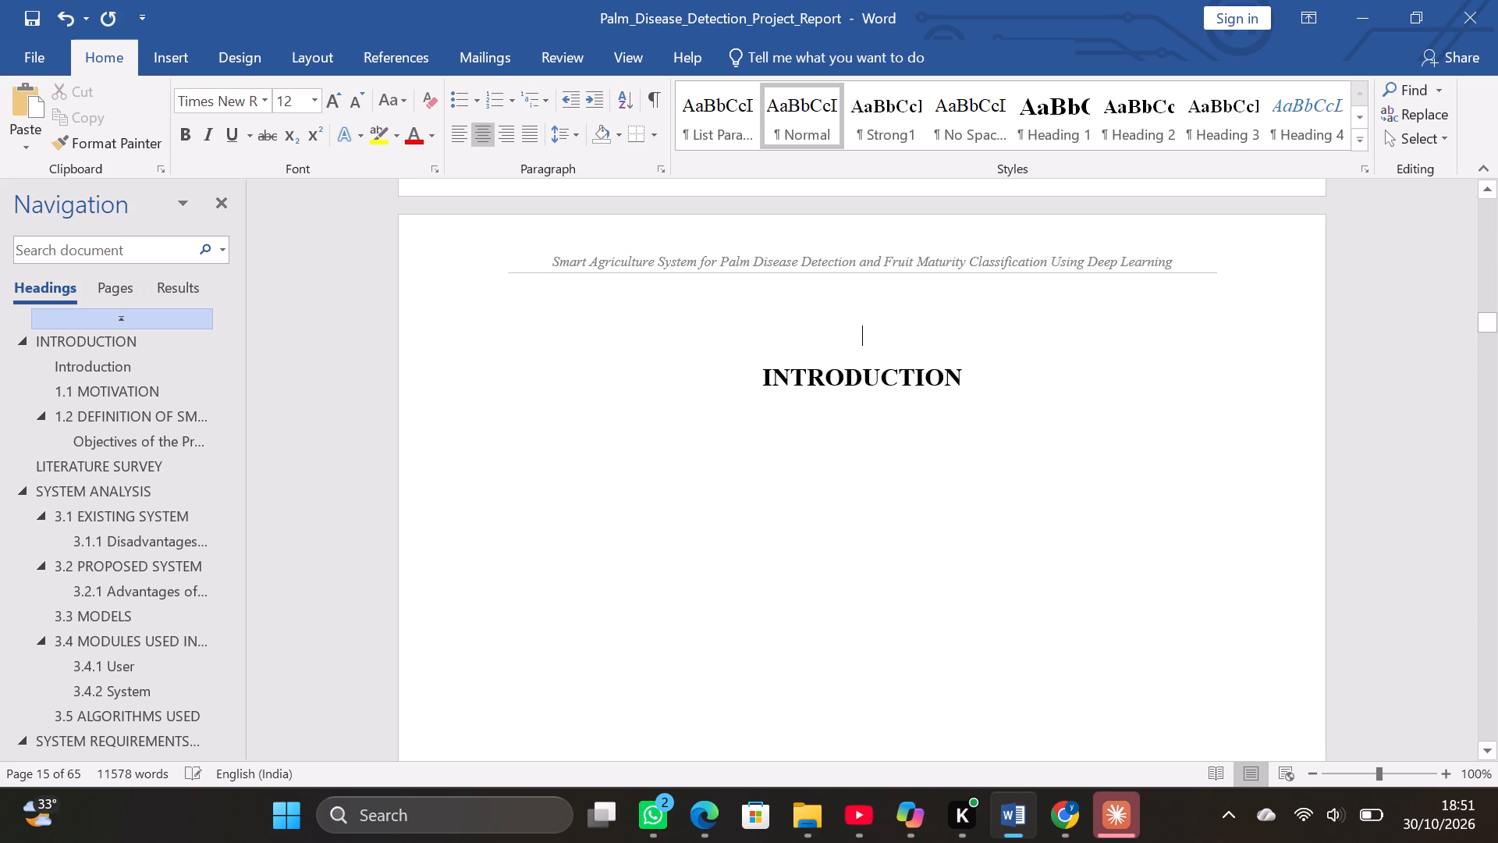
{"action": "key", "text": "Delete"}
{"action": "key", "text": "Delete"}
{"action": "key", "text": "Delete"}
{"action": "key", "text": "Delete"}
{"action": "key", "text": "Delete"}
{"action": "key", "text": "Delete"}
{"action": "key", "text": "Delete"}
{"action": "key", "text": "Delete"}
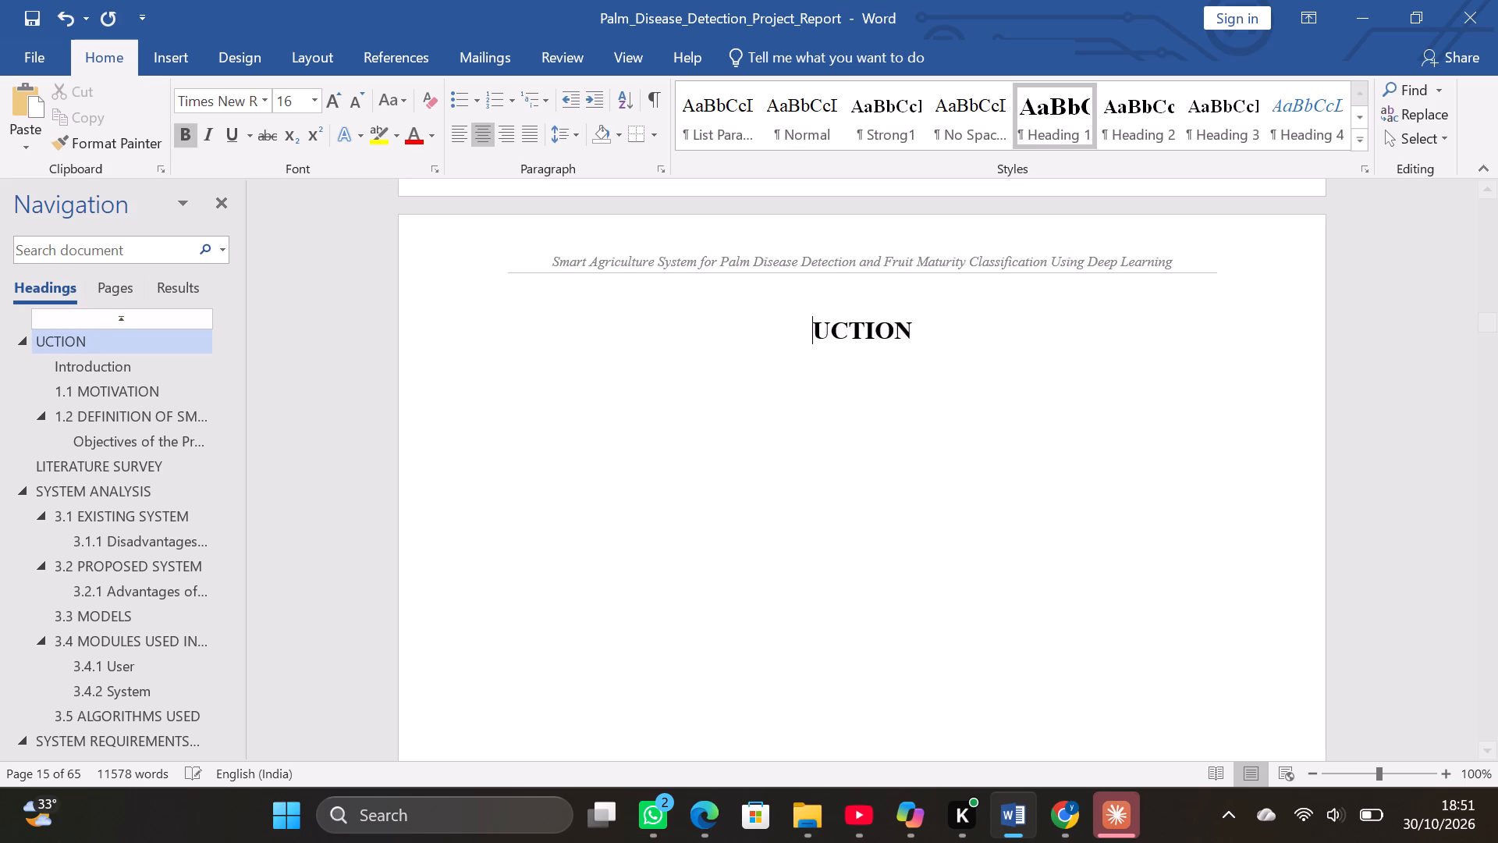
{"action": "key", "text": "Delete"}
{"action": "key", "text": "Delete"}
{"action": "key", "text": "Delete"}
{"action": "key", "text": "Delete"}
{"action": "key", "text": "Delete"}
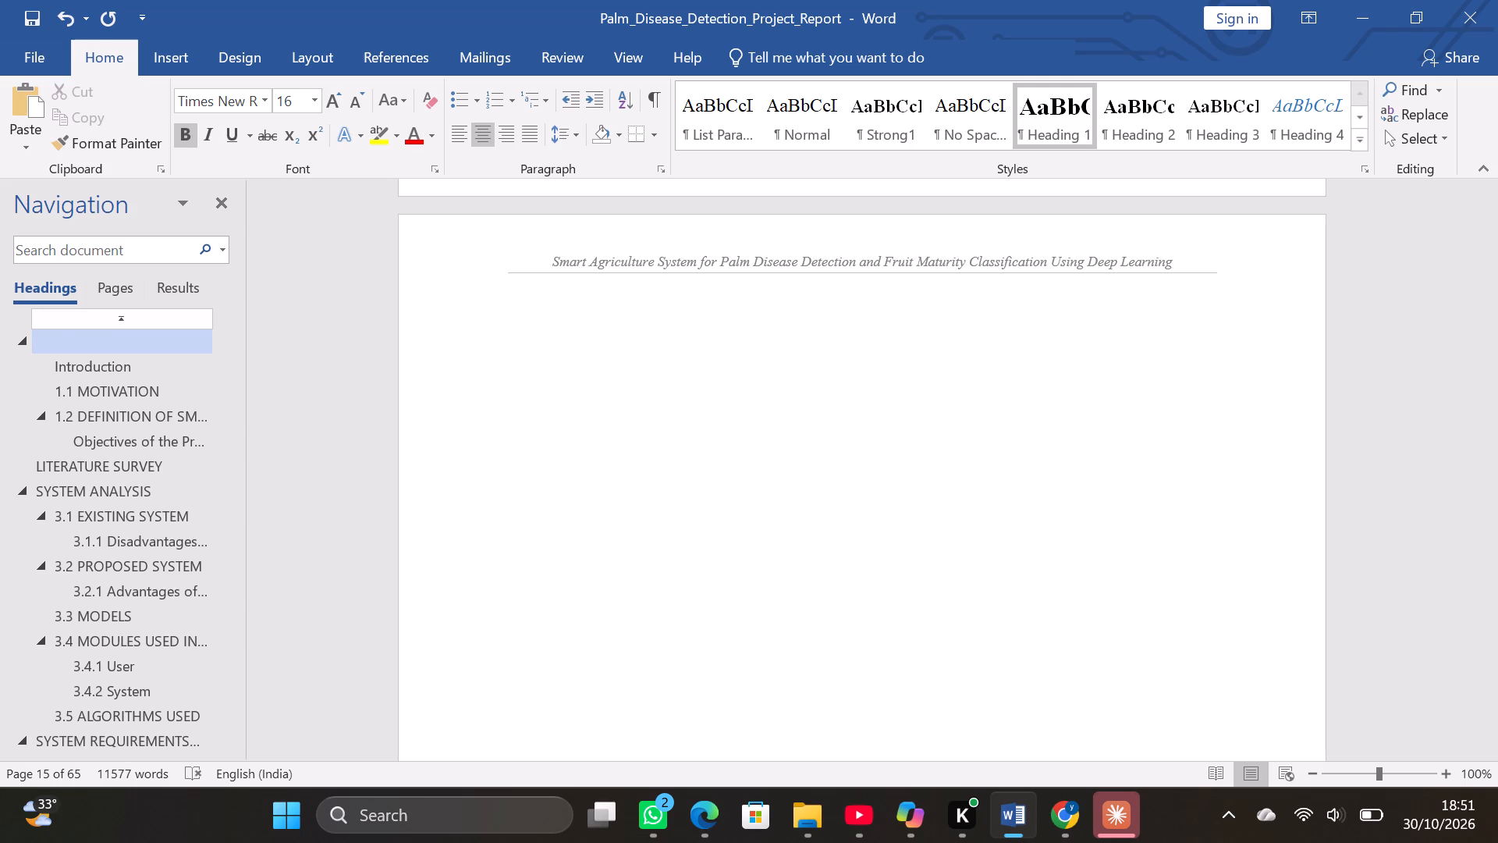
Centre an empty line around the middle of the blank Chapter 1 title page and set its font size to 16.
{"action": "key", "text": "Down"}
{"action": "key", "text": "Down"}
{"action": "key", "text": "Down"}
{"action": "key", "text": "Down"}
{"action": "key", "text": "Down"}
{"action": "key", "text": "Down"}
{"action": "key", "text": "Down"}
{"action": "key", "text": "Down"}
{"action": "key", "text": "Down"}
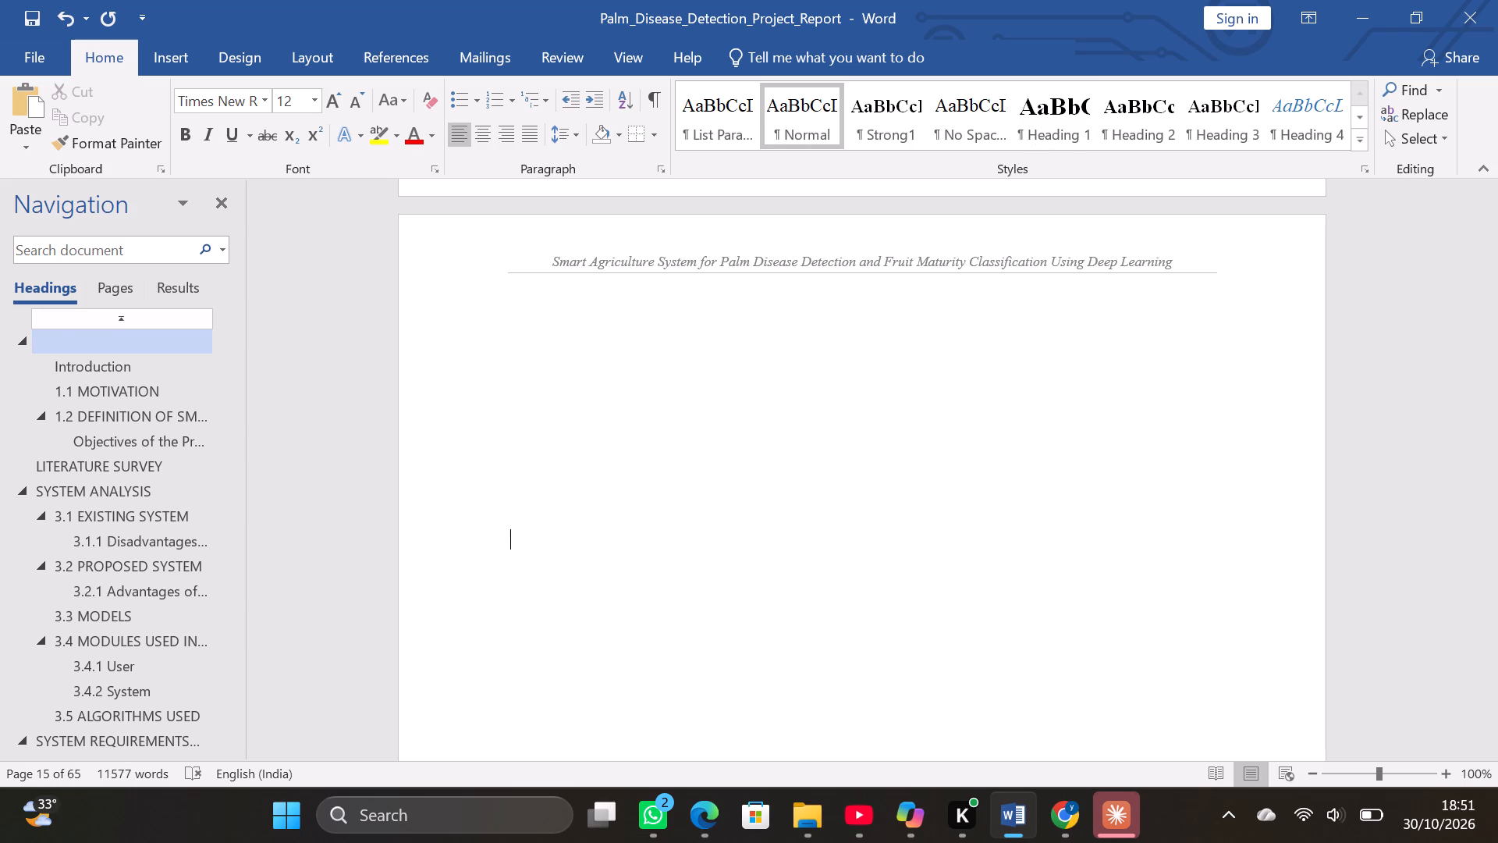
{"action": "key", "text": "Down"}
{"action": "key", "text": "Down"}
{"action": "key", "text": "Down"}
{"action": "key", "text": "Down"}
{"action": "key", "text": "Down"}
{"action": "scroll", "coordinate": [685, 310], "scroll_direction": "down", "scroll_amount": 15}
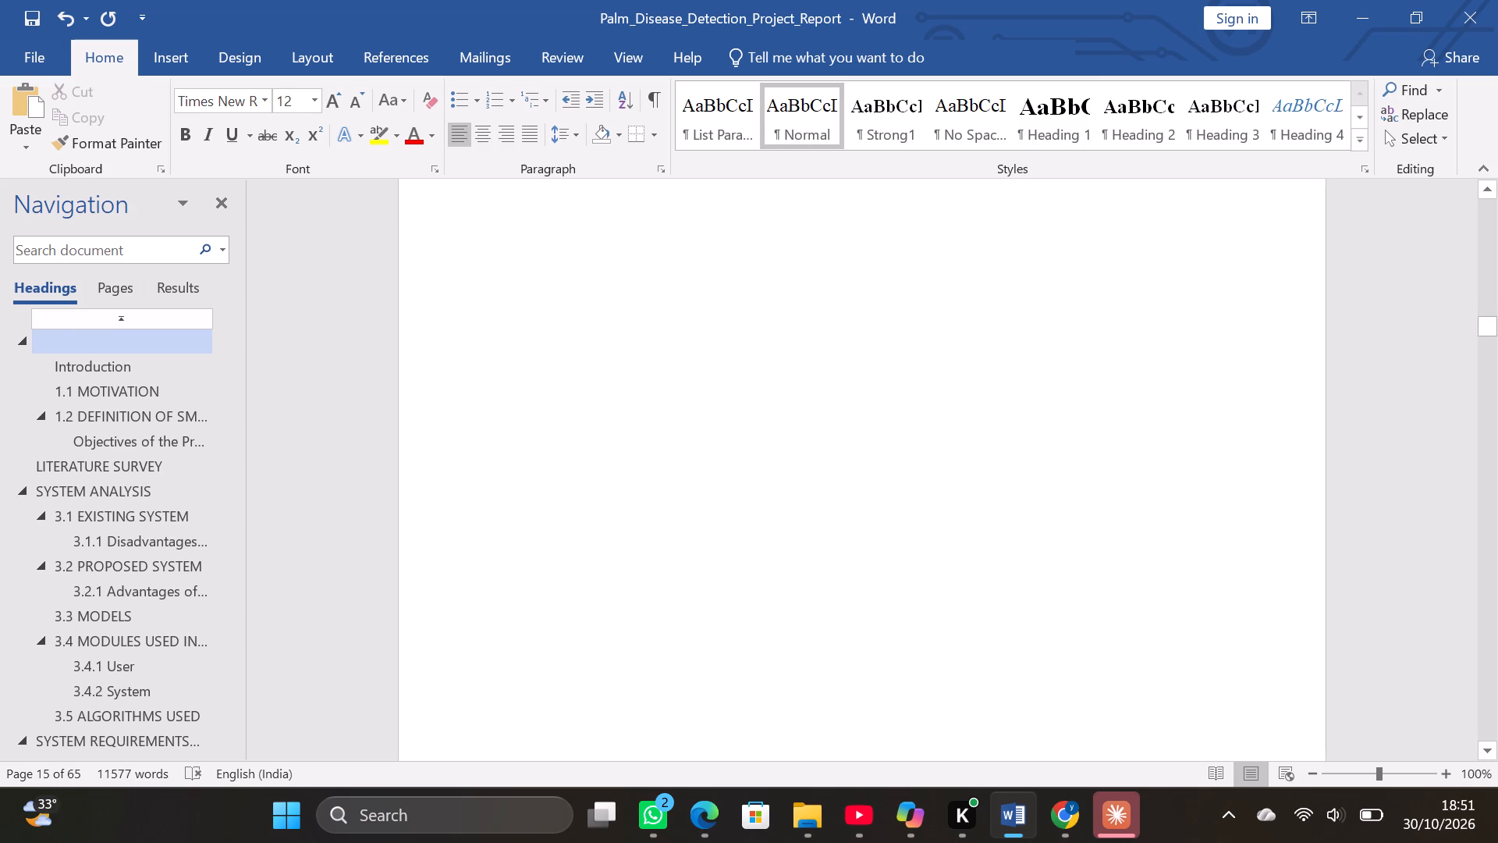
{"action": "scroll", "coordinate": [685, 310], "scroll_direction": "down", "scroll_amount": 5}
{"action": "scroll", "coordinate": [685, 310], "scroll_direction": "up", "scroll_amount": 5}
{"action": "key", "text": "Down"}
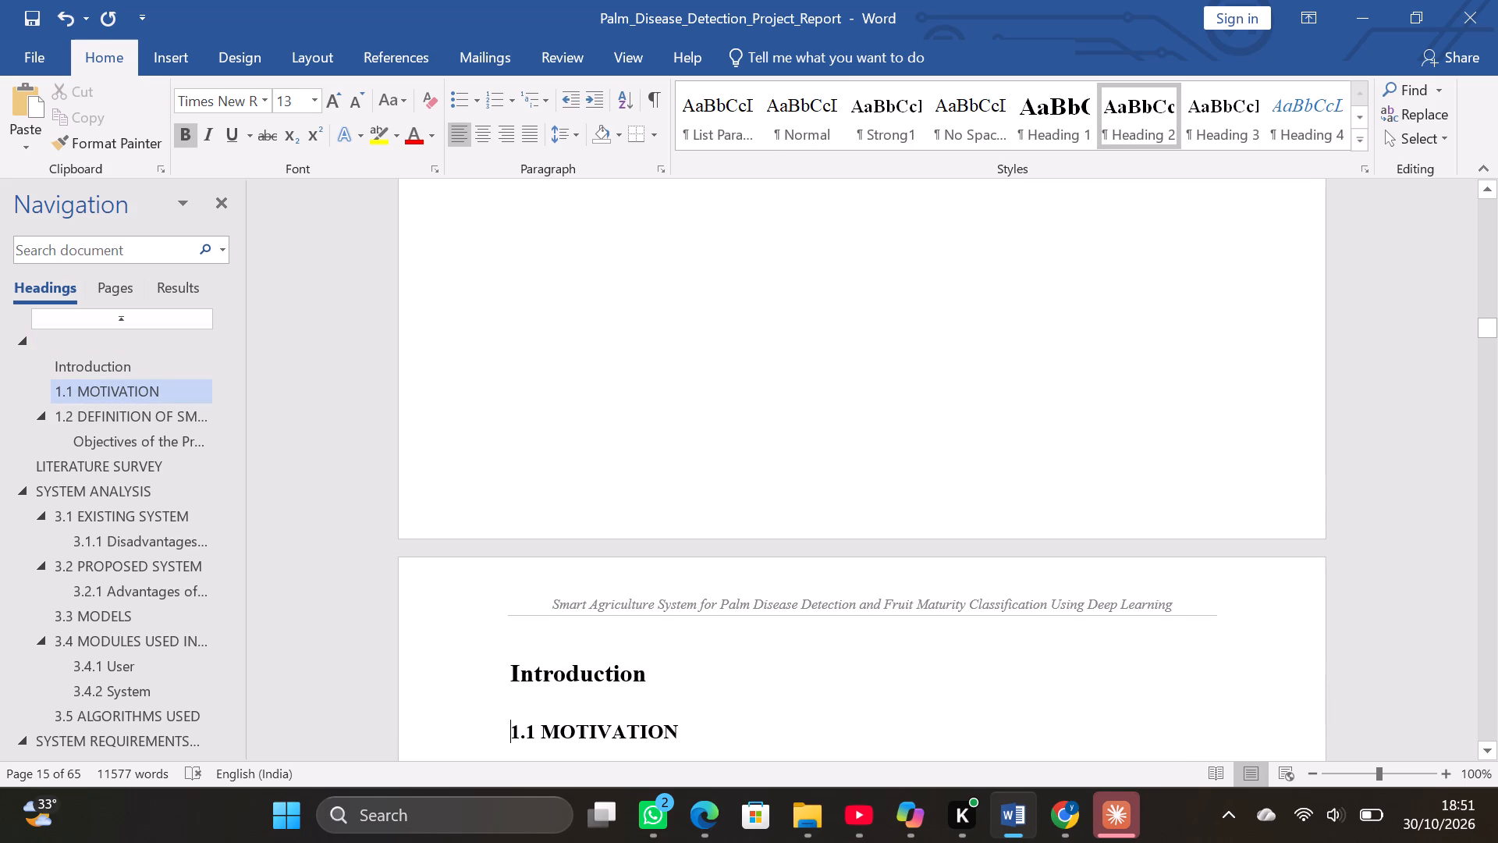
{"action": "key", "text": "Up"}
{"action": "key", "text": "Up"}
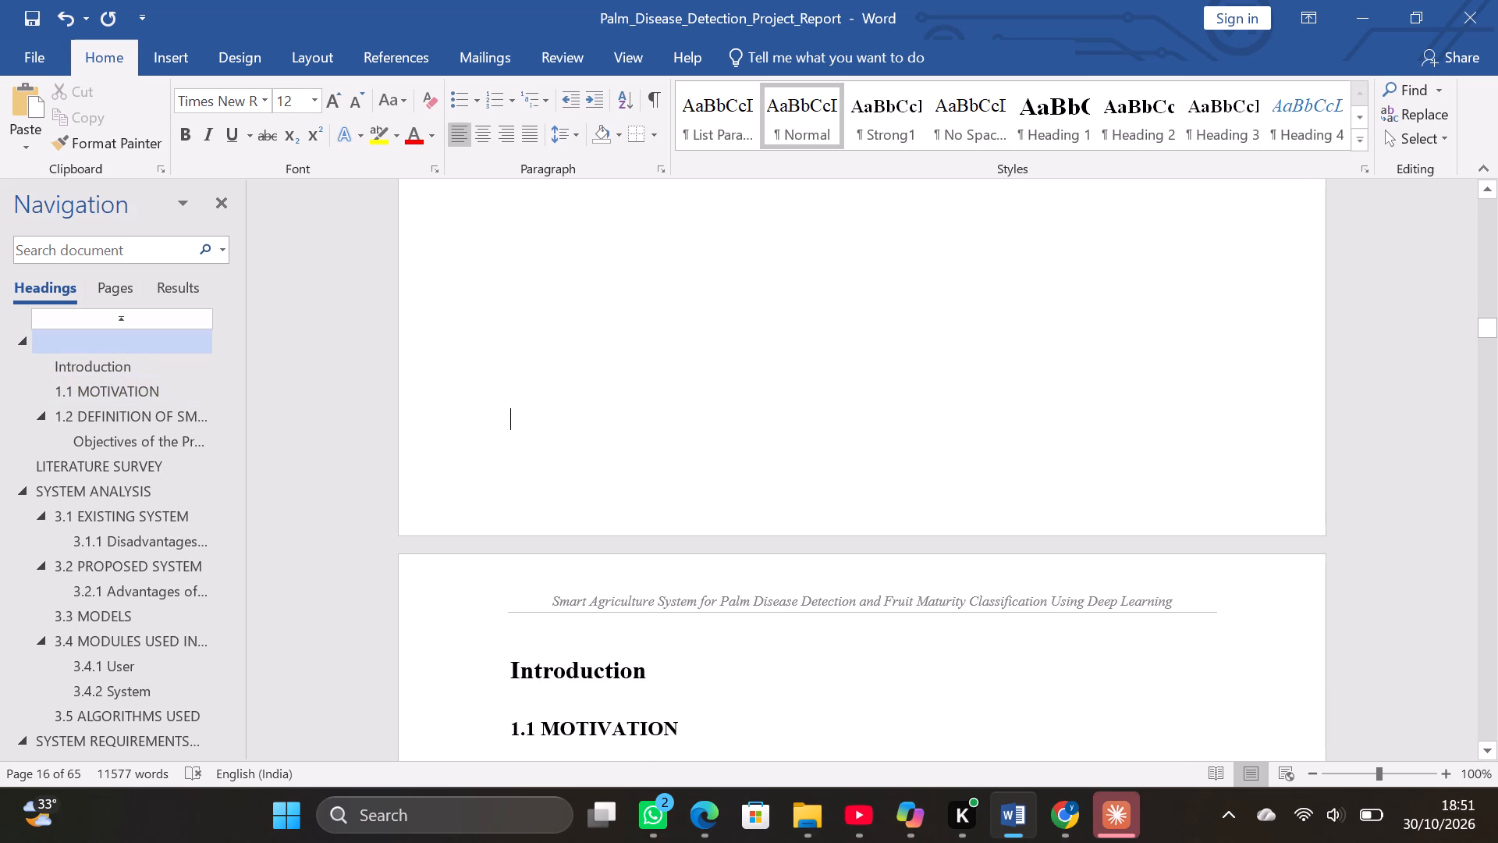
{"action": "key", "text": "Up"}
{"action": "key", "text": "Up"}
{"action": "key", "text": "Up"}
{"action": "key", "text": "Up"}
{"action": "key", "text": "Up"}
{"action": "key", "text": "Up"}
{"action": "key", "text": "Up"}
{"action": "key", "text": "Up"}
{"action": "key", "text": "Up"}
{"action": "key", "text": "Up"}
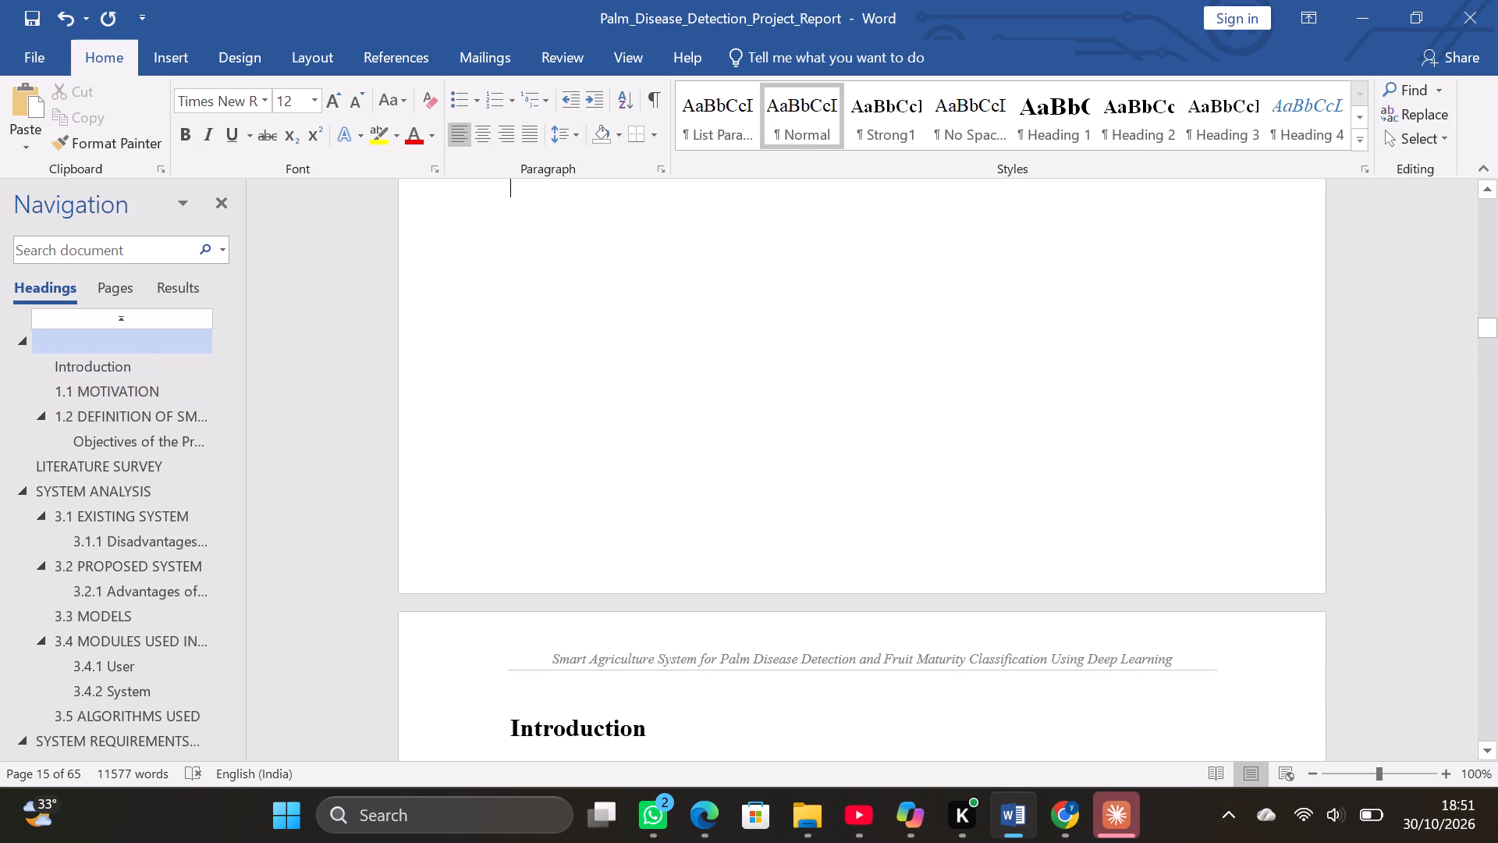
{"action": "key", "text": "Up"}
{"action": "key", "text": "Up"}
{"action": "key", "text": "Up"}
{"action": "key", "text": "Up"}
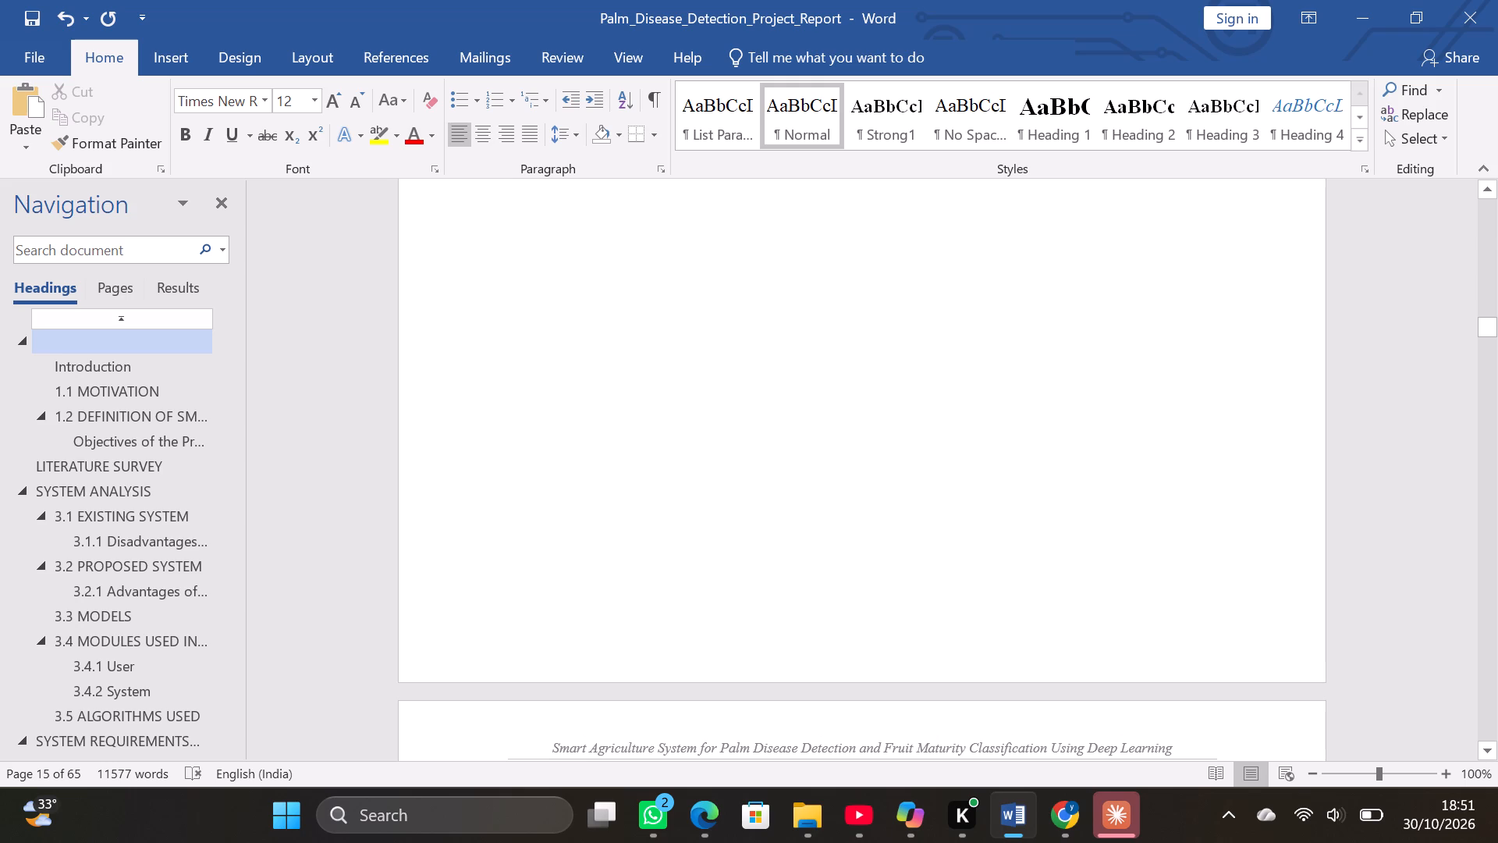
{"action": "scroll", "coordinate": [685, 310], "scroll_direction": "up", "scroll_amount": 15}
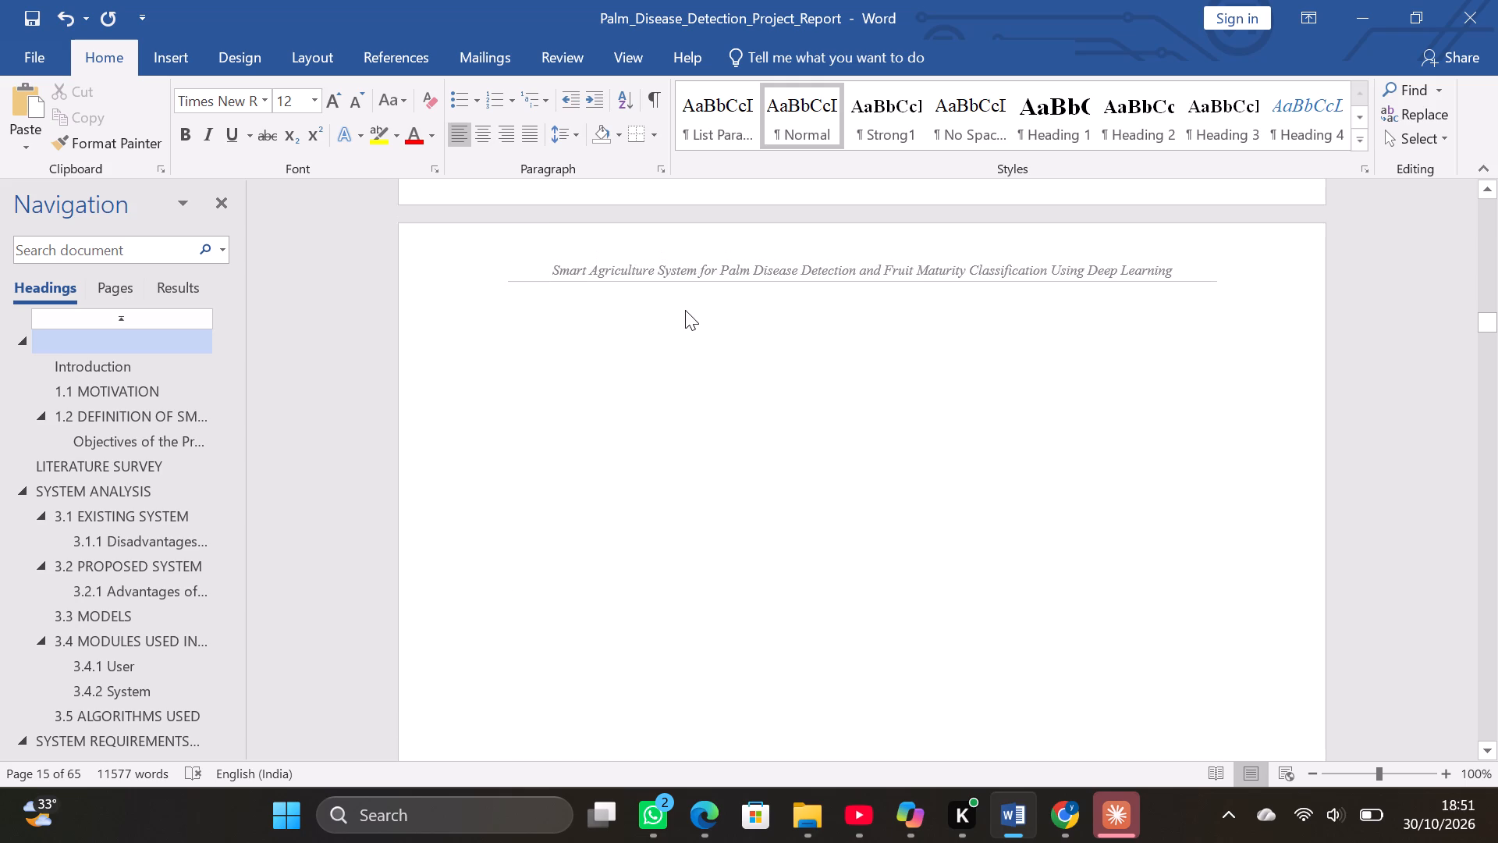
{"action": "scroll", "coordinate": [685, 310], "scroll_direction": "down", "scroll_amount": 1}
{"action": "key", "text": "Up"}
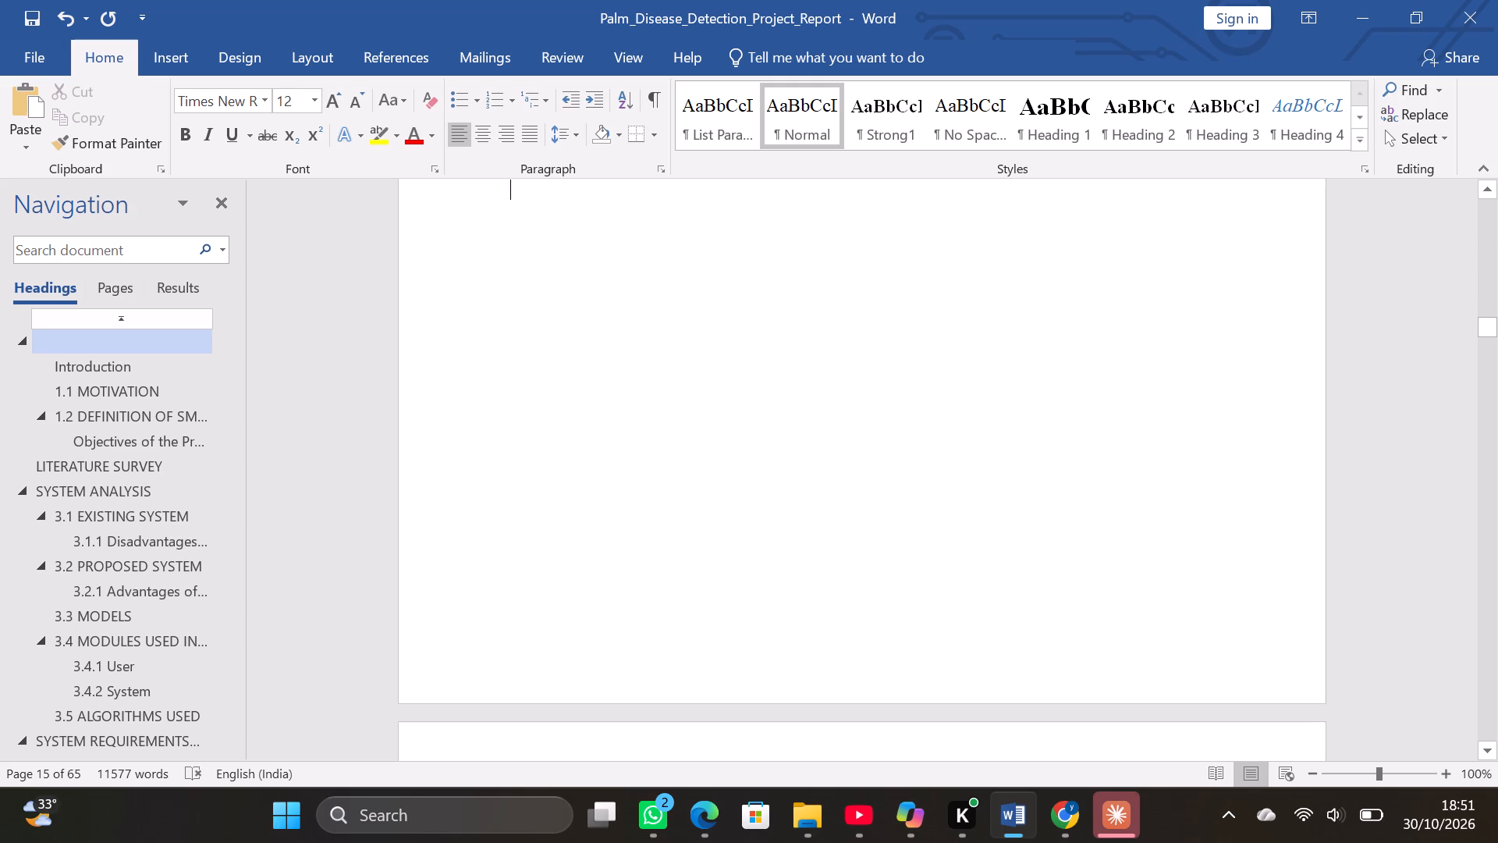
{"action": "scroll", "coordinate": [685, 310], "scroll_direction": "up", "scroll_amount": 7}
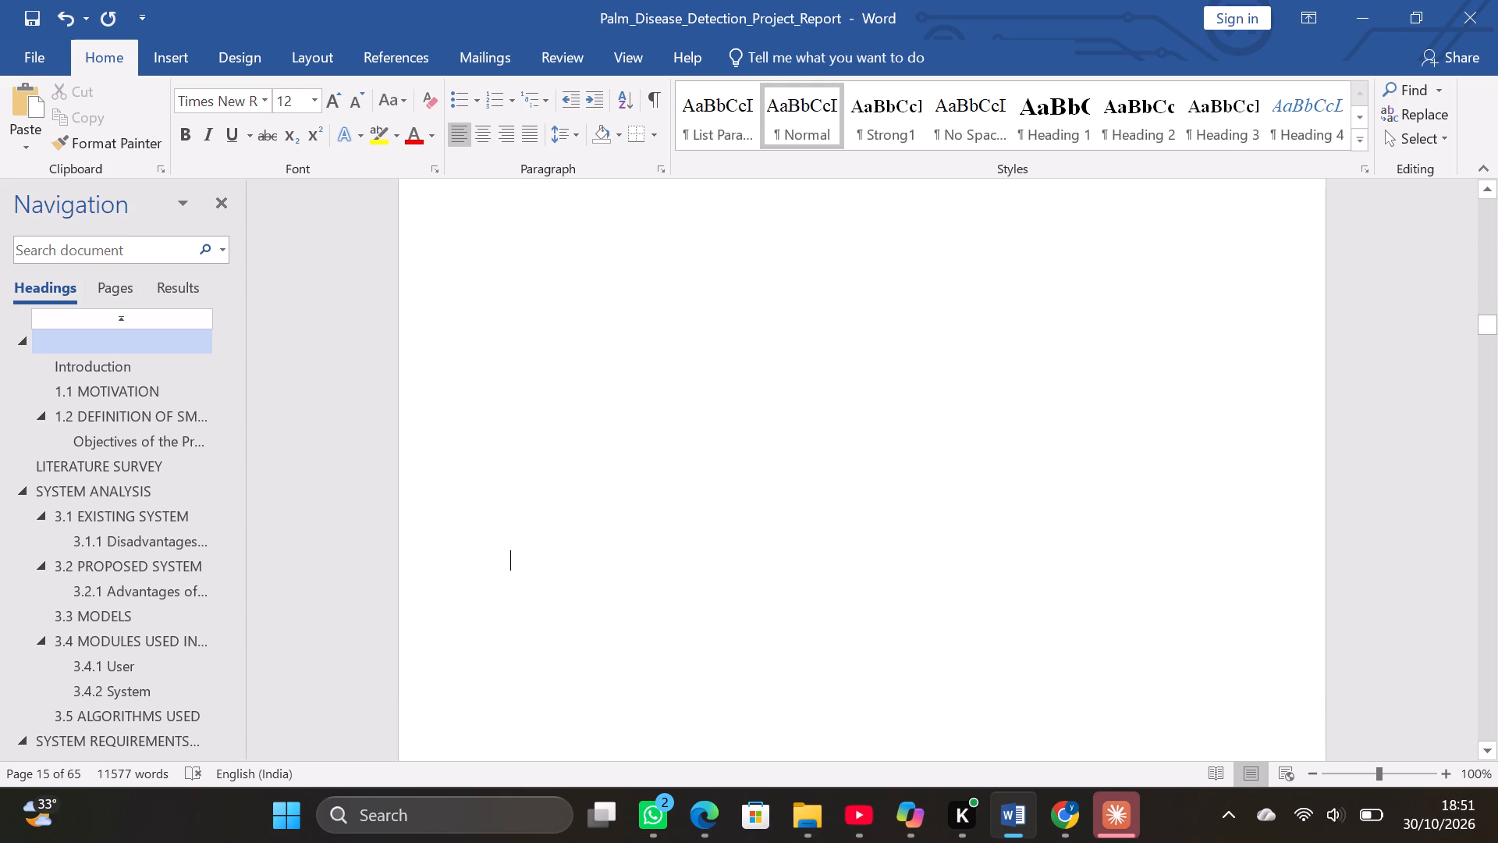
{"action": "left_click", "coordinate": [491, 135]}
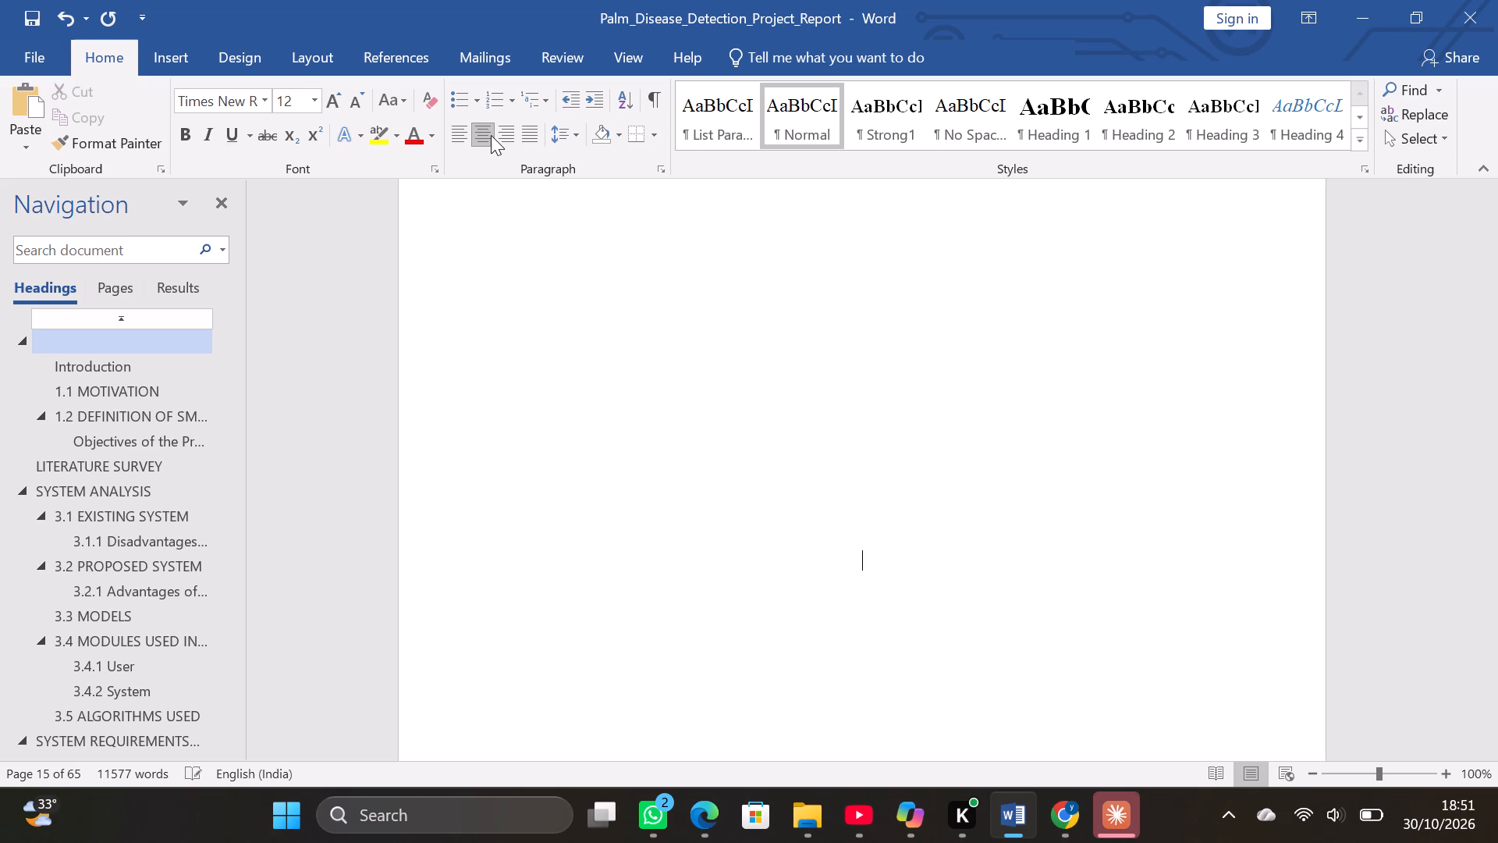
{"action": "left_click", "coordinate": [315, 102]}
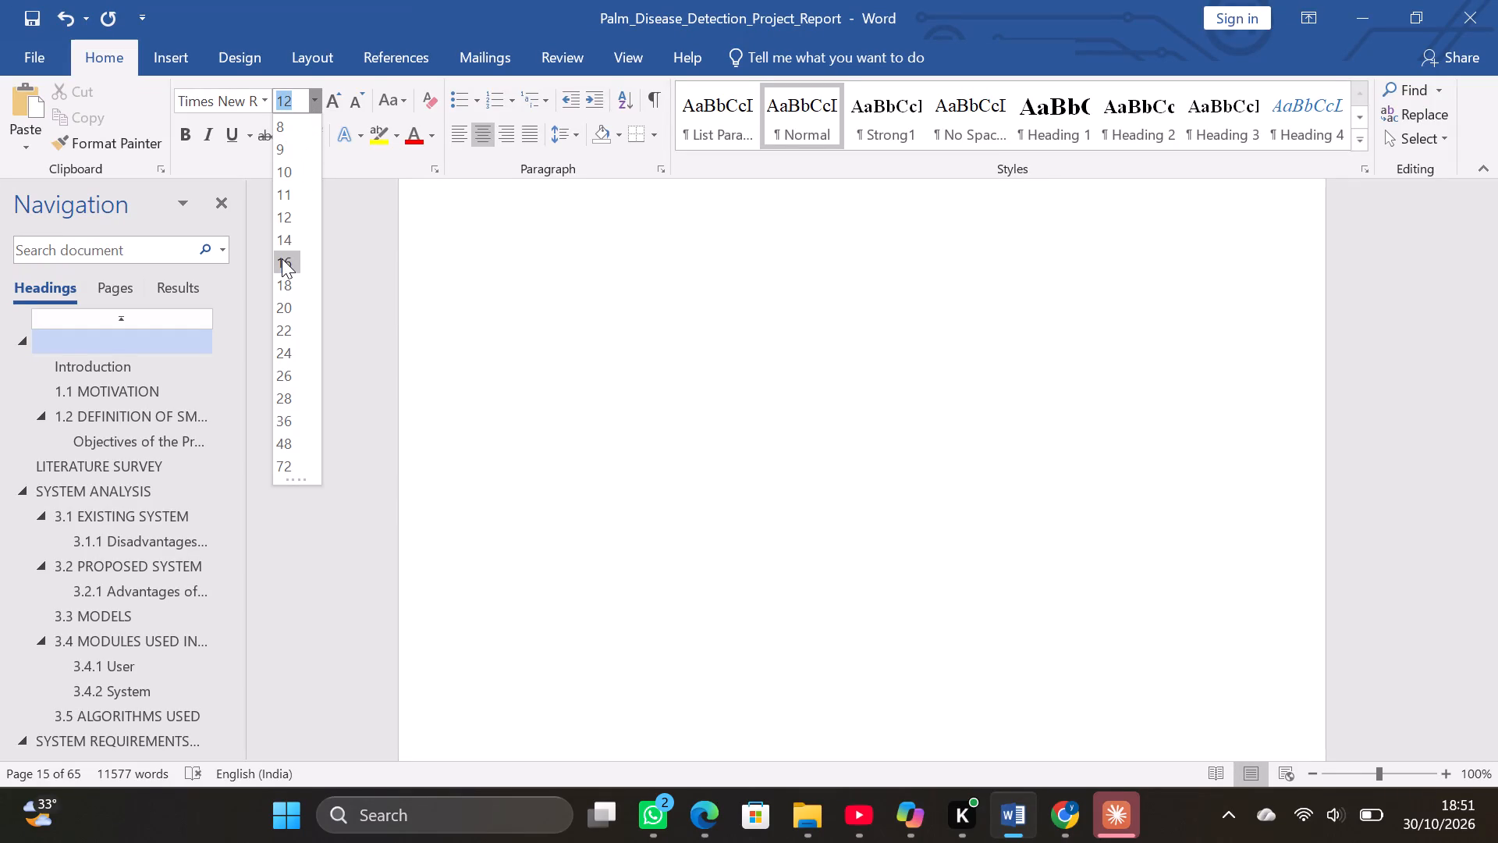
{"action": "left_click", "coordinate": [282, 258]}
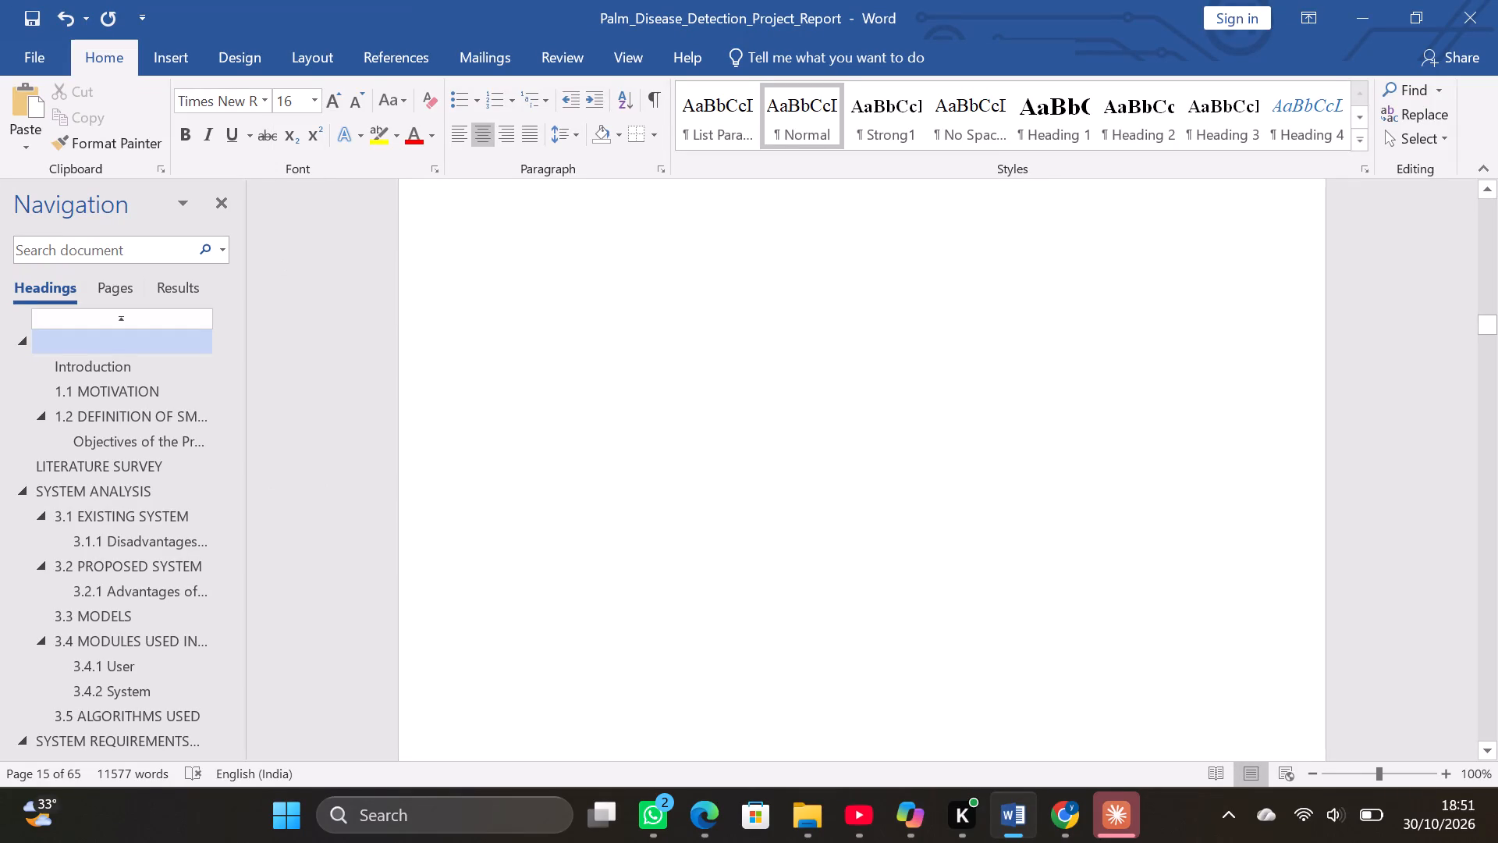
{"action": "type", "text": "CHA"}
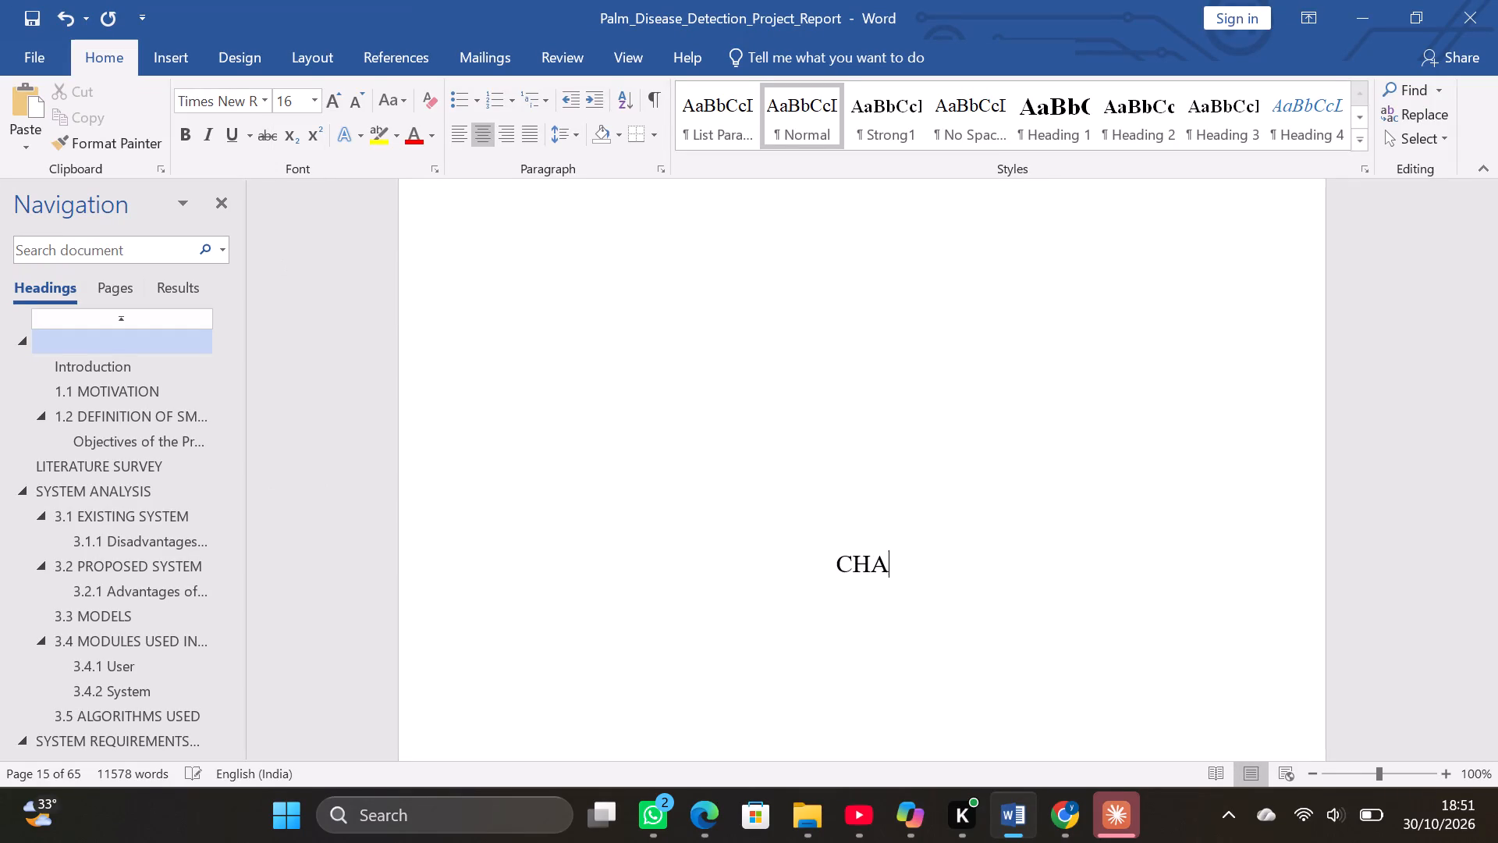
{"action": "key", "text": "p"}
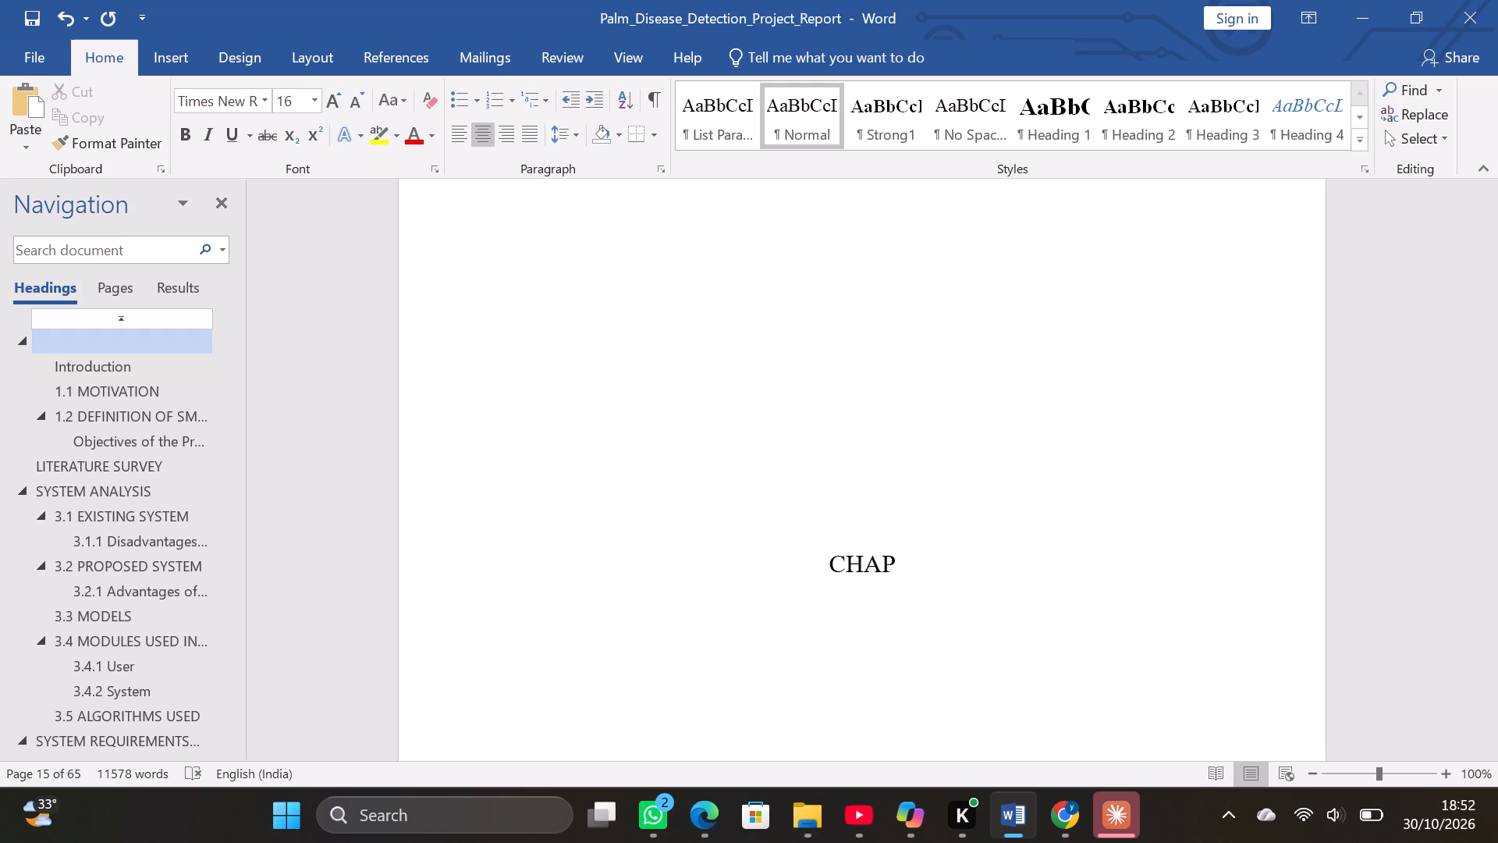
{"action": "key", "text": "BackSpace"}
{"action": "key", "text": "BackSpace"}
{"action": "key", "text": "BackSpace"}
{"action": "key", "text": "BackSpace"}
Enter CHAPTER 1 in bold on the centred line of the title page, with INTRODUCTION on the line below it.
{"action": "left_click", "coordinate": [183, 133]}
{"action": "type", "text": "CHAPTER"}
{"action": "key", "text": "space"}
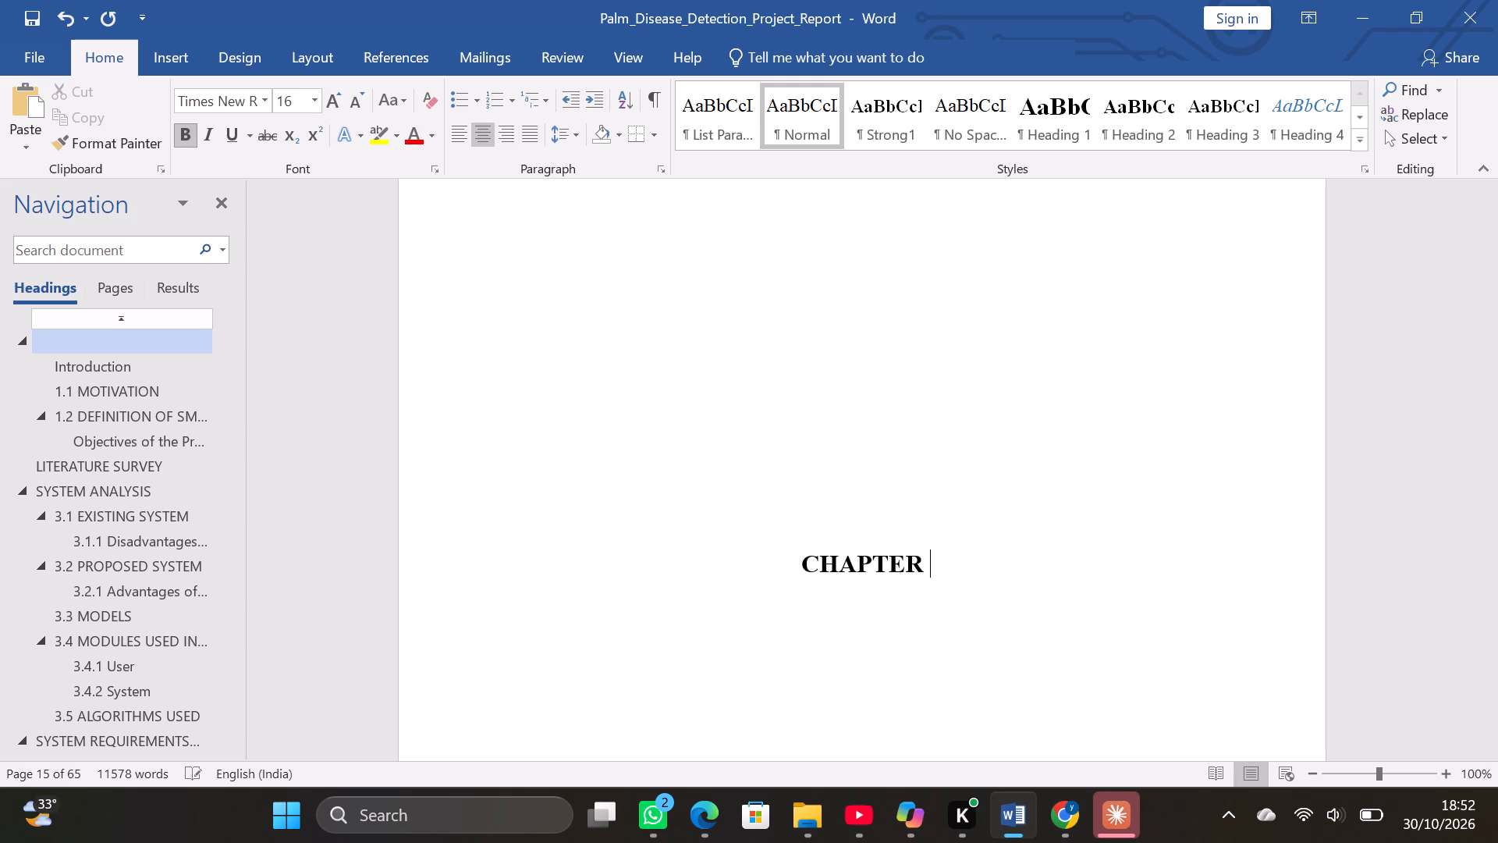
{"action": "type", "text": "1"}
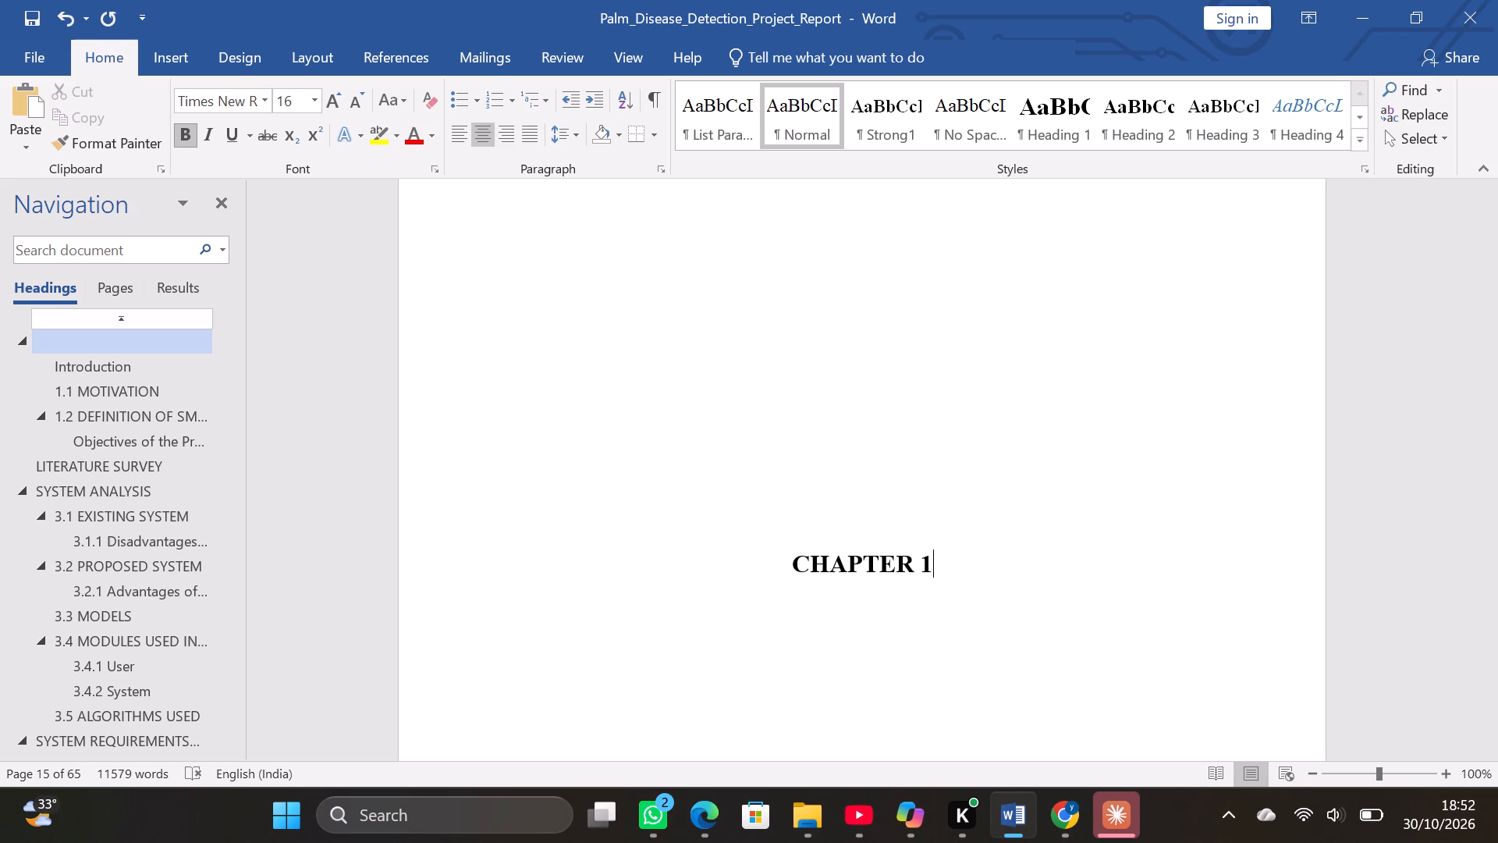
{"action": "key", "text": "Return"}
{"action": "type", "text": "INTRODUCT"}
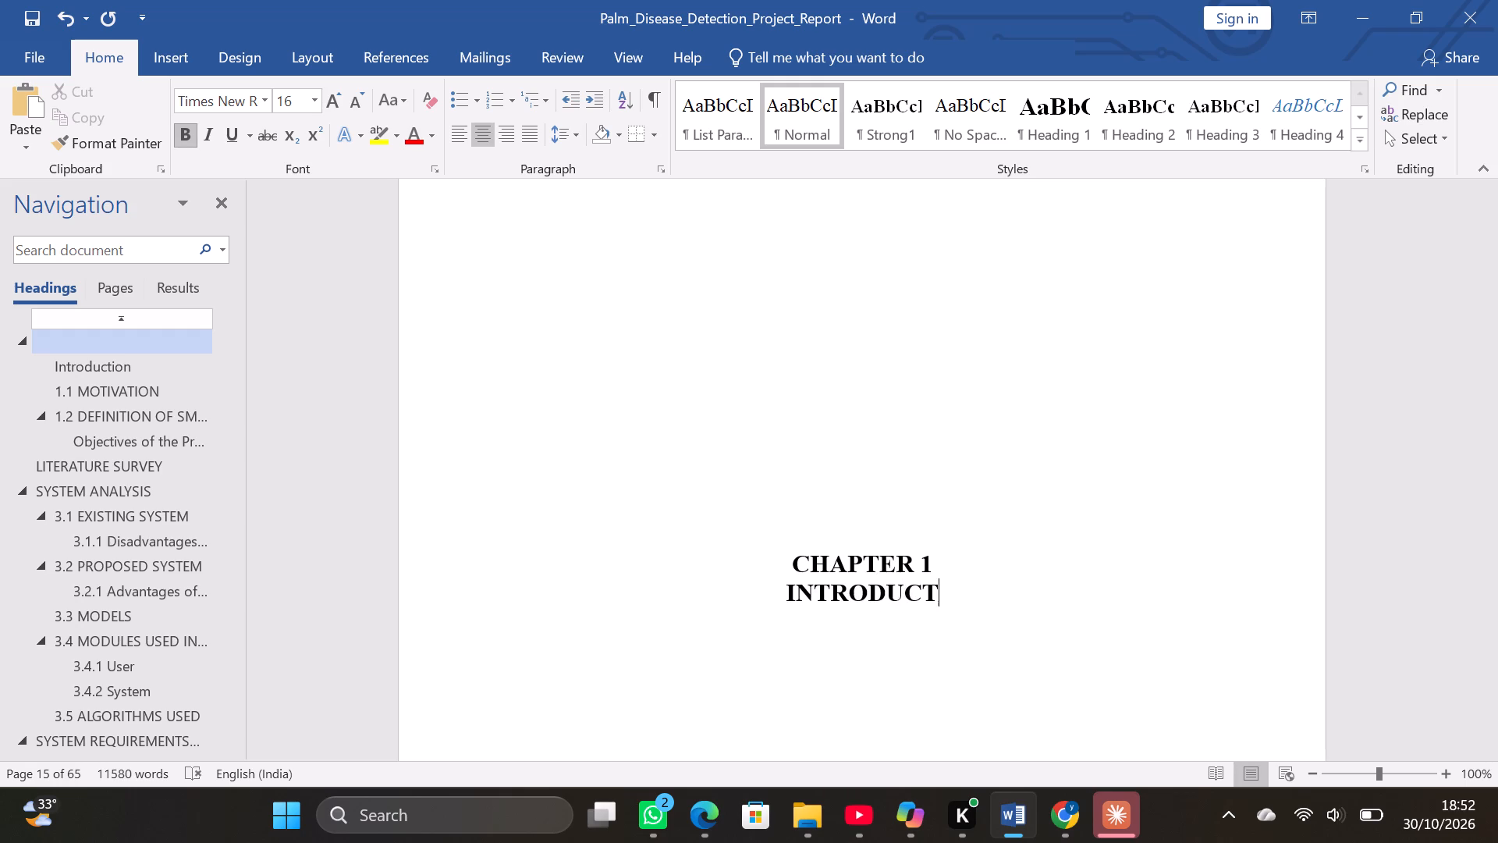
{"action": "type", "text": "ION"}
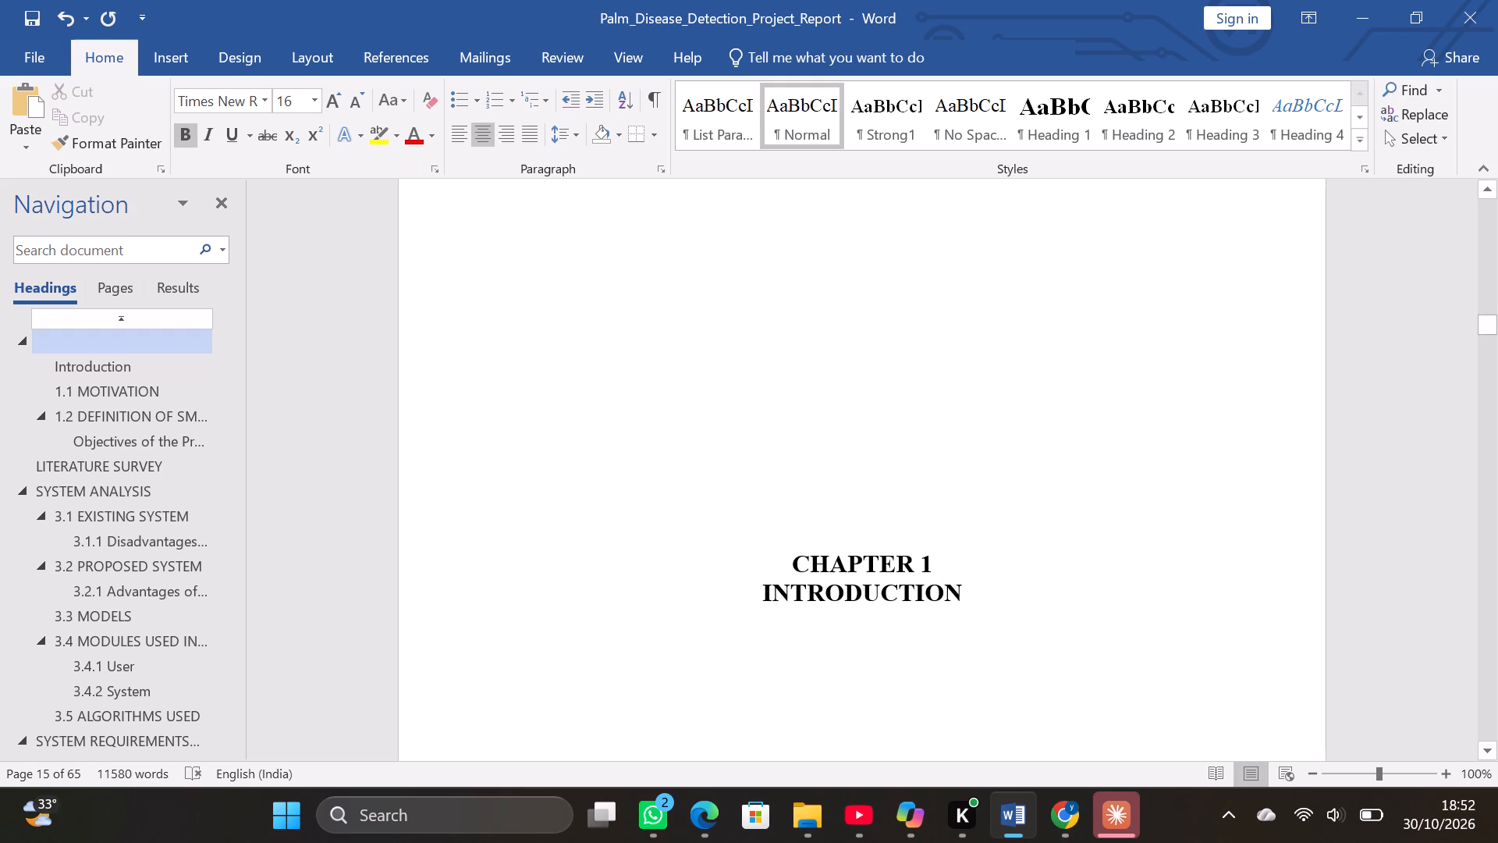
Set the line spacing of the CHAPTER 1 and INTRODUCTION lines to 1.5.
{"action": "left_click_drag", "start_coordinate": [796, 547], "coordinate": [865, 666]}
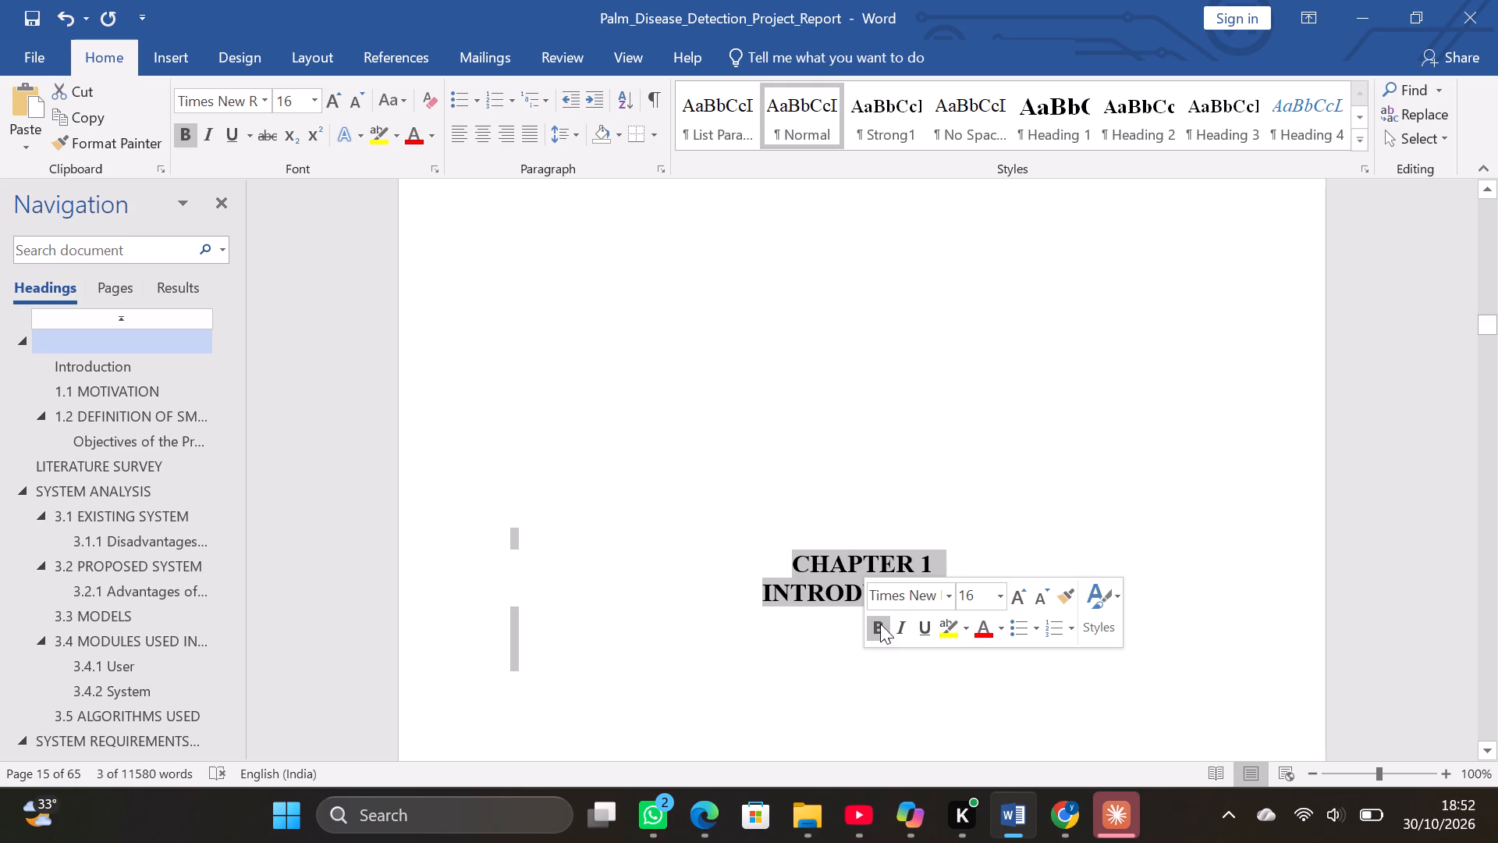
{"action": "left_click", "coordinate": [577, 131]}
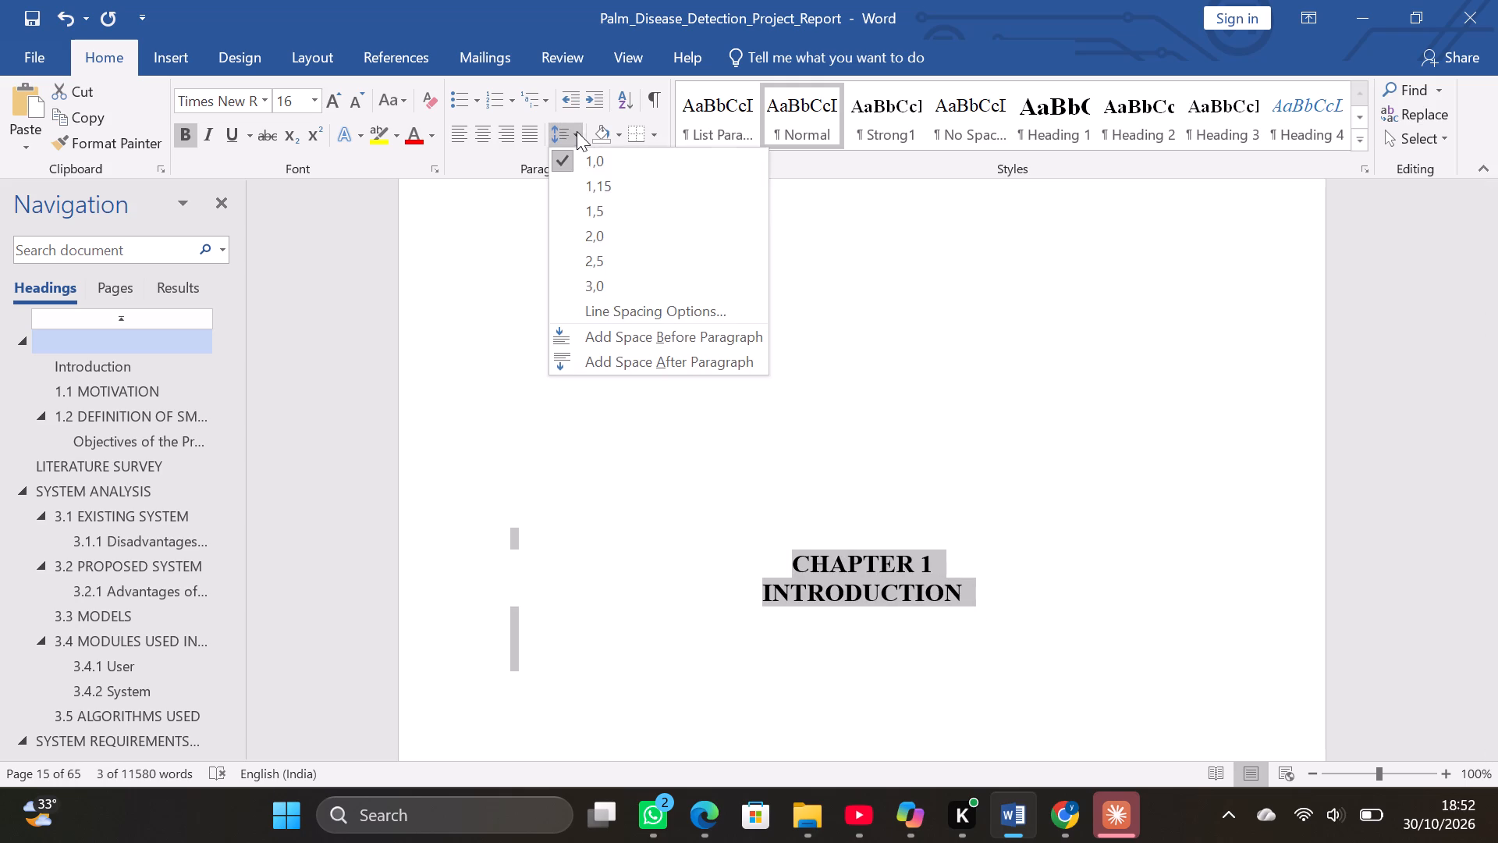
{"action": "left_click", "coordinate": [605, 208]}
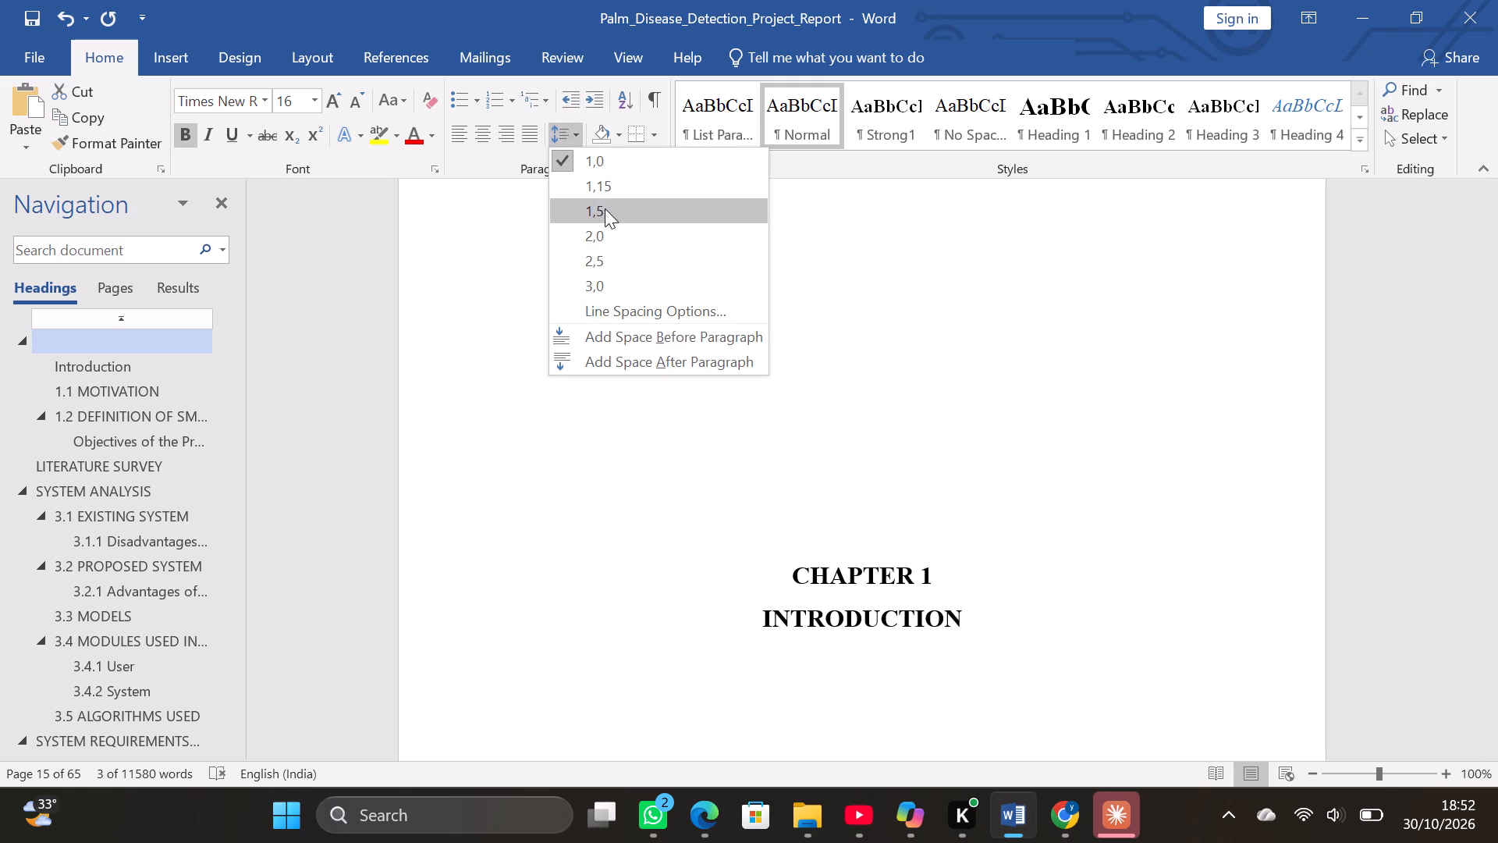
{"action": "left_click", "coordinate": [671, 446]}
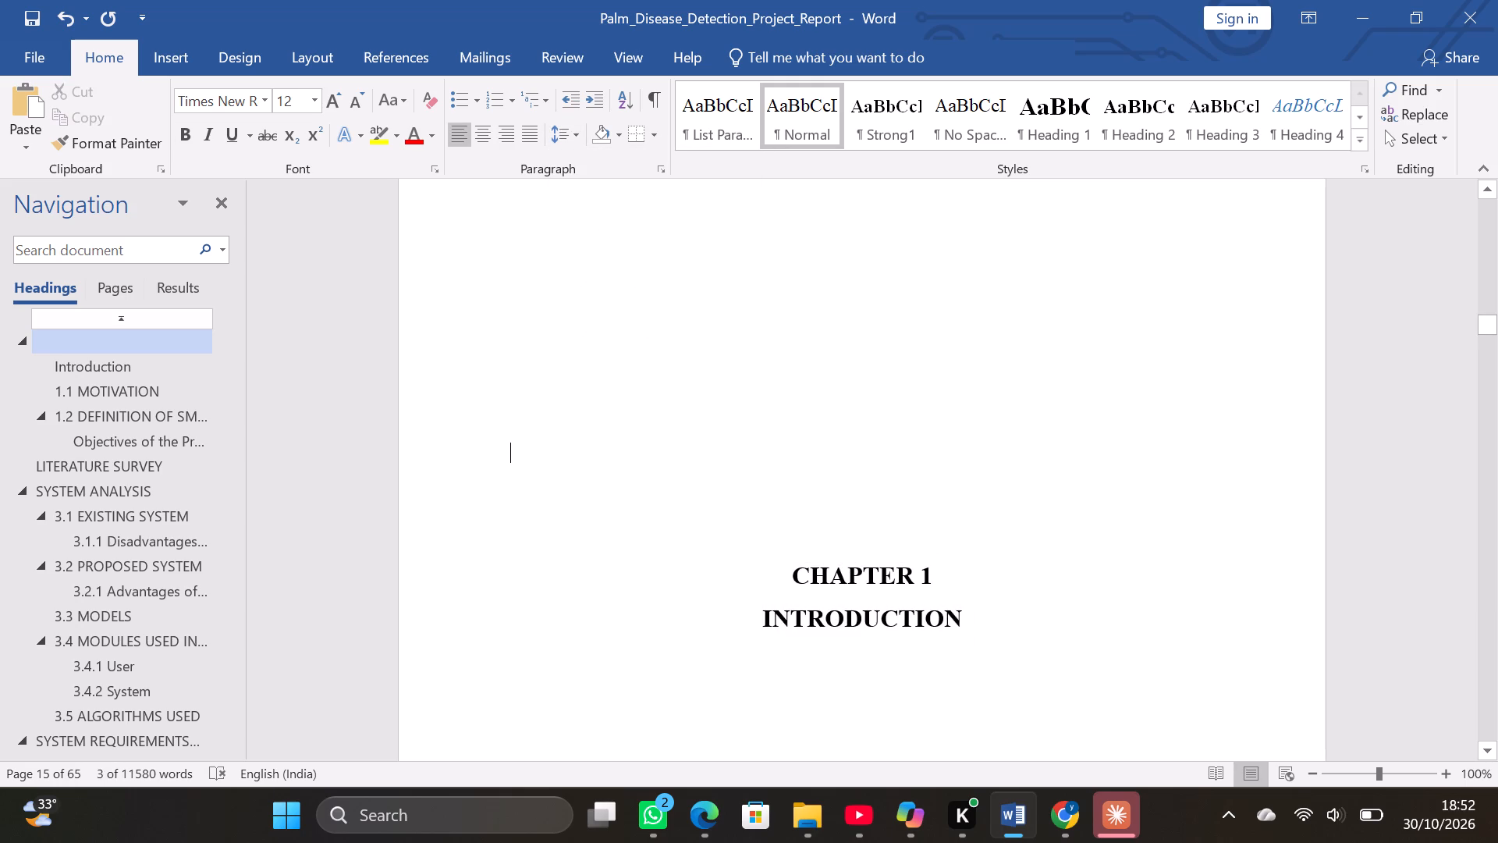
Correct "labor" to "labour" in the phrase "labor shortages" in section 1.1 MOTIVATION.
{"action": "scroll", "coordinate": [698, 488], "scroll_direction": "down", "scroll_amount": 17}
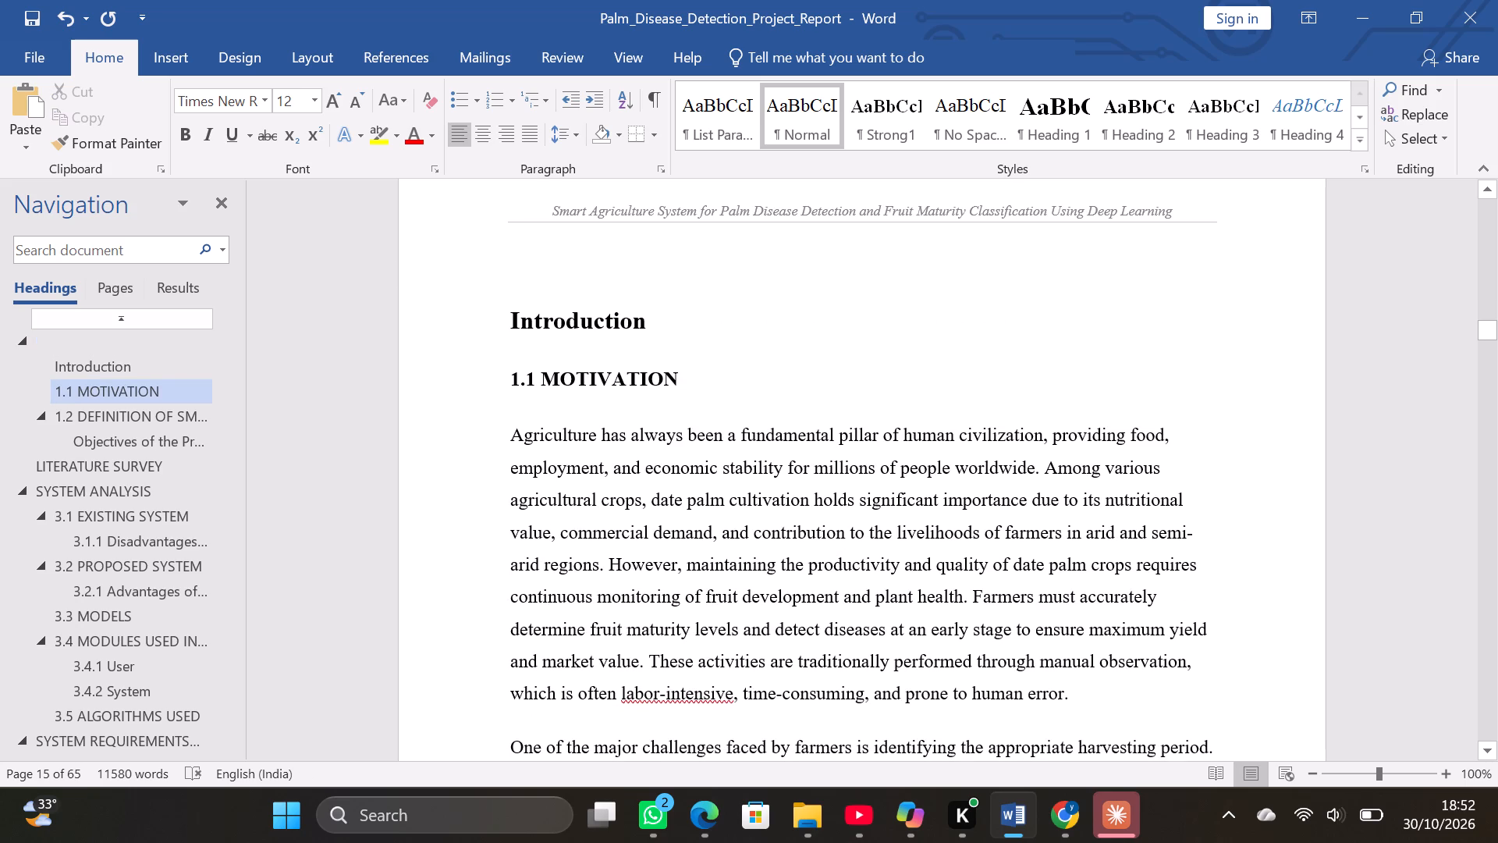
{"action": "scroll", "coordinate": [698, 488], "scroll_direction": "down", "scroll_amount": 4}
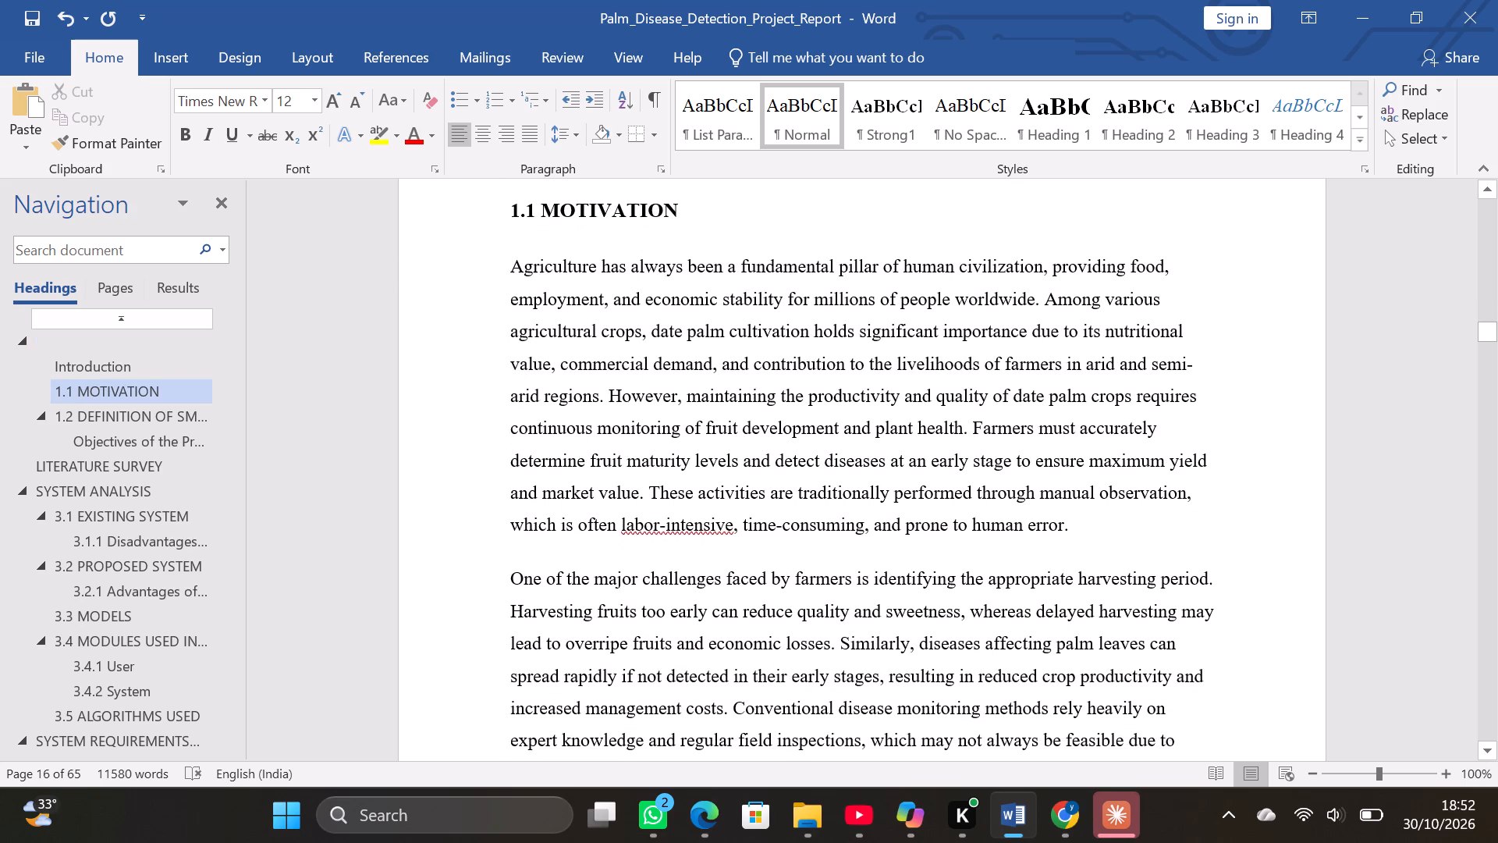
{"action": "scroll", "coordinate": [698, 488], "scroll_direction": "down", "scroll_amount": 15}
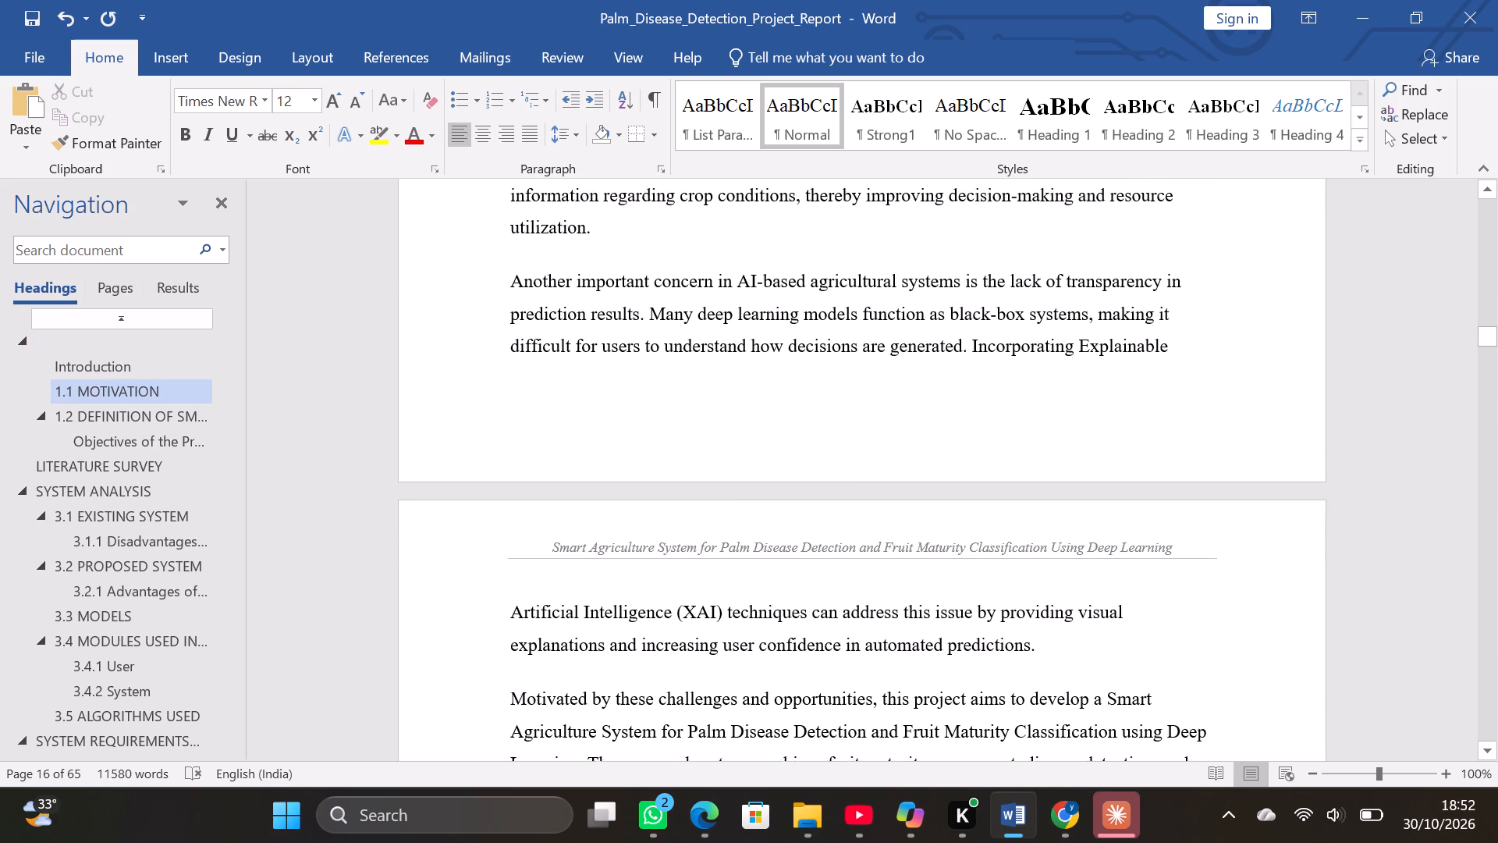
{"action": "scroll", "coordinate": [698, 488], "scroll_direction": "up", "scroll_amount": 7}
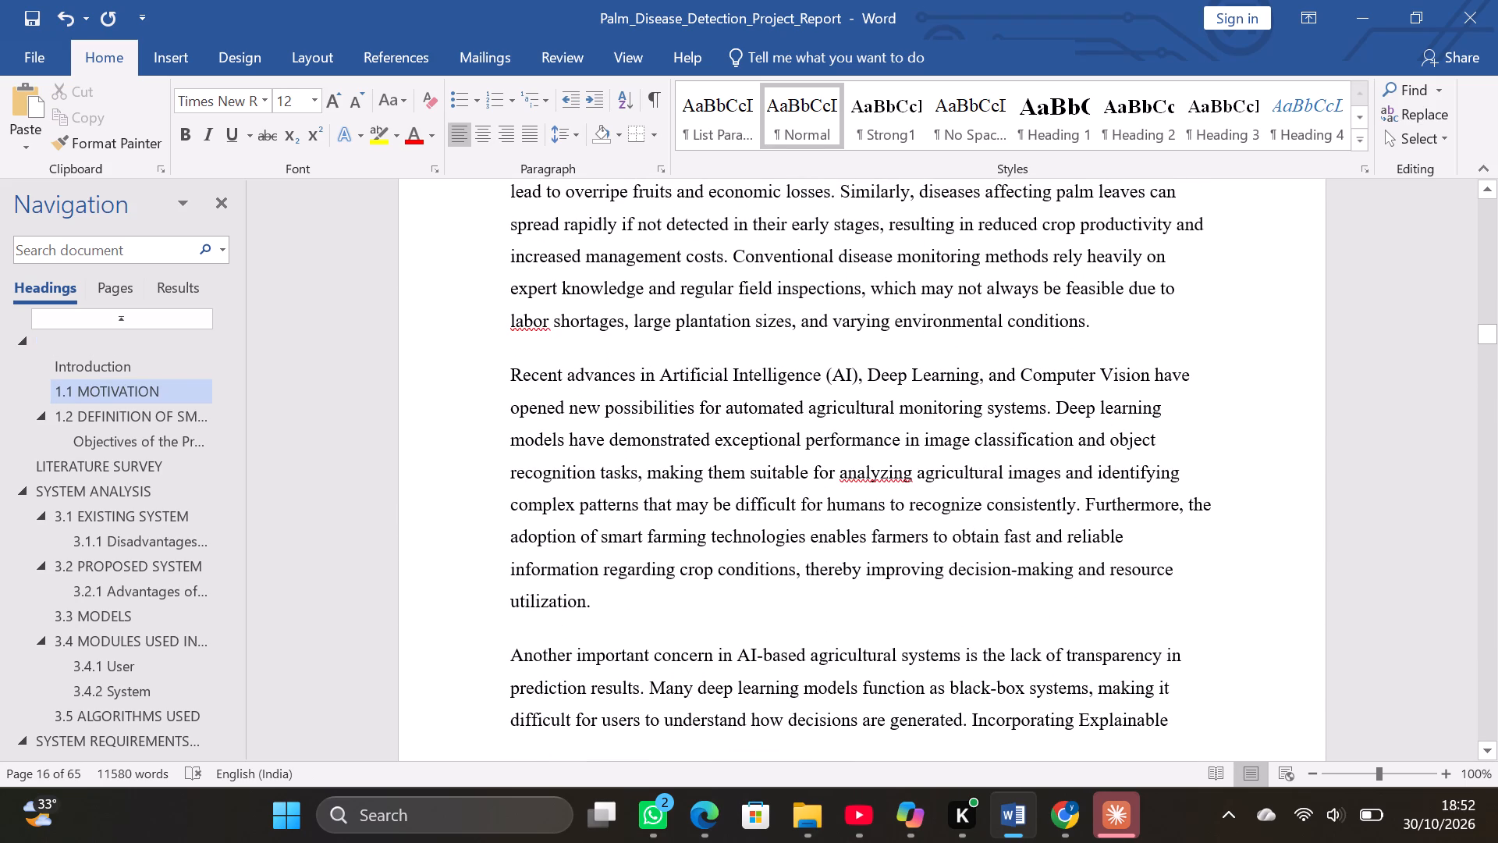
{"action": "left_click", "coordinate": [538, 320]}
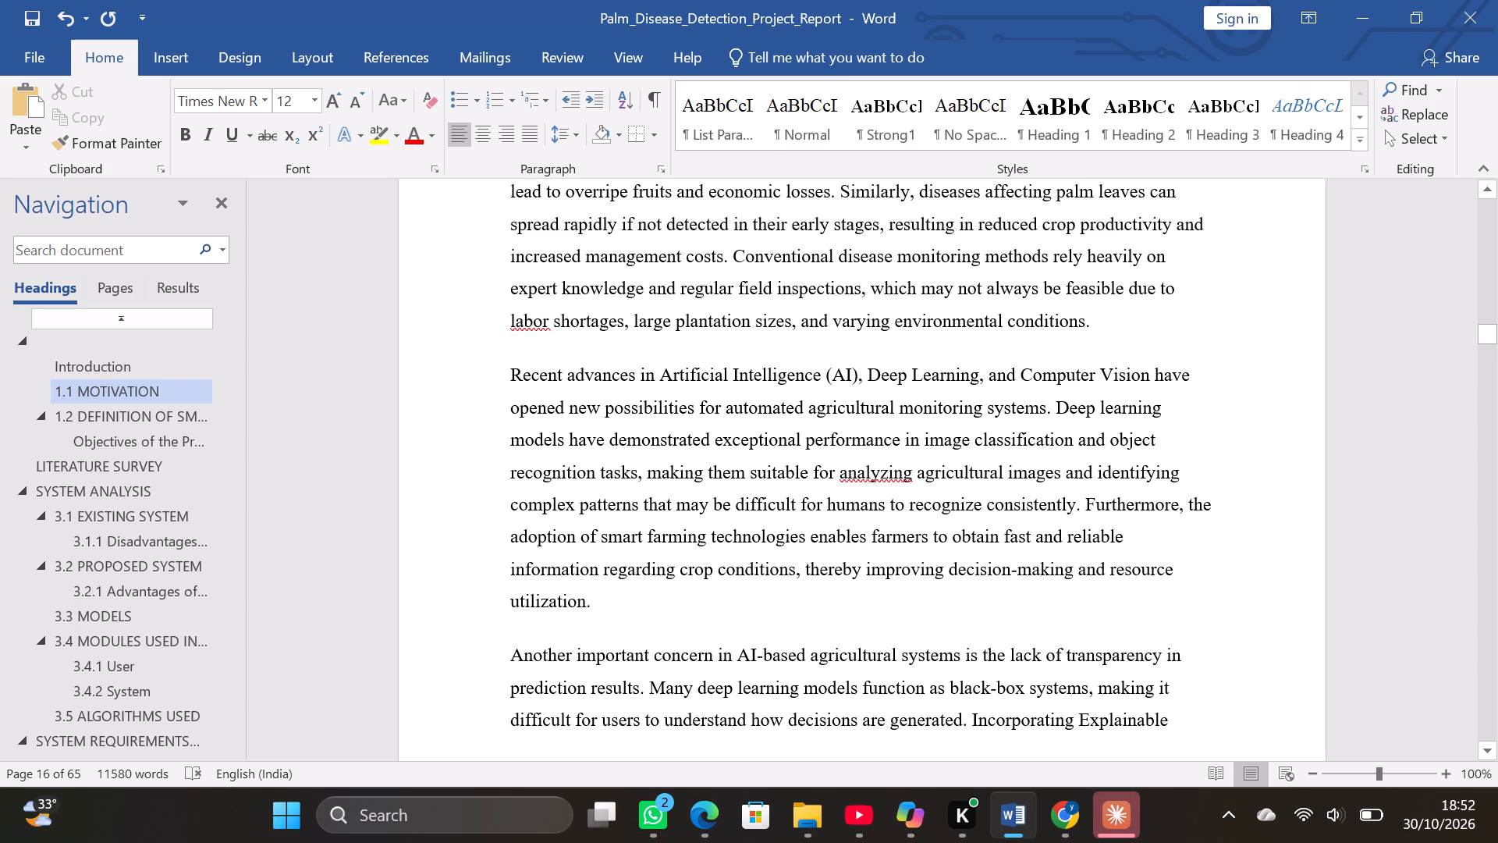
{"action": "type", "text": "uy"}
{"action": "key", "text": "BackSpace"}
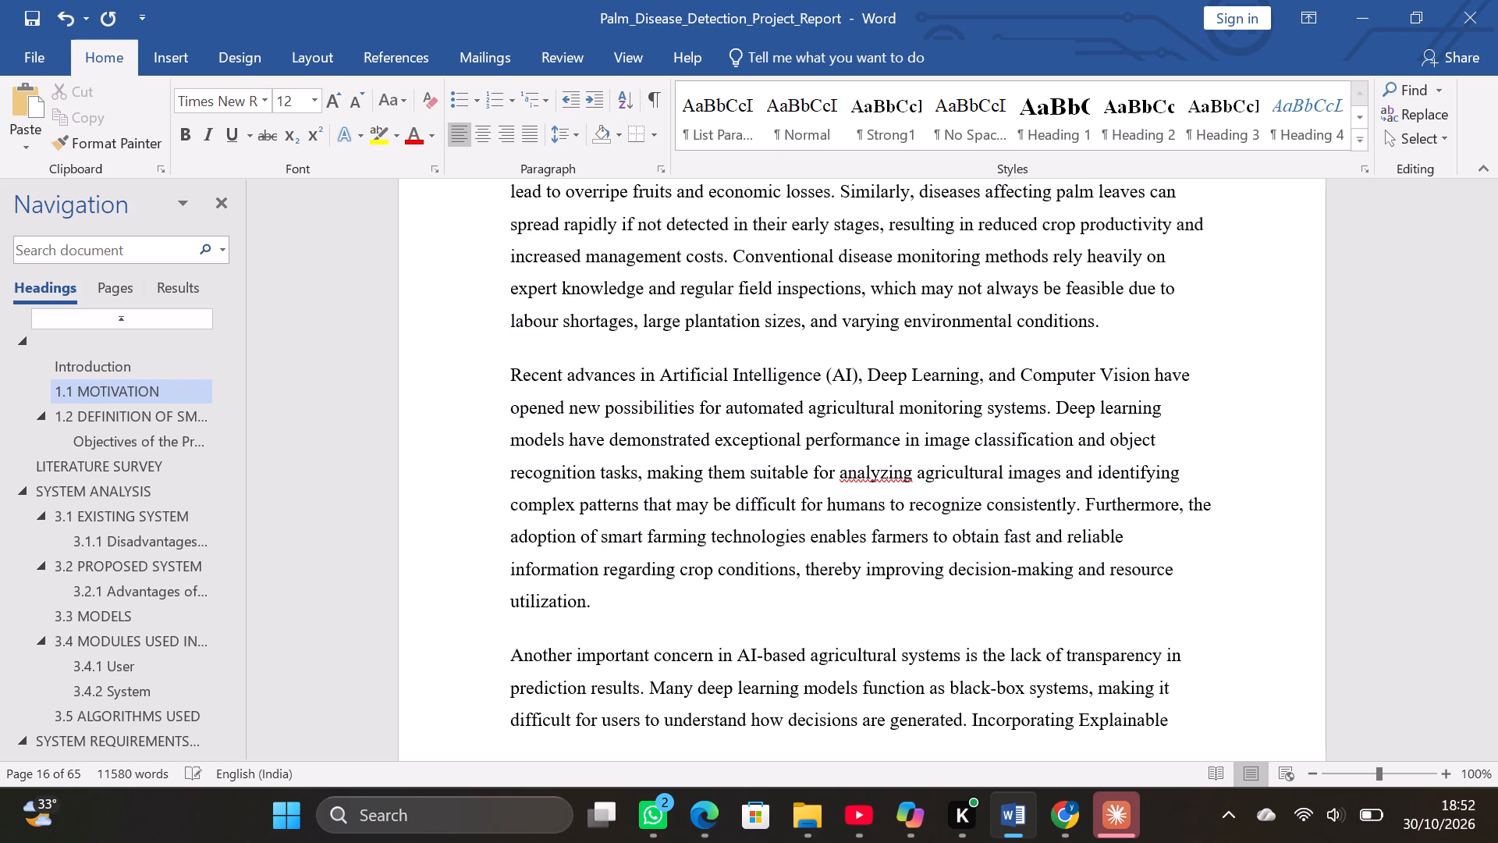
Delete the whole body of the abstract, including its keywords, keeping the ABSTRACT heading above the table of contents.
{"action": "scroll", "coordinate": [538, 320], "scroll_direction": "up", "scroll_amount": 10}
{"action": "scroll", "coordinate": [538, 320], "scroll_direction": "up", "scroll_amount": 12}
{"action": "scroll", "coordinate": [538, 320], "scroll_direction": "up", "scroll_amount": 20}
{"action": "scroll", "coordinate": [538, 320], "scroll_direction": "up", "scroll_amount": 3}
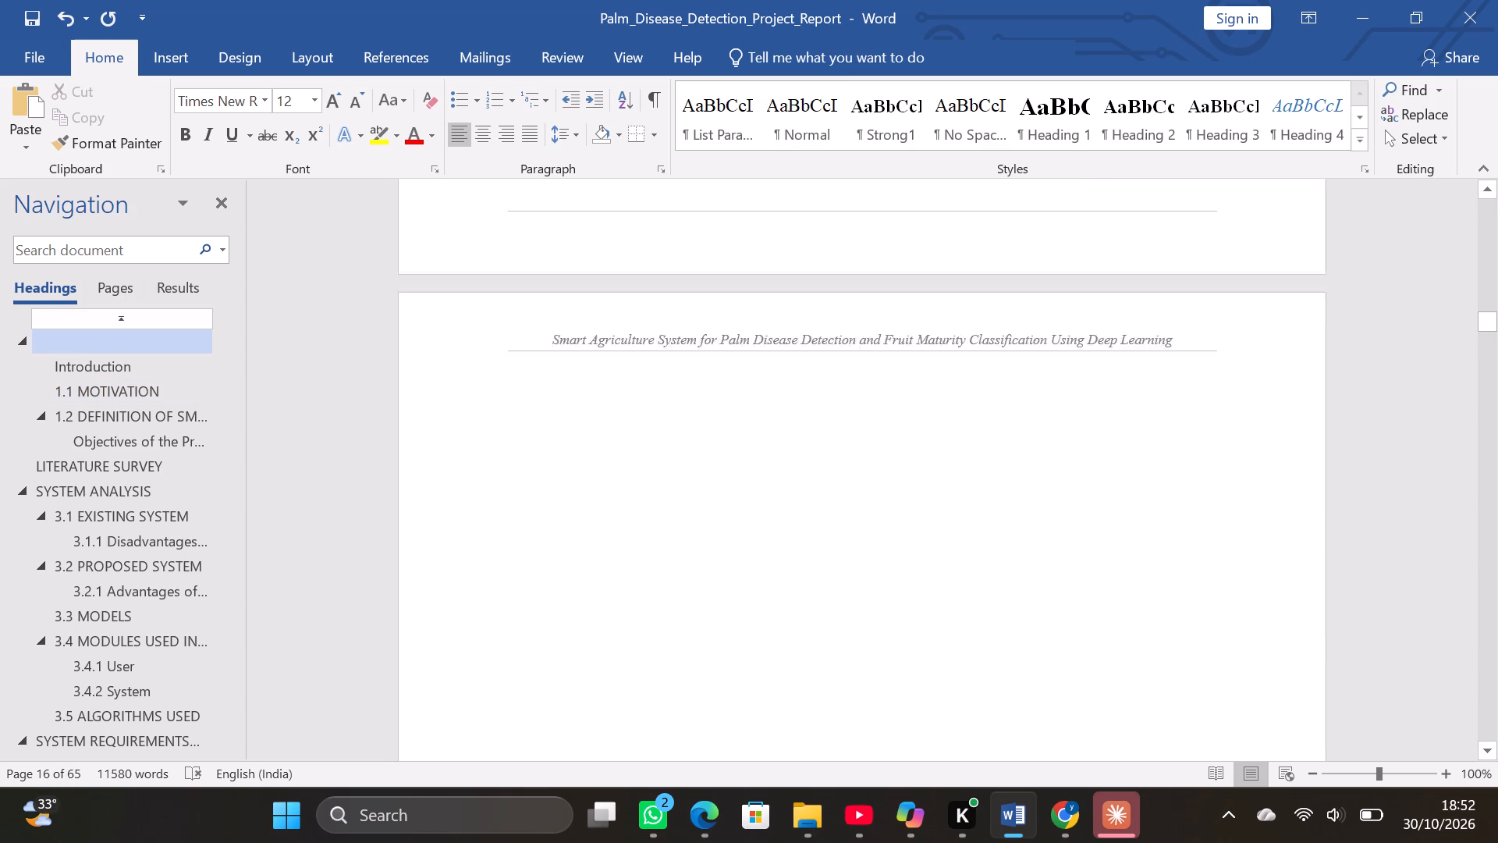
{"action": "scroll", "coordinate": [538, 320], "scroll_direction": "up", "scroll_amount": 2}
{"action": "scroll", "coordinate": [538, 320], "scroll_direction": "up", "scroll_amount": 20}
{"action": "scroll", "coordinate": [538, 320], "scroll_direction": "up", "scroll_amount": 6}
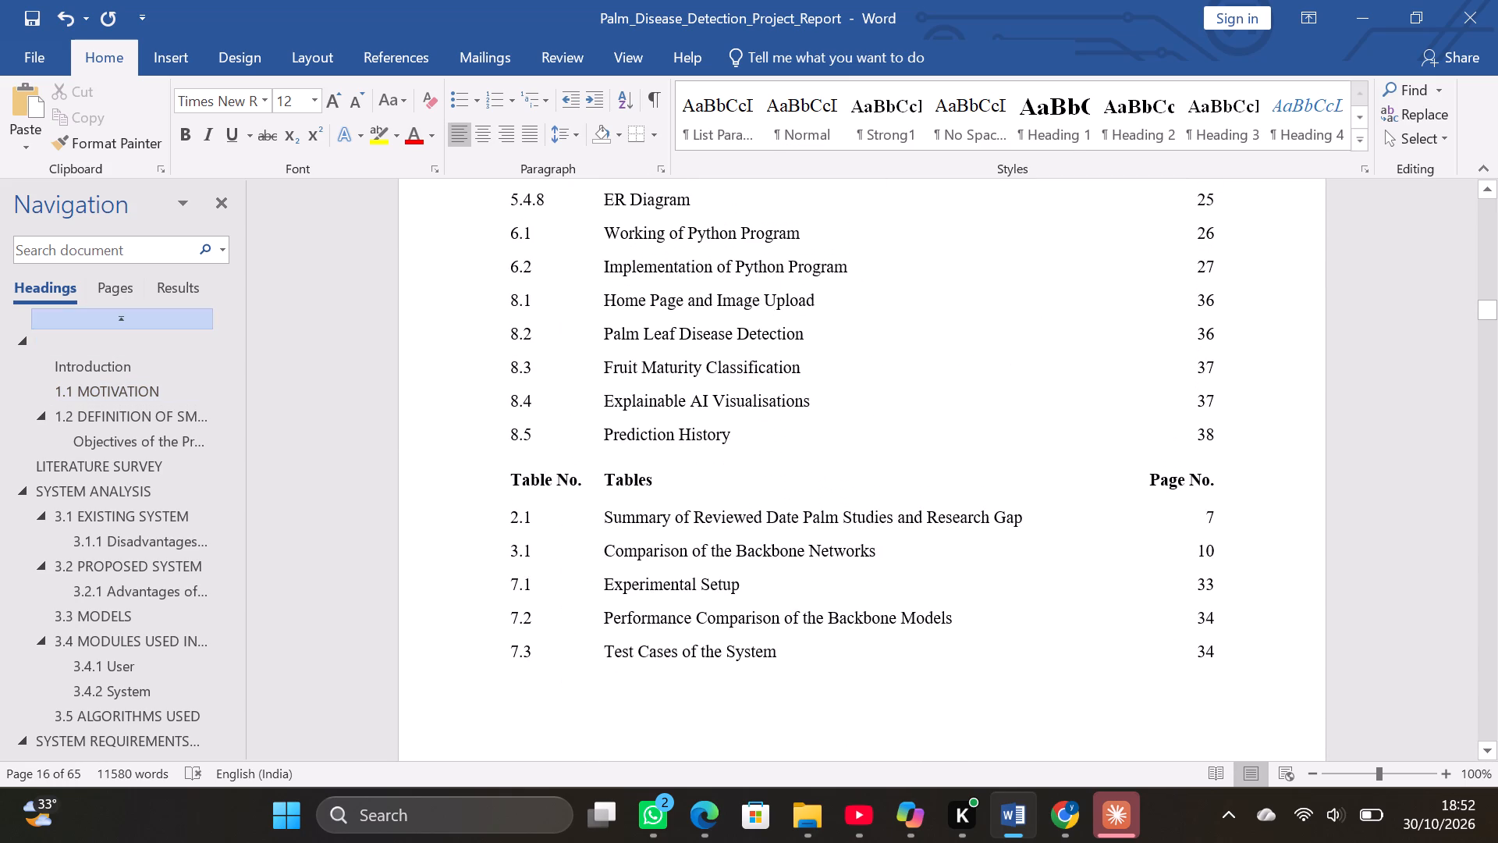
{"action": "scroll", "coordinate": [538, 320], "scroll_direction": "up", "scroll_amount": 14}
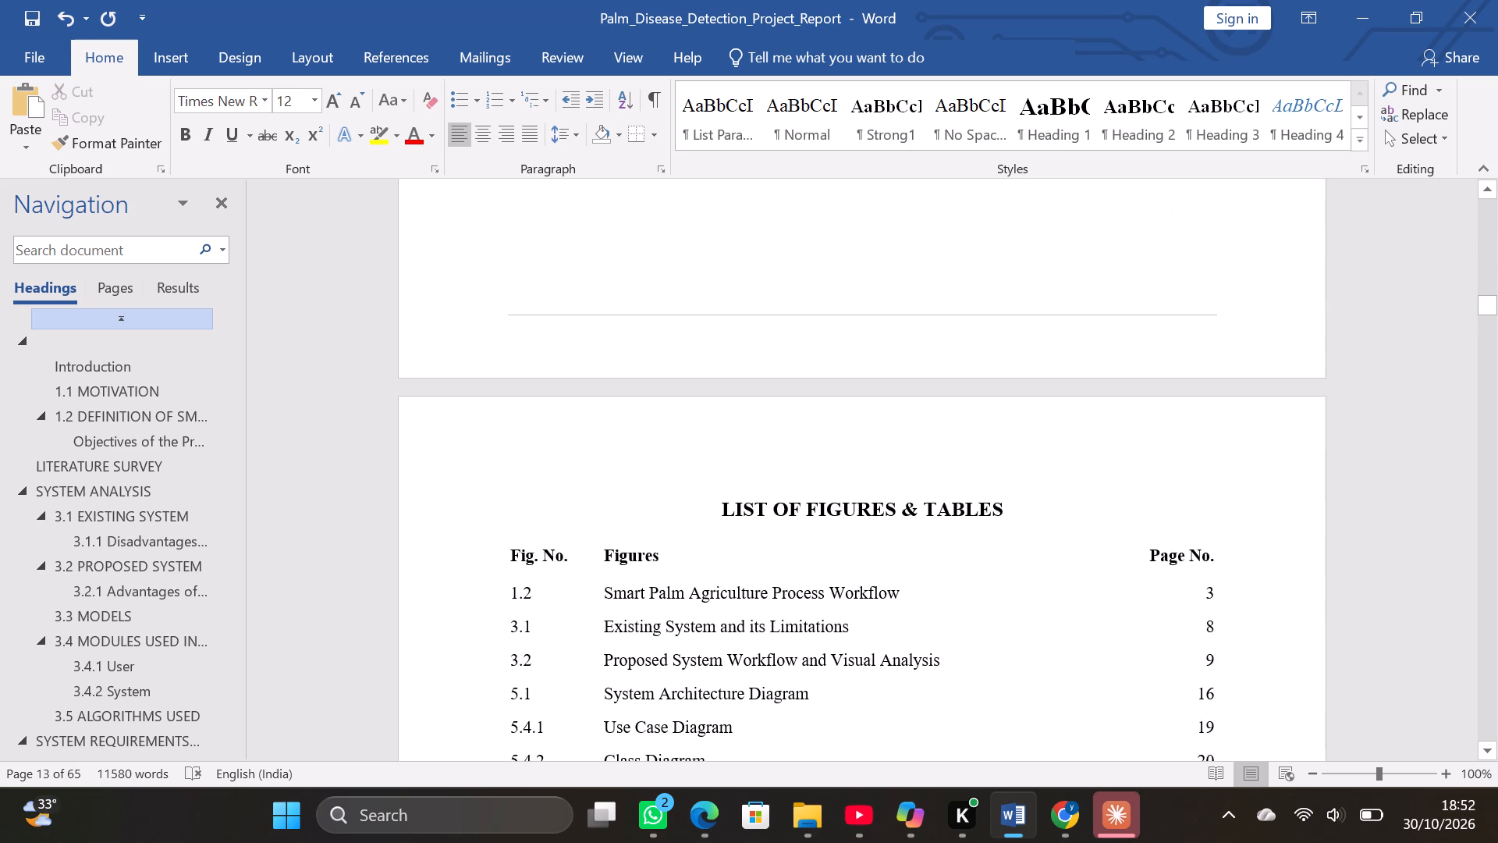
{"action": "scroll", "coordinate": [538, 320], "scroll_direction": "up", "scroll_amount": 15}
{"action": "scroll", "coordinate": [538, 320], "scroll_direction": "up", "scroll_amount": 8}
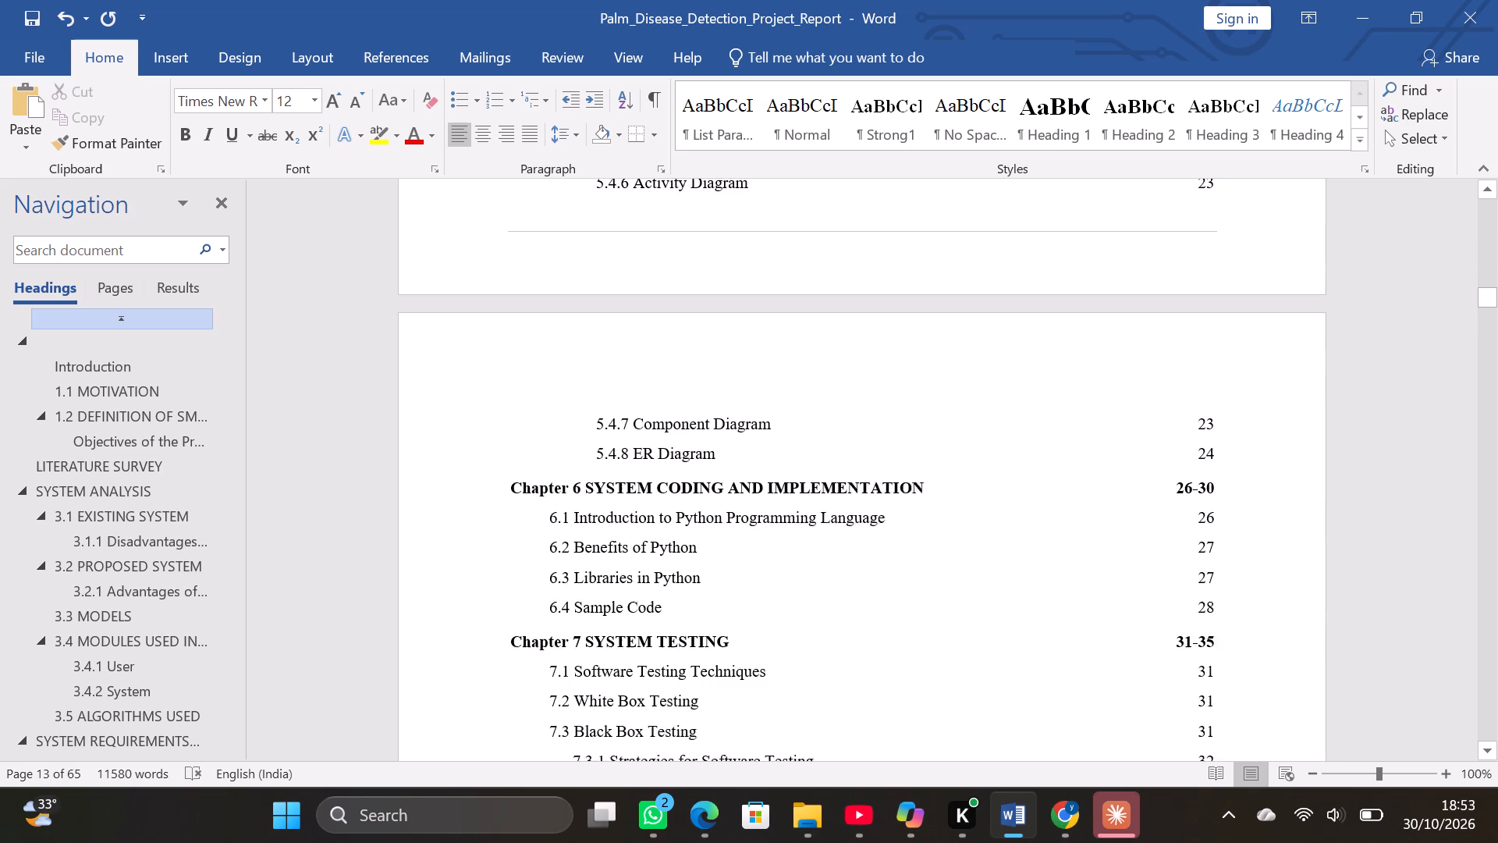
{"action": "scroll", "coordinate": [538, 320], "scroll_direction": "up", "scroll_amount": 12}
{"action": "scroll", "coordinate": [538, 320], "scroll_direction": "up", "scroll_amount": 19}
{"action": "scroll", "coordinate": [538, 320], "scroll_direction": "up", "scroll_amount": 7}
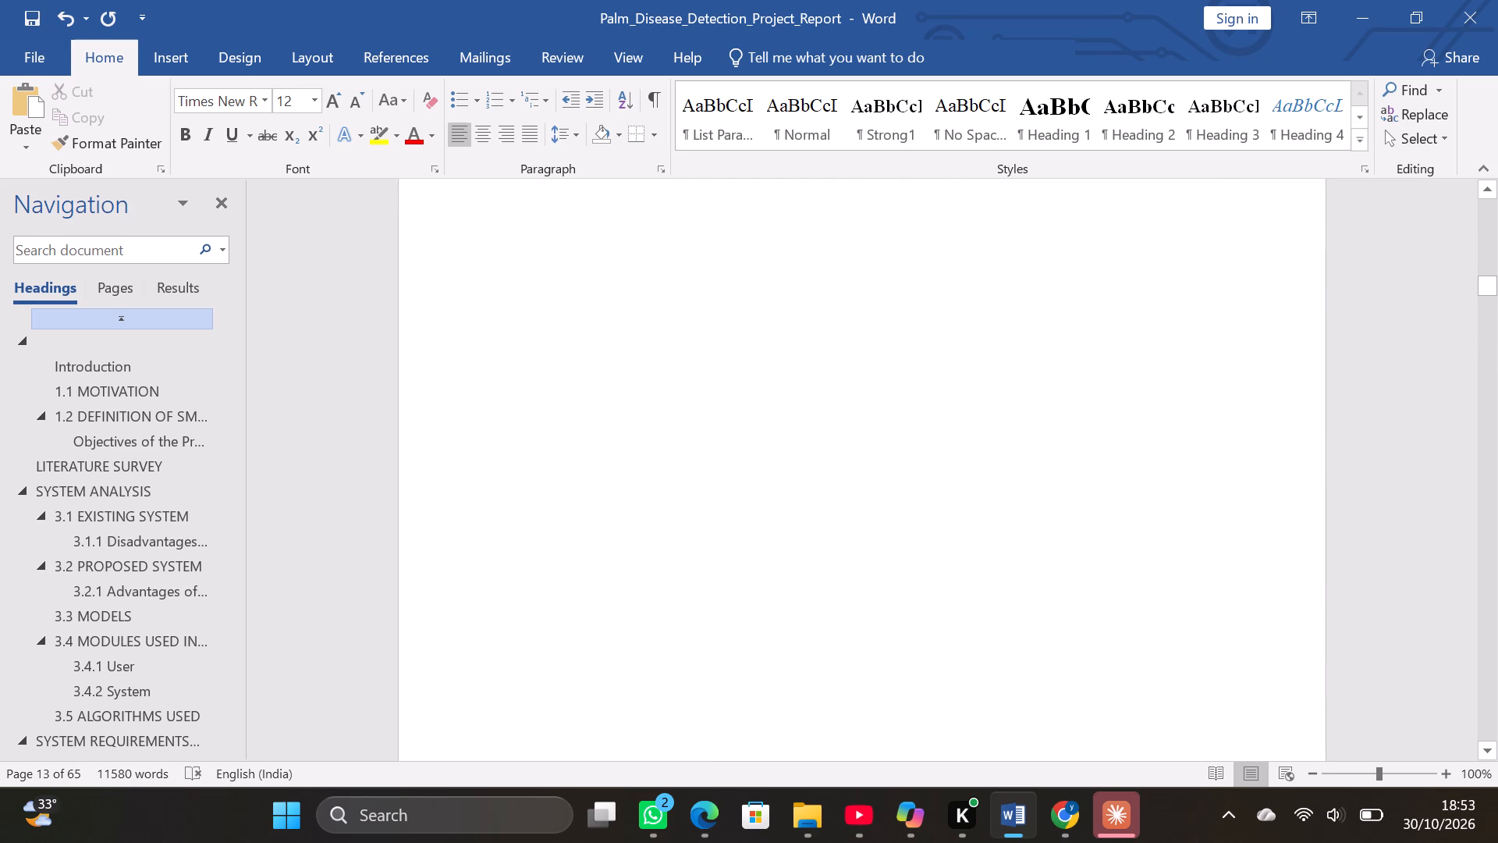
{"action": "scroll", "coordinate": [538, 320], "scroll_direction": "up", "scroll_amount": 16}
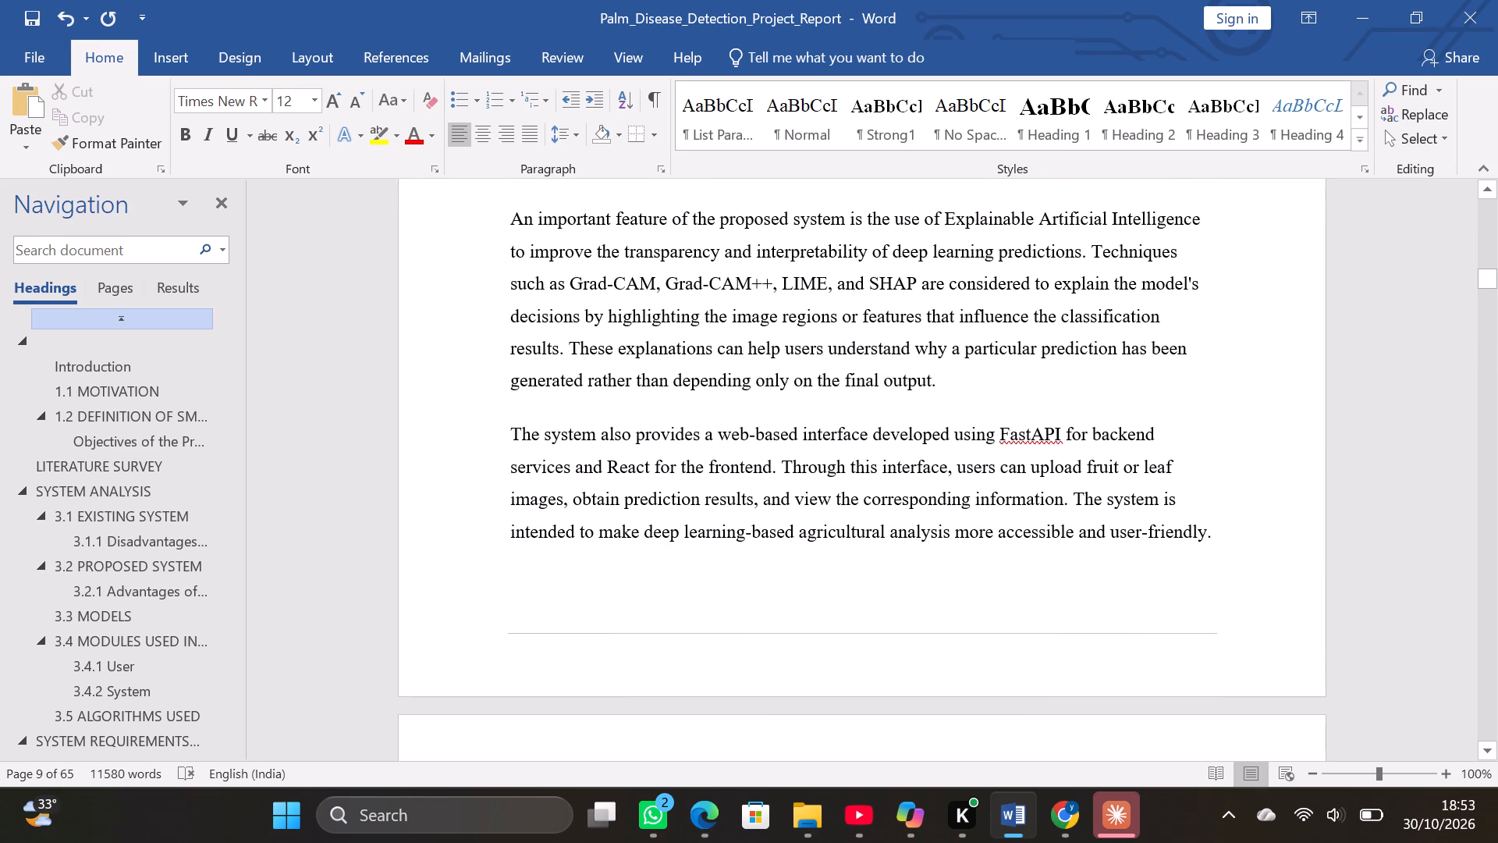
{"action": "scroll", "coordinate": [657, 482], "scroll_direction": "up", "scroll_amount": 16}
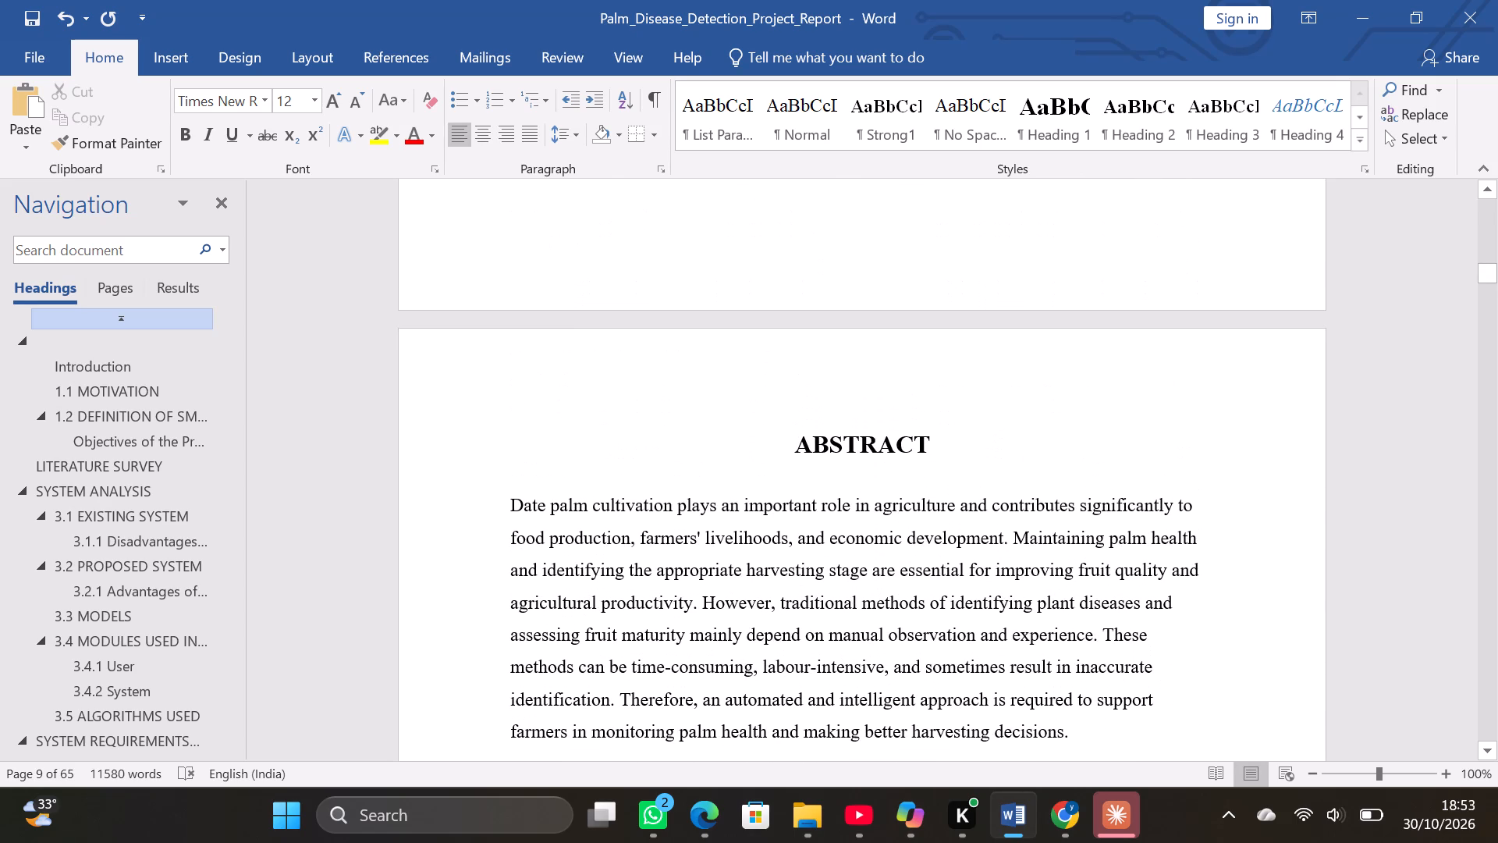
{"action": "left_click_drag", "start_coordinate": [511, 497], "coordinate": [550, 631]}
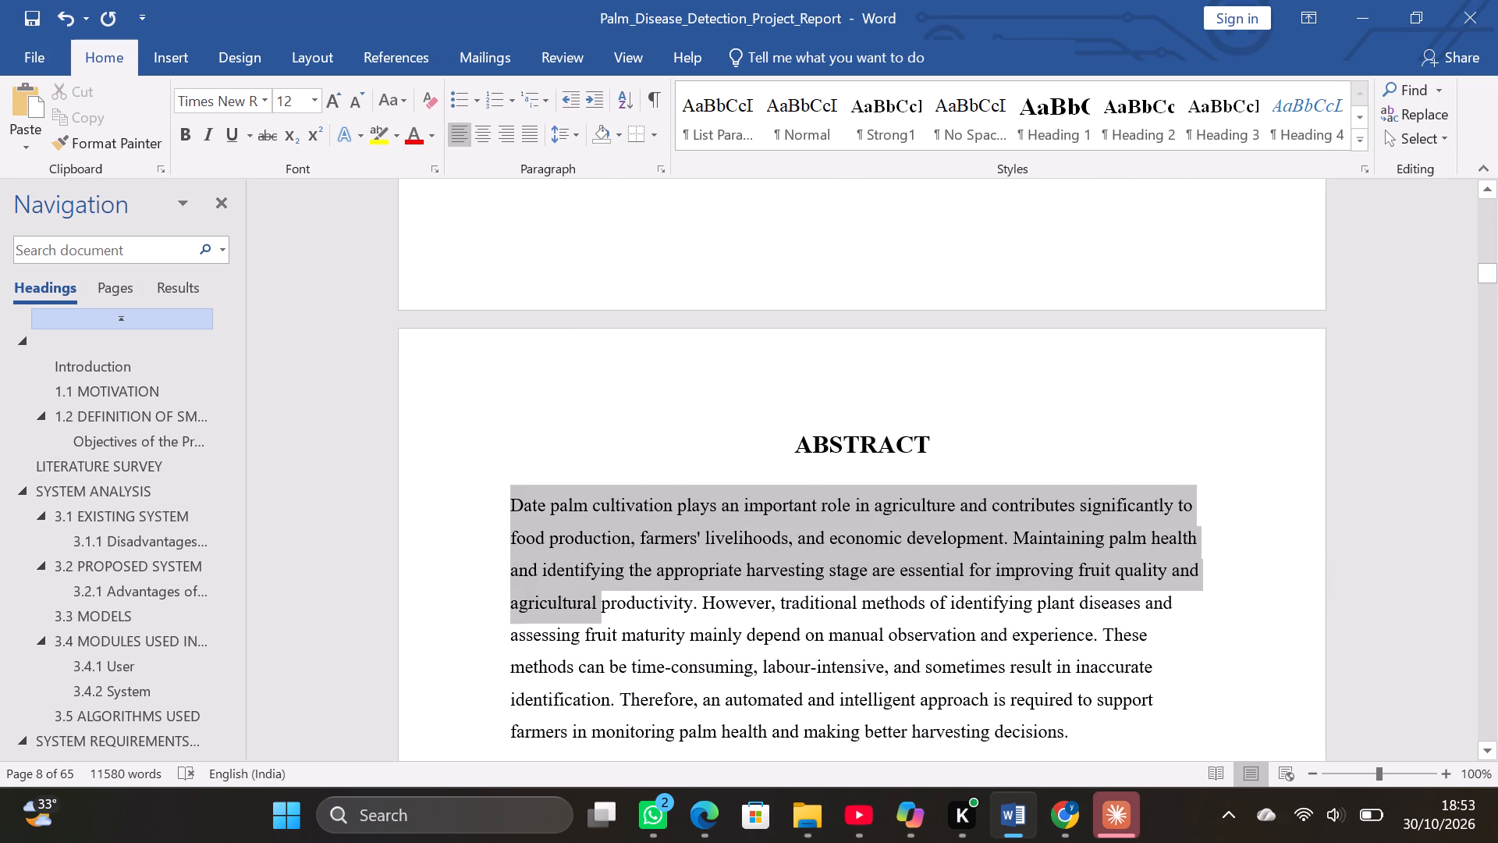
{"action": "left_click_drag", "start_coordinate": [550, 631], "coordinate": [850, 842]}
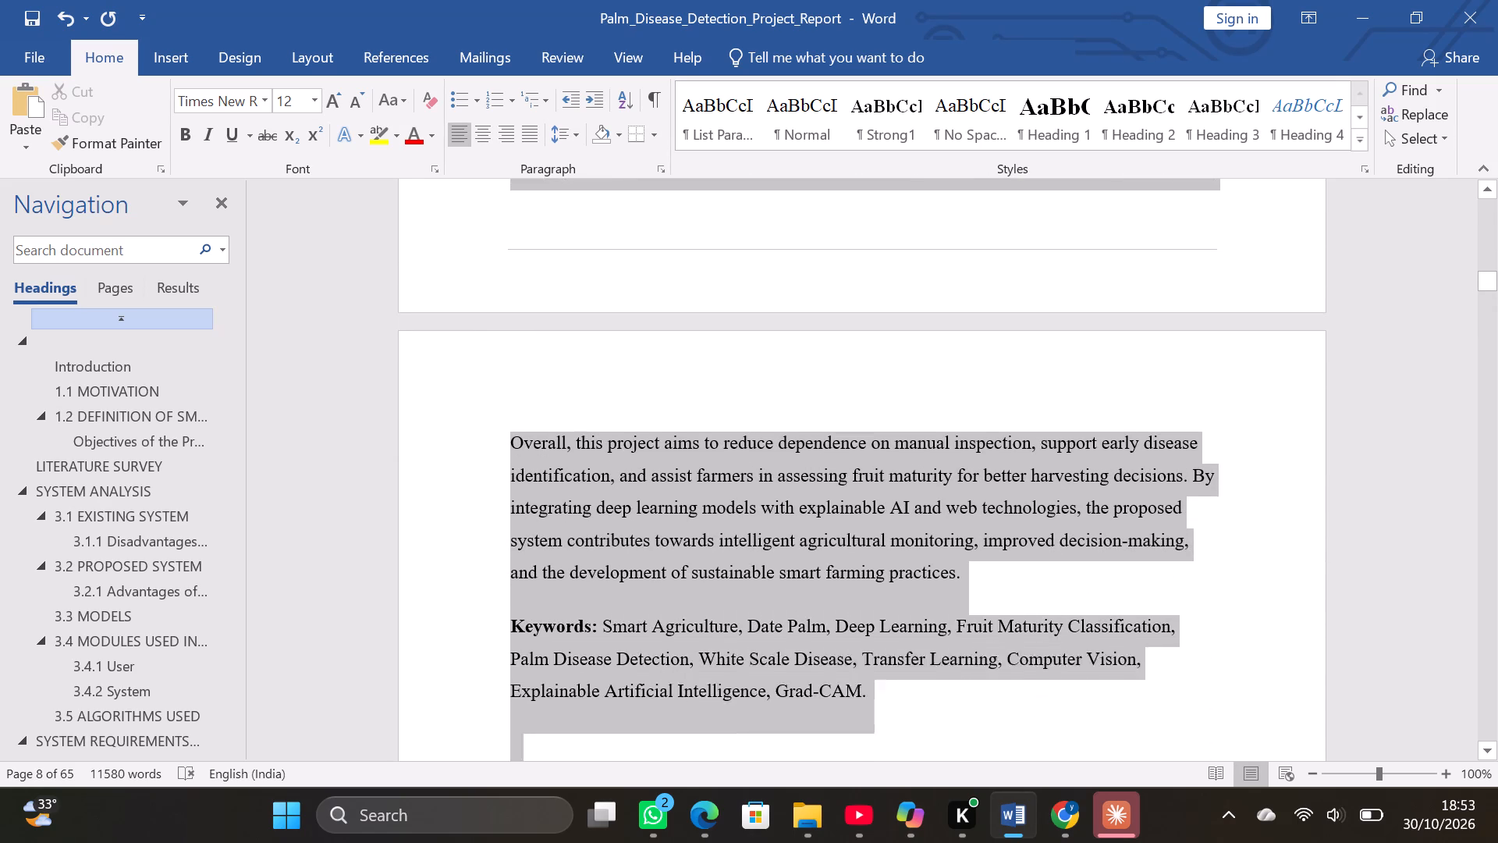
{"action": "left_click_drag", "start_coordinate": [850, 842], "coordinate": [692, 344]}
{"action": "scroll", "coordinate": [692, 344], "scroll_direction": "up", "scroll_amount": 10}
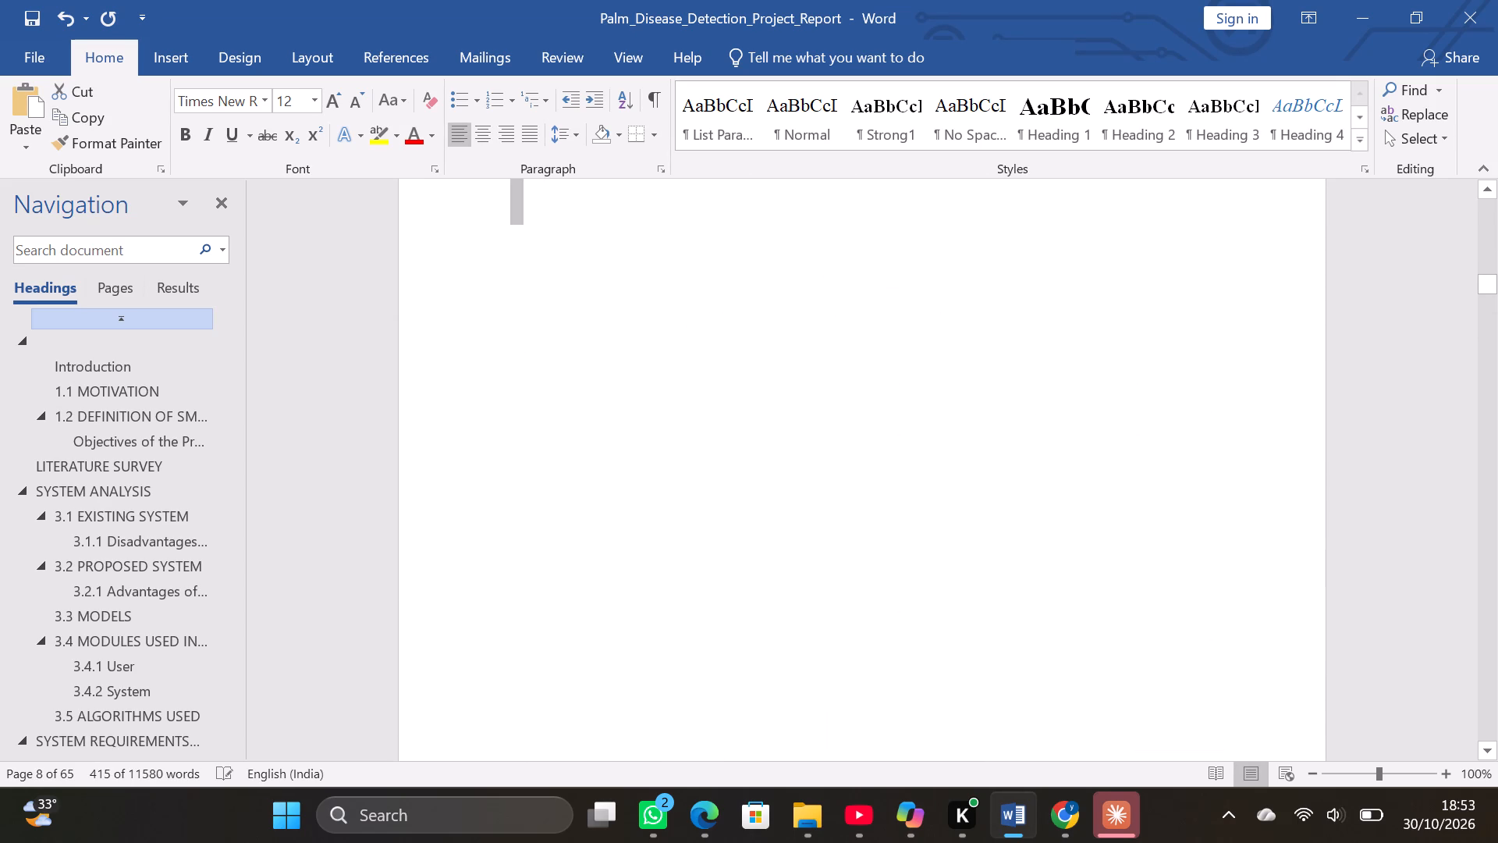
{"action": "scroll", "coordinate": [692, 344], "scroll_direction": "up", "scroll_amount": 13}
{"action": "key", "text": "BackSpace"}
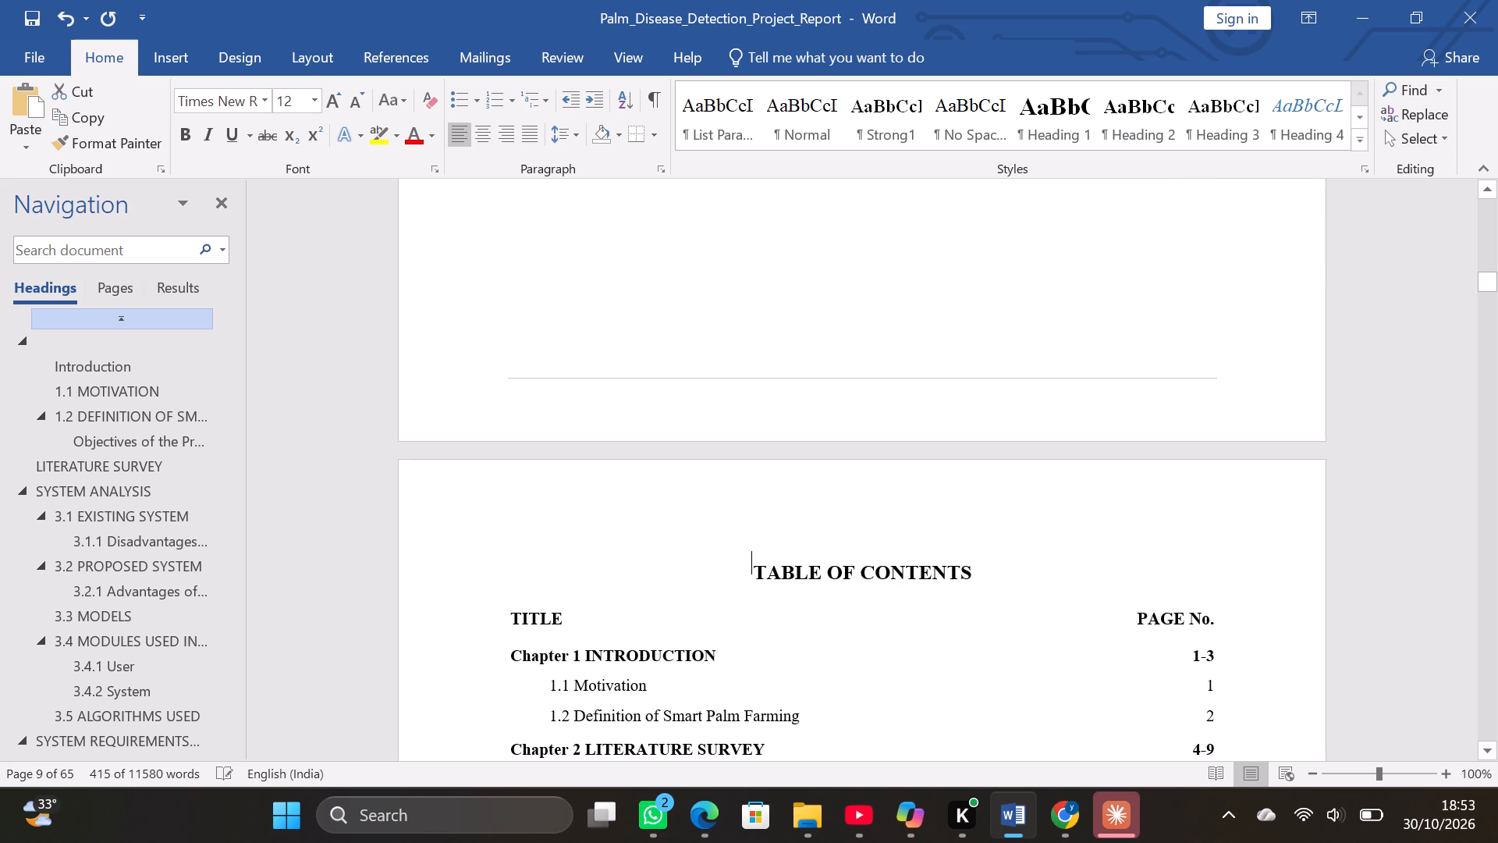
{"action": "scroll", "coordinate": [692, 344], "scroll_direction": "up", "scroll_amount": 16}
{"action": "scroll", "coordinate": [692, 344], "scroll_direction": "up", "scroll_amount": 12}
{"action": "scroll", "coordinate": [692, 344], "scroll_direction": "down", "scroll_amount": 9}
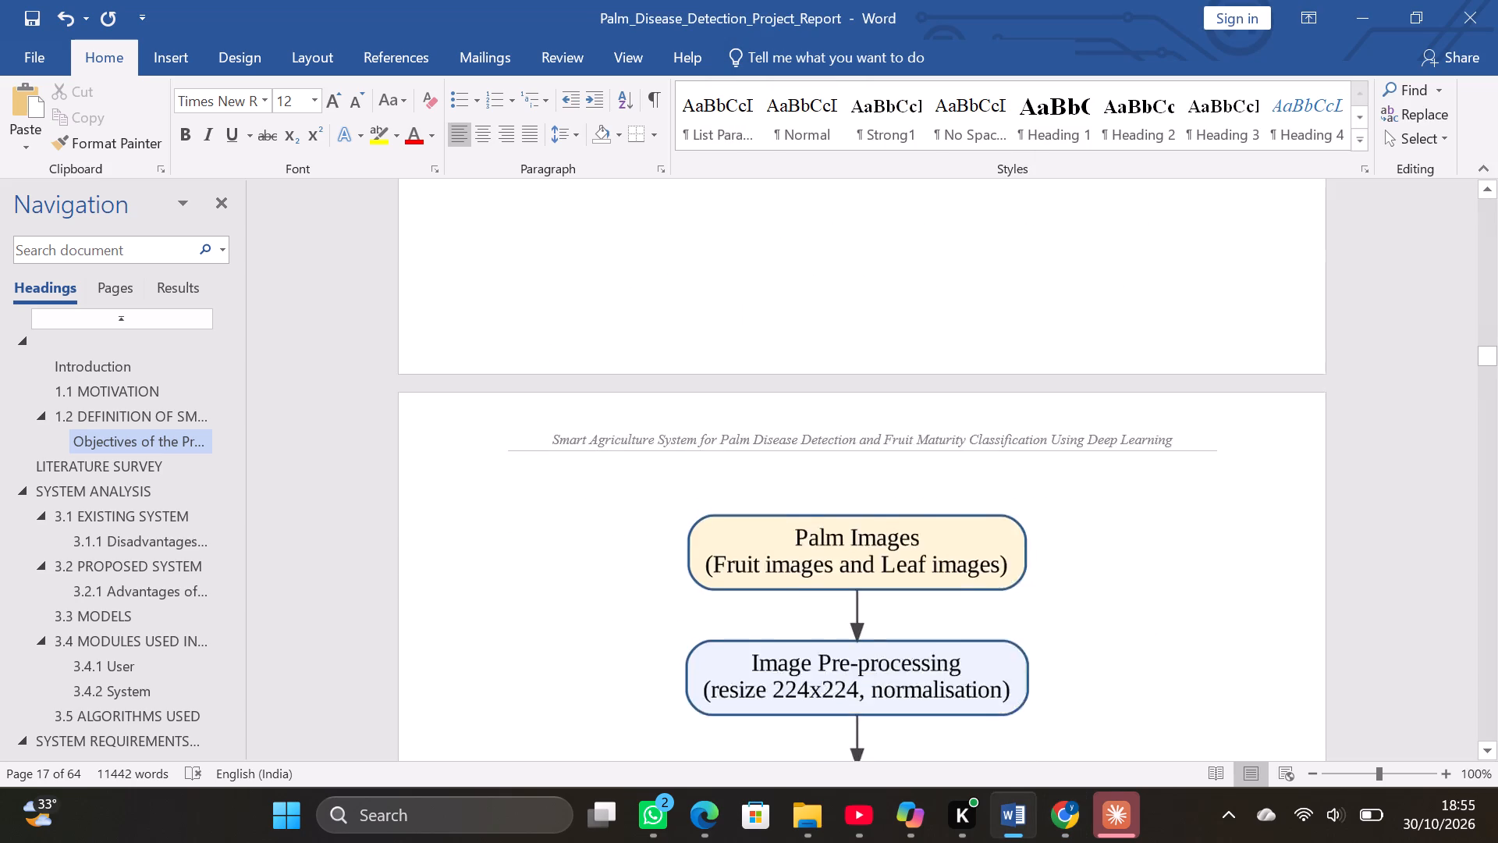
{"action": "scroll", "coordinate": [769, 446], "scroll_direction": "down", "scroll_amount": 6}
{"action": "scroll", "coordinate": [769, 446], "scroll_direction": "down", "scroll_amount": 18}
{"action": "scroll", "coordinate": [769, 446], "scroll_direction": "down", "scroll_amount": 6}
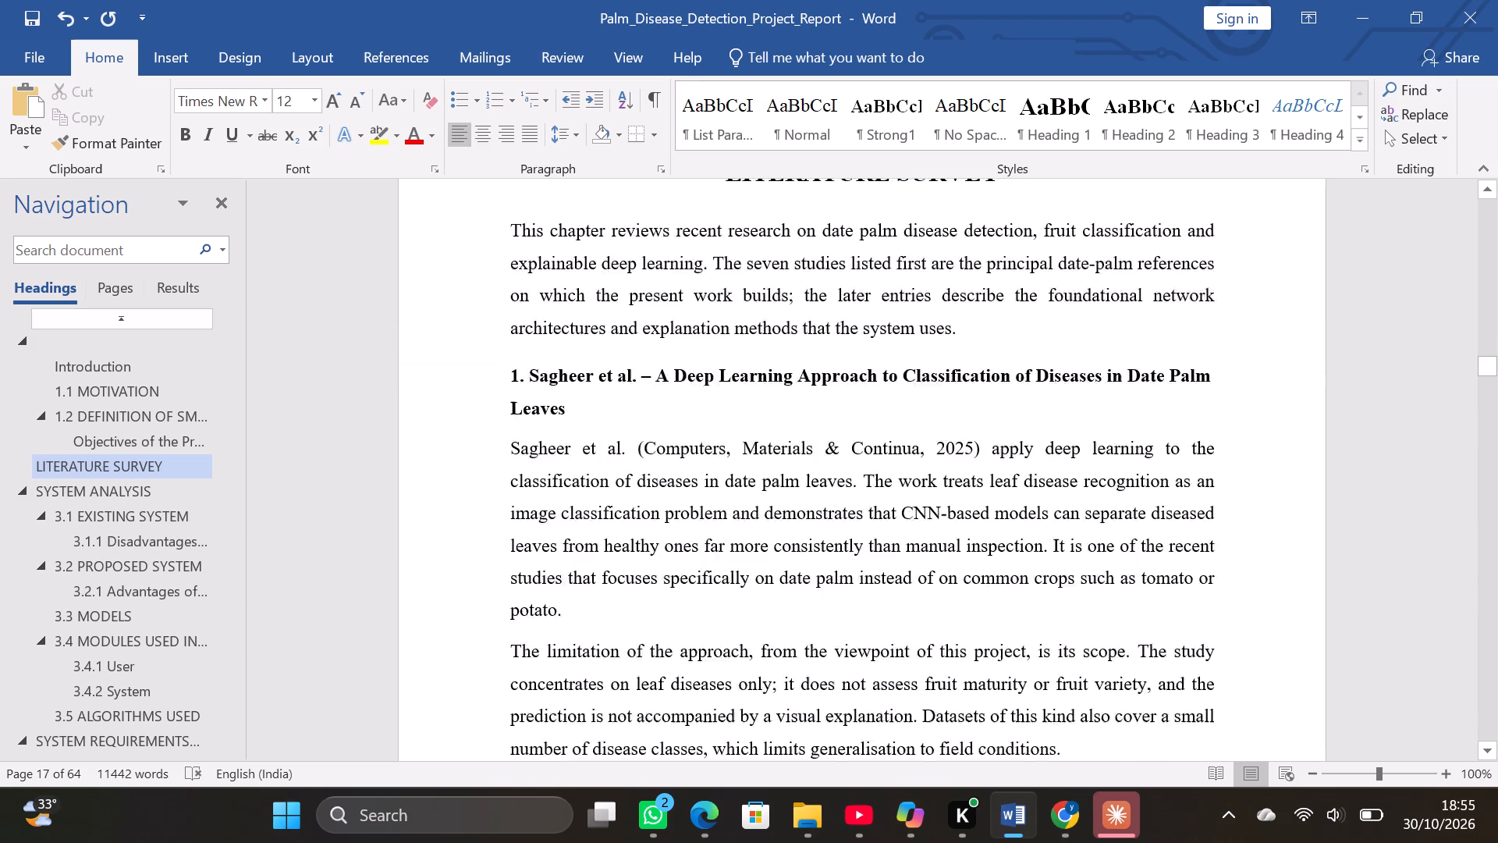
{"action": "scroll", "coordinate": [769, 446], "scroll_direction": "down", "scroll_amount": 5}
{"action": "scroll", "coordinate": [769, 446], "scroll_direction": "down", "scroll_amount": 20}
{"action": "scroll", "coordinate": [769, 446], "scroll_direction": "down", "scroll_amount": 13}
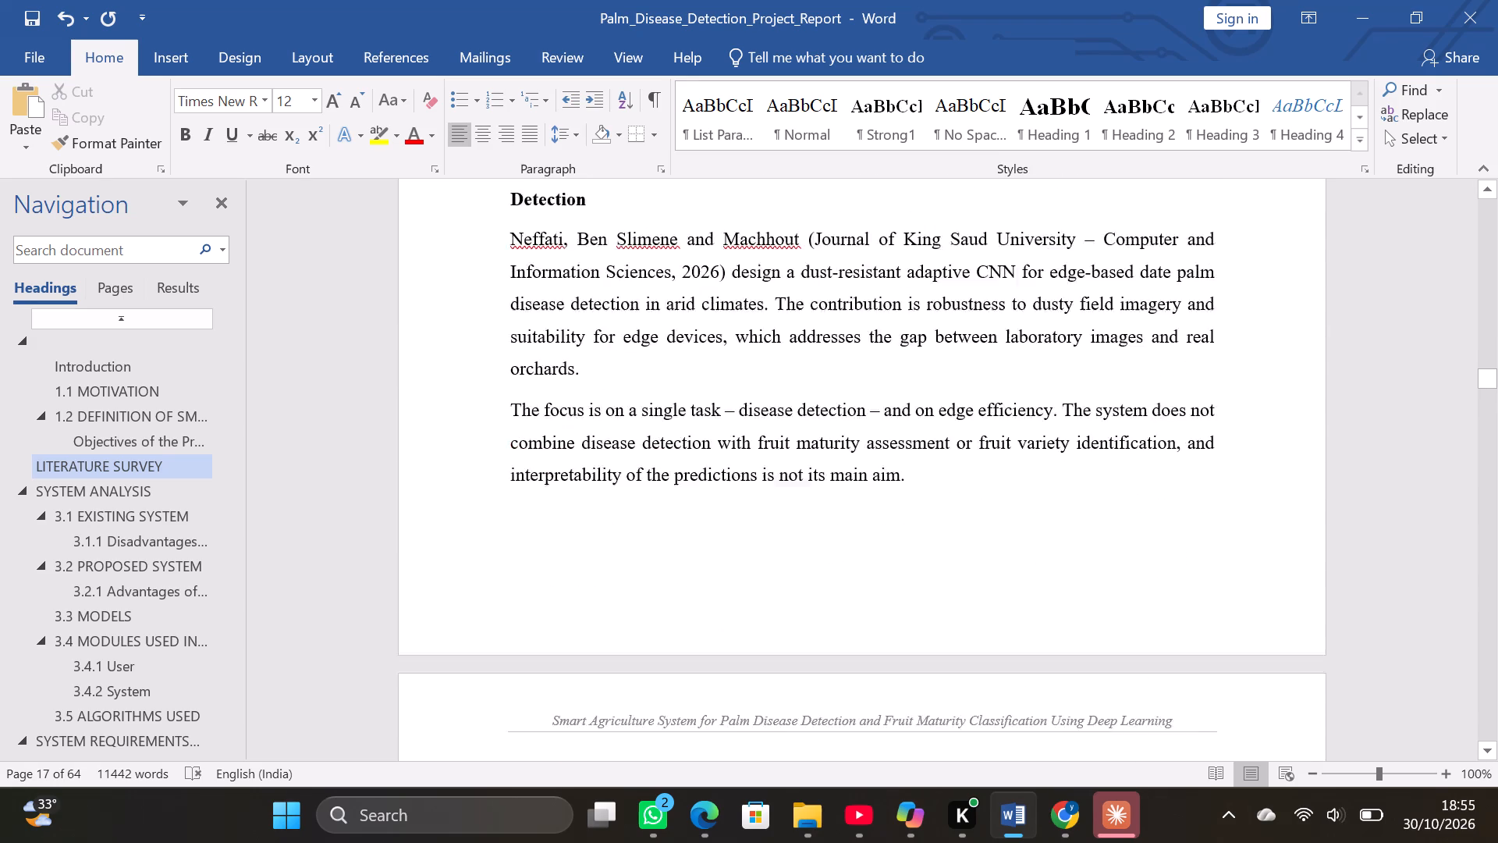
{"action": "scroll", "coordinate": [769, 446], "scroll_direction": "down", "scroll_amount": 8}
{"action": "scroll", "coordinate": [769, 446], "scroll_direction": "down", "scroll_amount": 18}
{"action": "scroll", "coordinate": [769, 446], "scroll_direction": "down", "scroll_amount": 20}
{"action": "scroll", "coordinate": [769, 446], "scroll_direction": "down", "scroll_amount": 17}
{"action": "scroll", "coordinate": [769, 446], "scroll_direction": "up", "scroll_amount": 8}
{"action": "scroll", "coordinate": [769, 446], "scroll_direction": "down", "scroll_amount": 1}
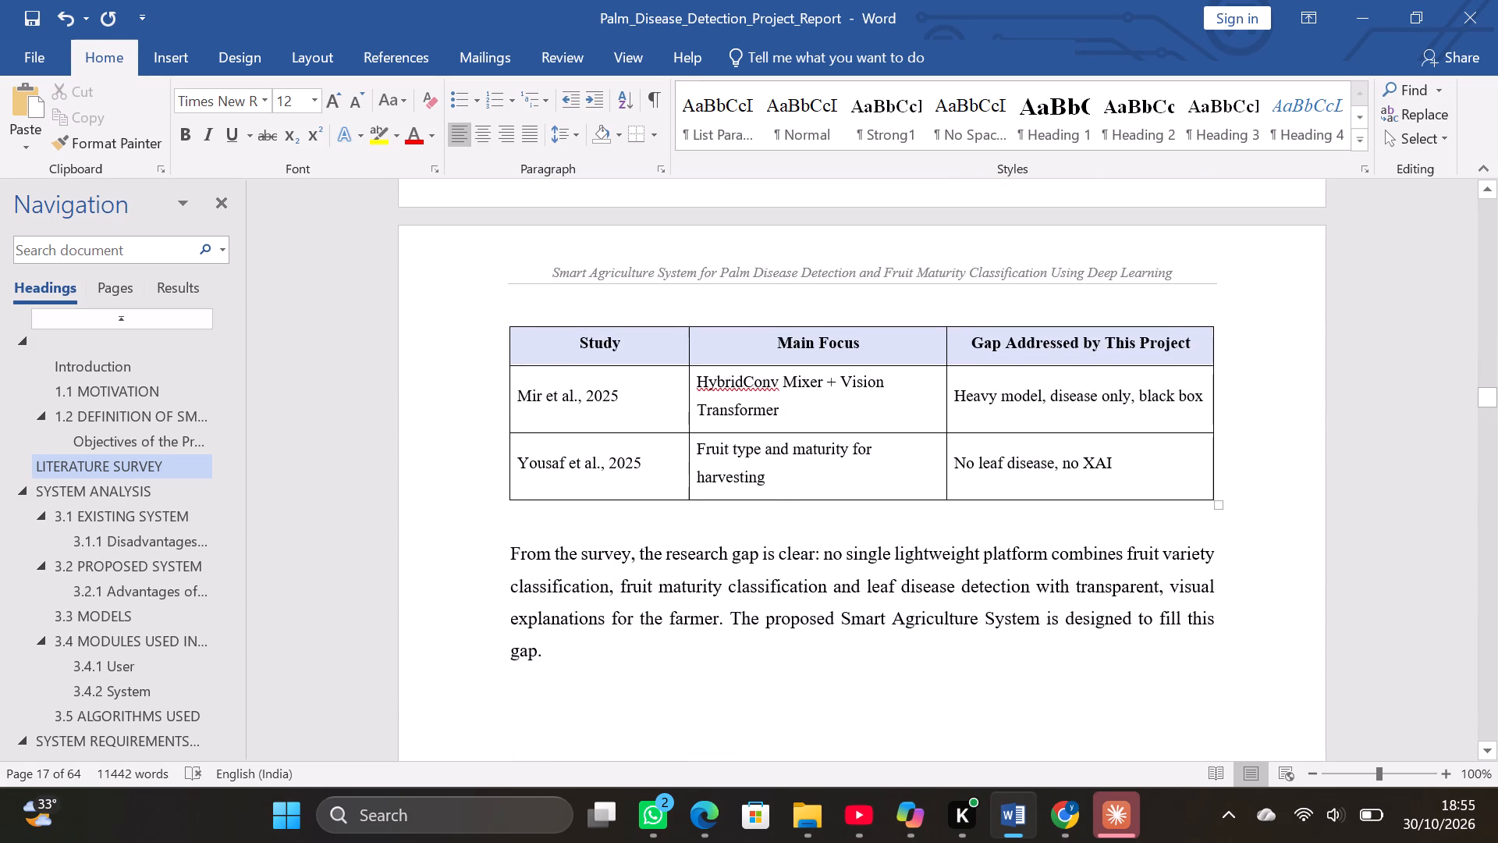
{"action": "scroll", "coordinate": [769, 446], "scroll_direction": "down", "scroll_amount": 20}
{"action": "scroll", "coordinate": [769, 446], "scroll_direction": "down", "scroll_amount": 5}
{"action": "scroll", "coordinate": [769, 446], "scroll_direction": "up", "scroll_amount": 12}
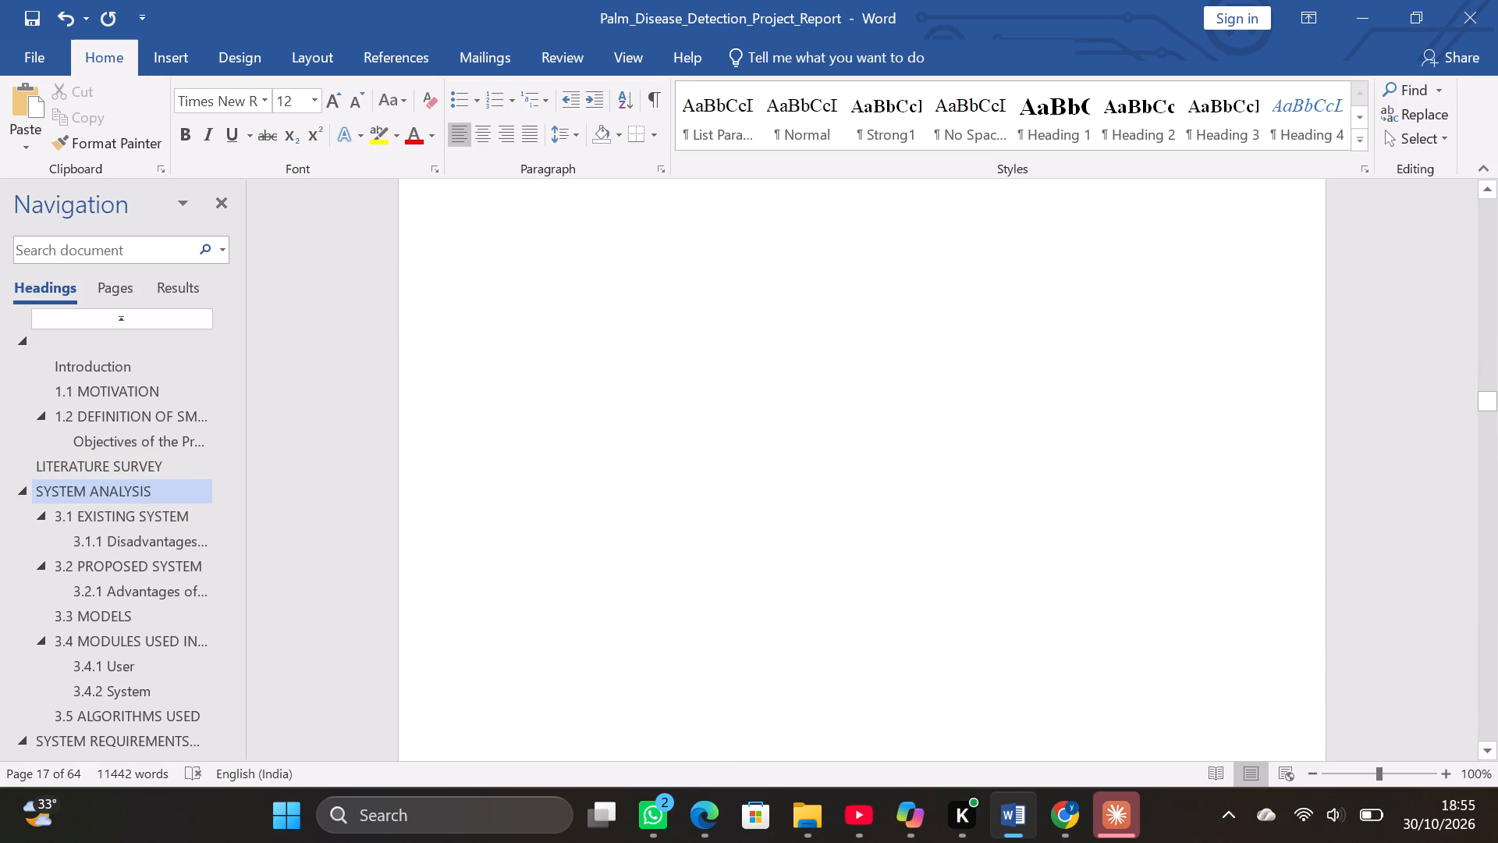
{"action": "scroll", "coordinate": [769, 446], "scroll_direction": "up", "scroll_amount": 10}
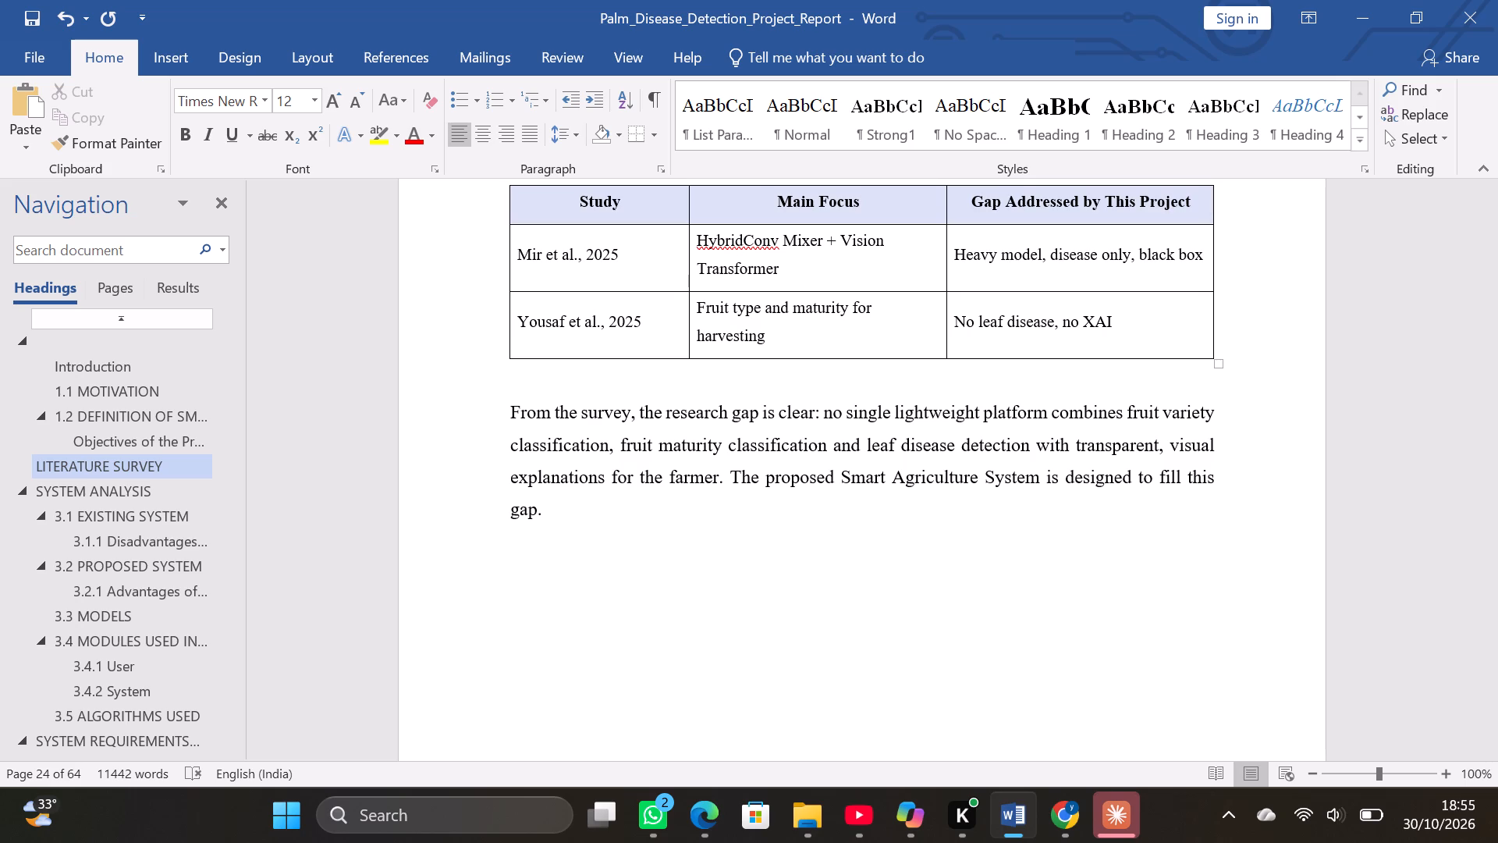
{"action": "scroll", "coordinate": [769, 446], "scroll_direction": "down", "scroll_amount": 14}
{"action": "scroll", "coordinate": [769, 446], "scroll_direction": "down", "scroll_amount": 9}
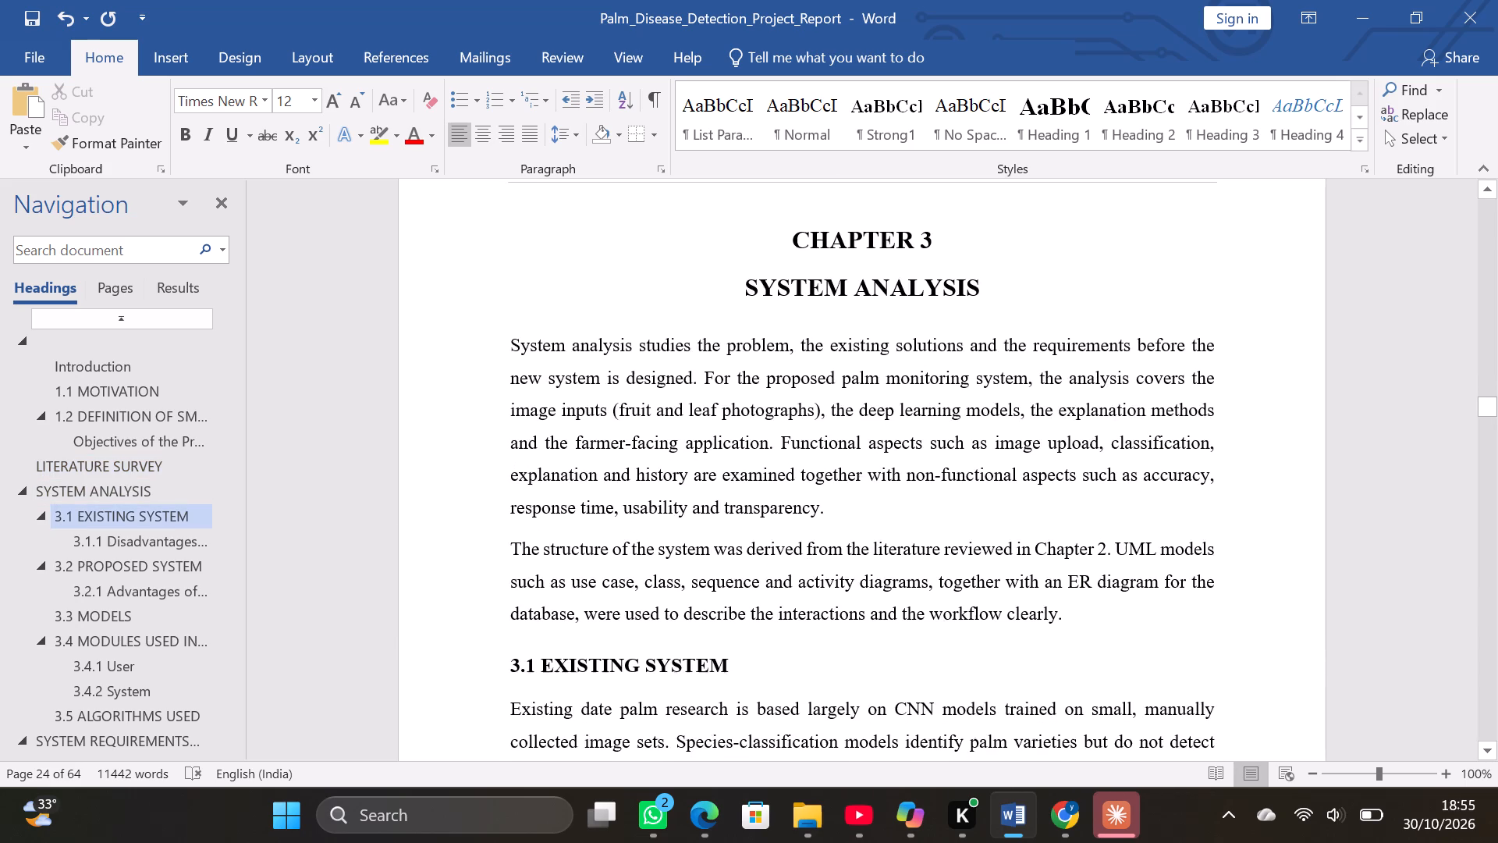
Enlarge the Fig 3.1 Existing System diagram to slightly wider than the text column and stretch it to over three times its original height.
{"action": "scroll", "coordinate": [769, 446], "scroll_direction": "down", "scroll_amount": 14}
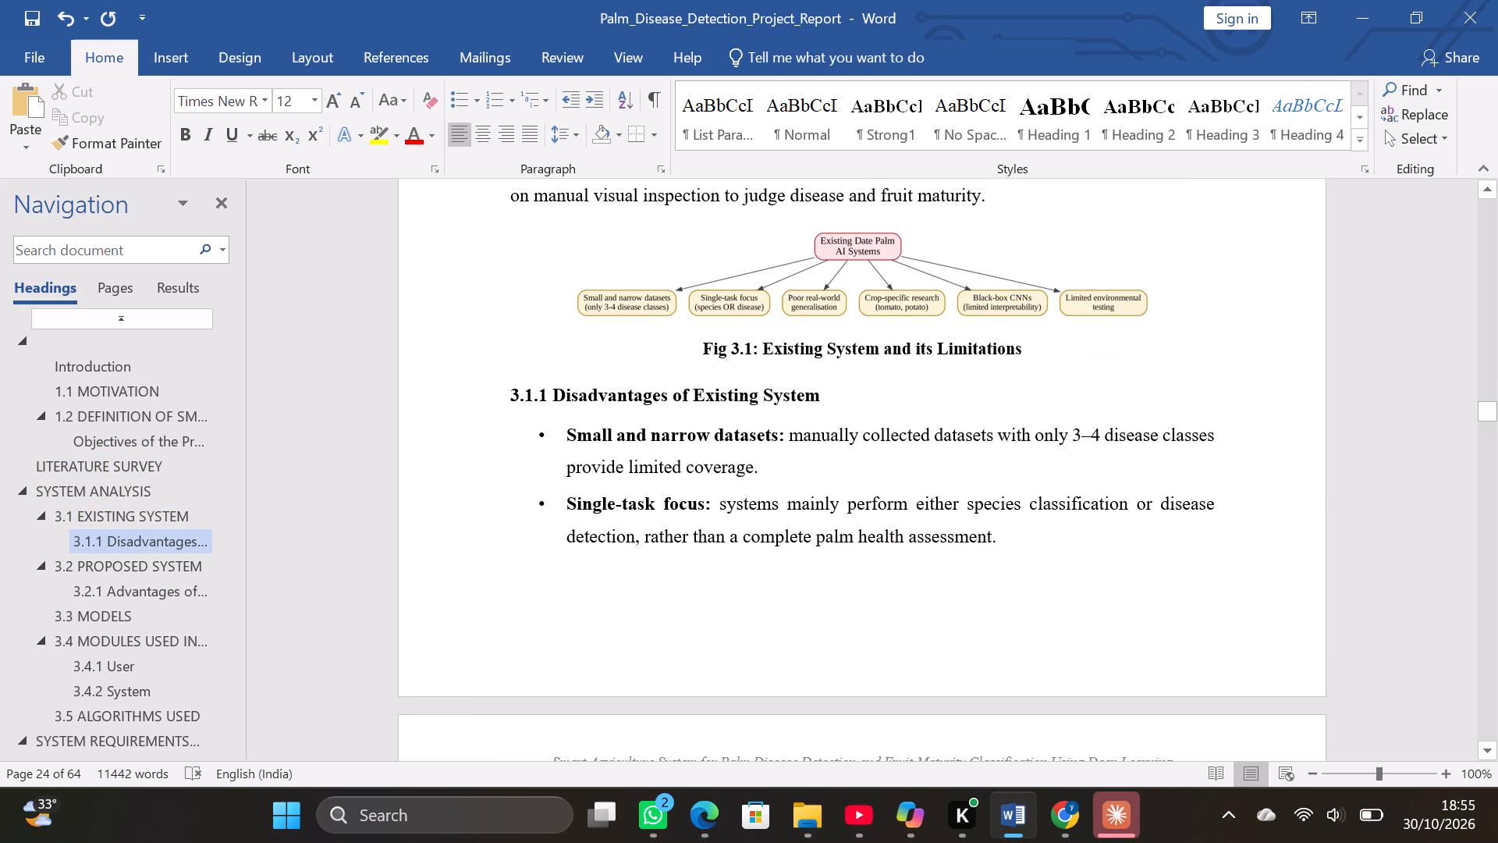
{"action": "left_click", "coordinate": [1006, 334]}
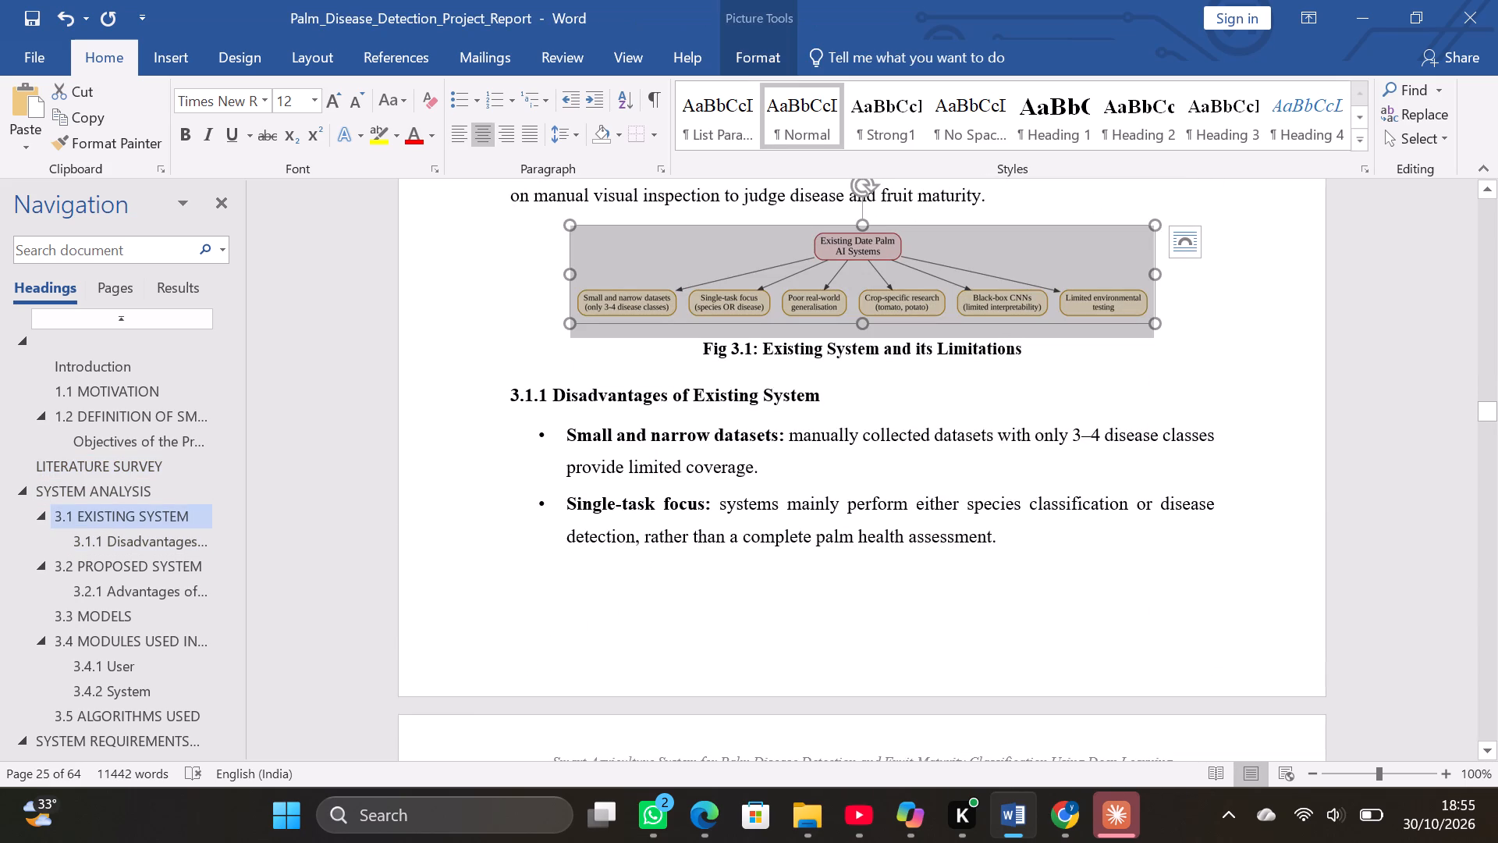
{"action": "left_click_drag", "start_coordinate": [1155, 324], "coordinate": [1070, 333]}
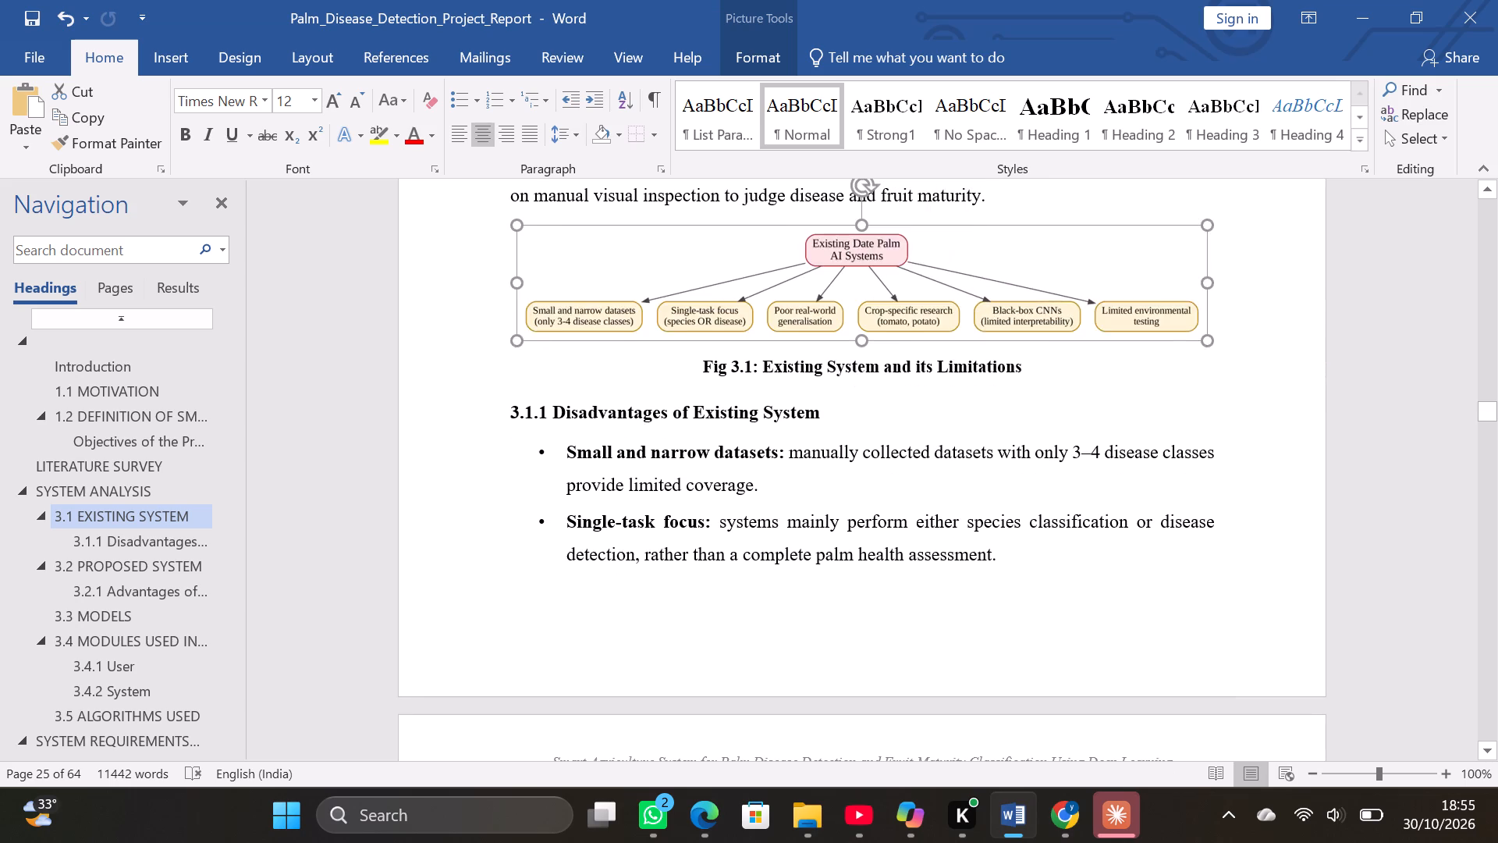
{"action": "left_click_drag", "start_coordinate": [1070, 333], "coordinate": [1060, 344]}
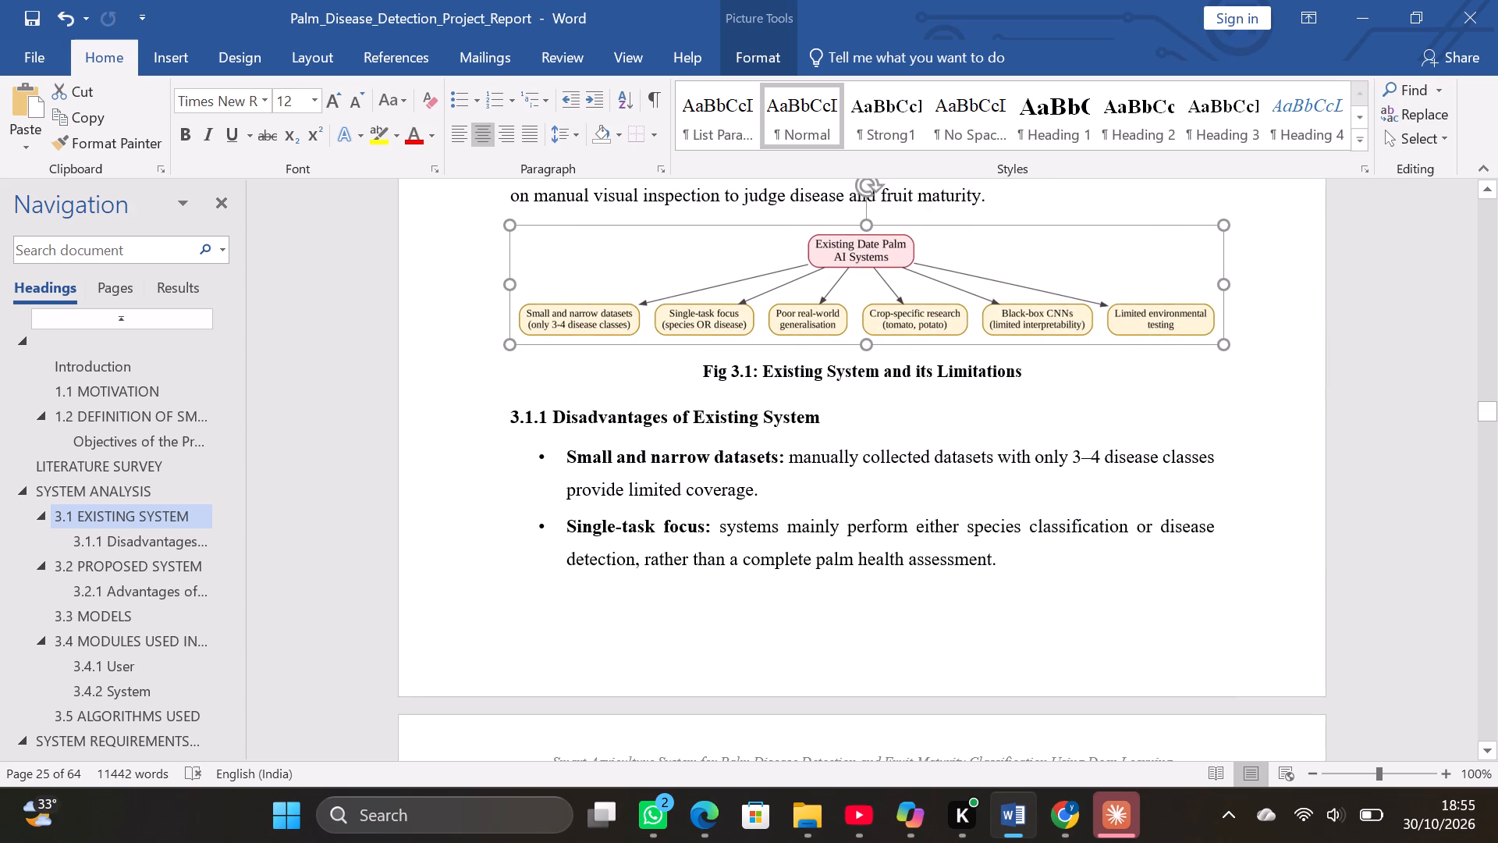
{"action": "left_click_drag", "start_coordinate": [1060, 344], "coordinate": [1059, 352]}
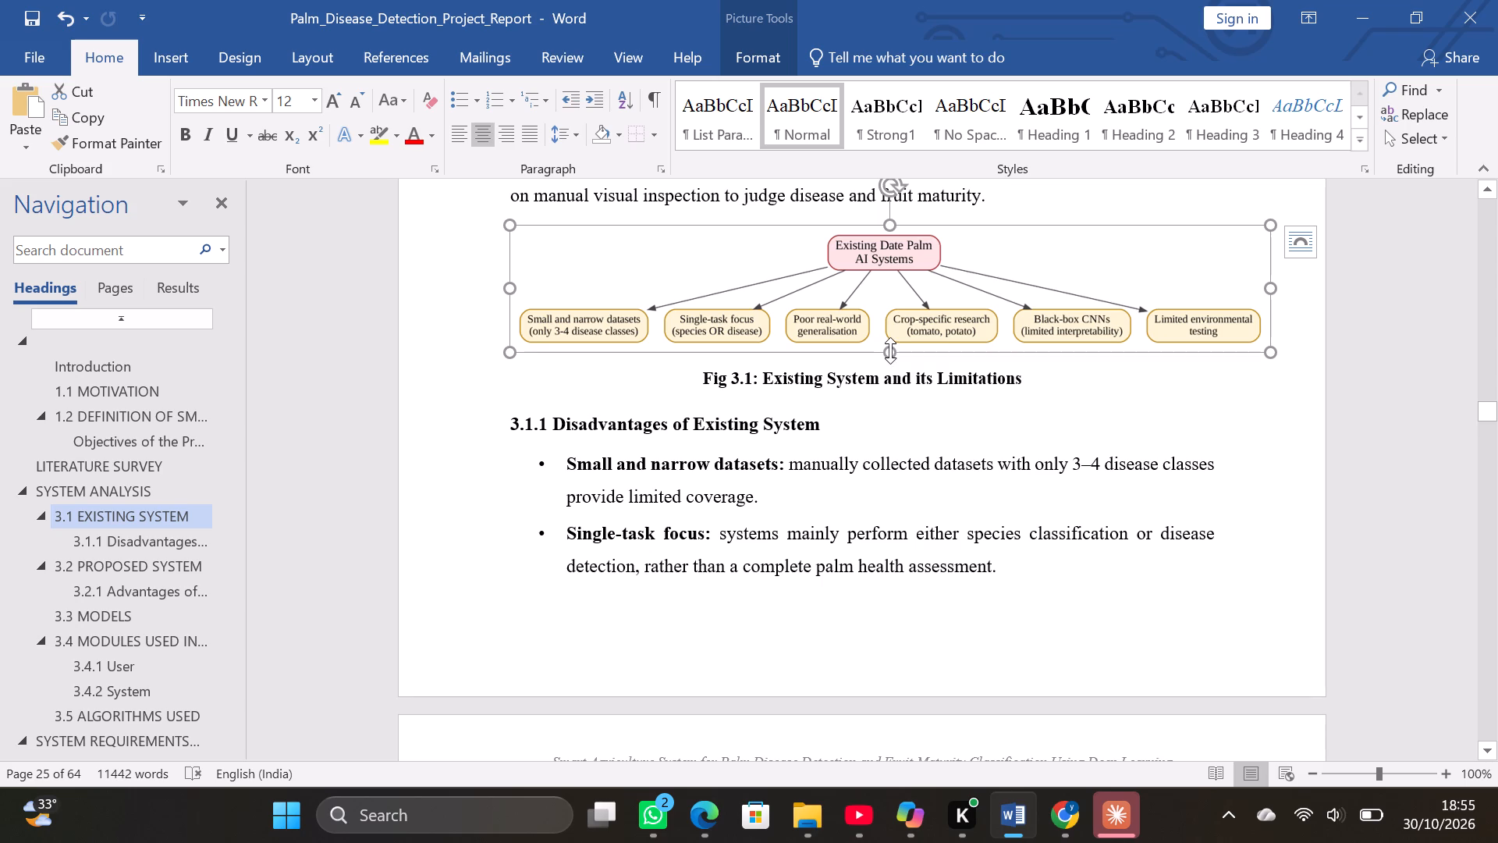
{"action": "left_click_drag", "start_coordinate": [890, 350], "coordinate": [892, 400]}
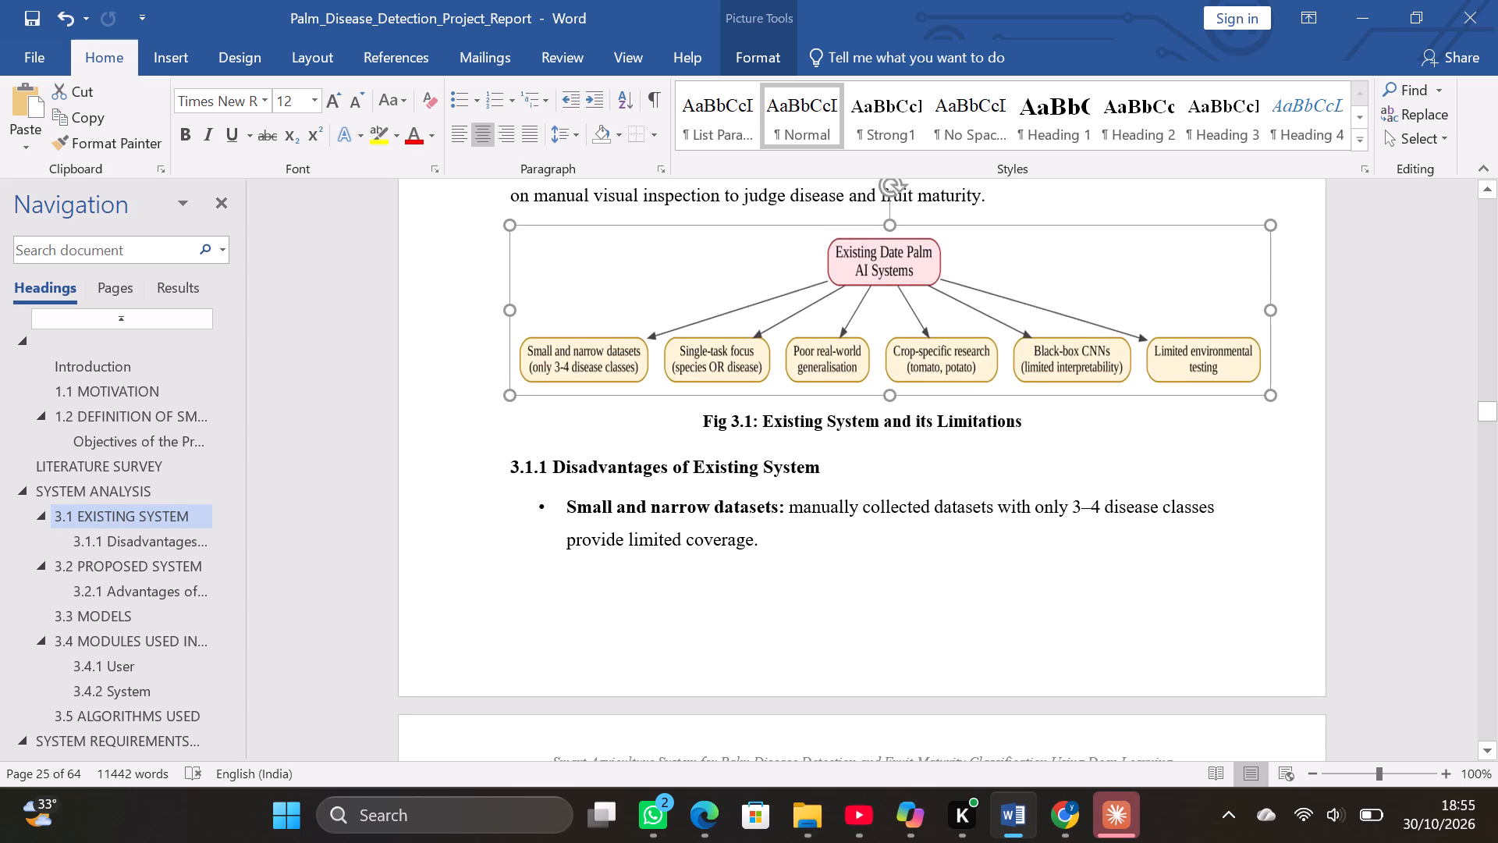
{"action": "left_click_drag", "start_coordinate": [892, 400], "coordinate": [896, 456]}
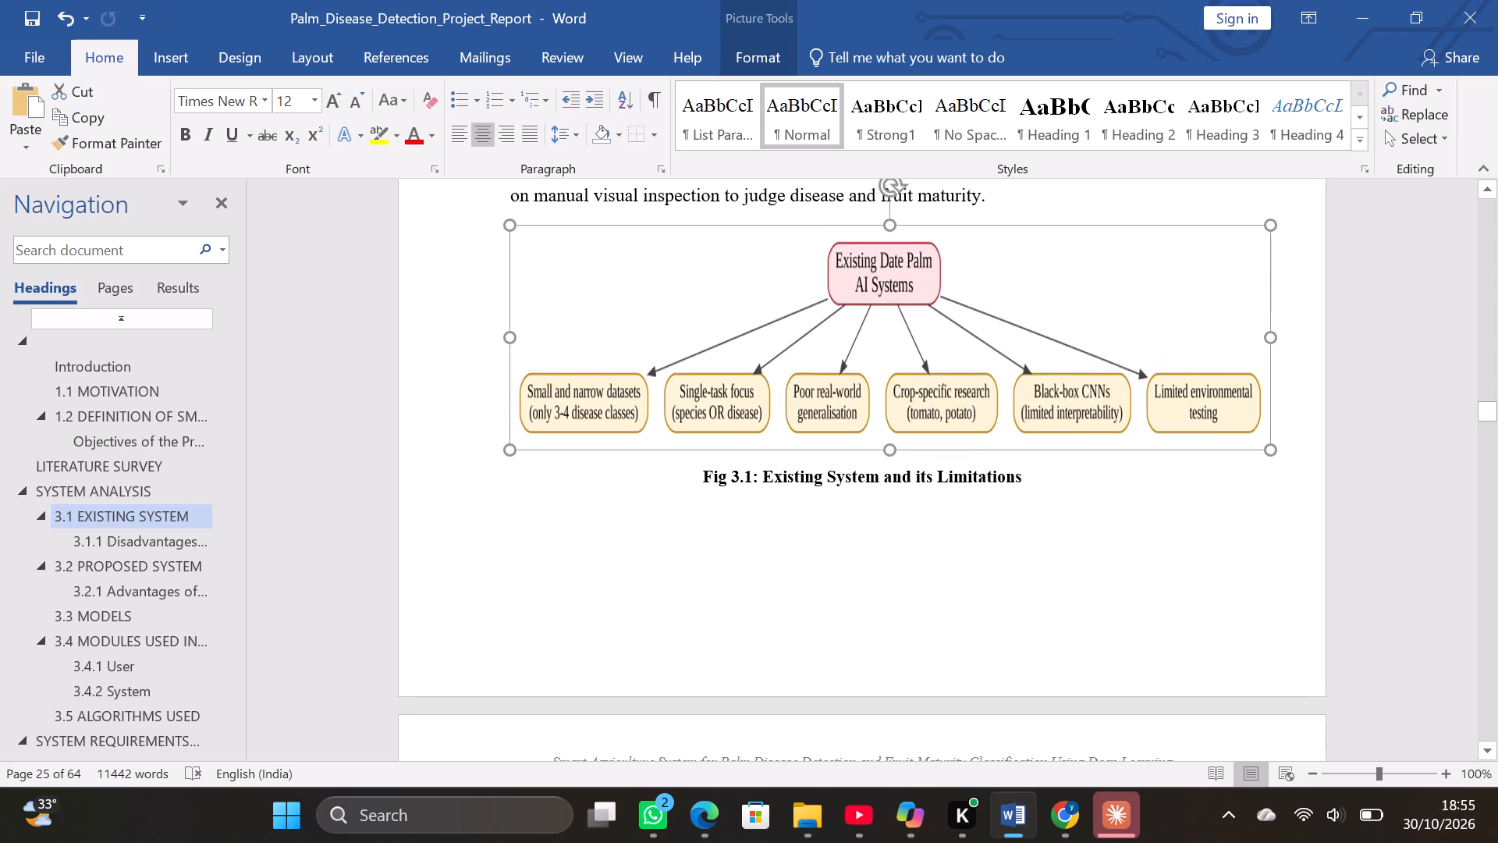
{"action": "left_click_drag", "start_coordinate": [896, 456], "coordinate": [899, 530]}
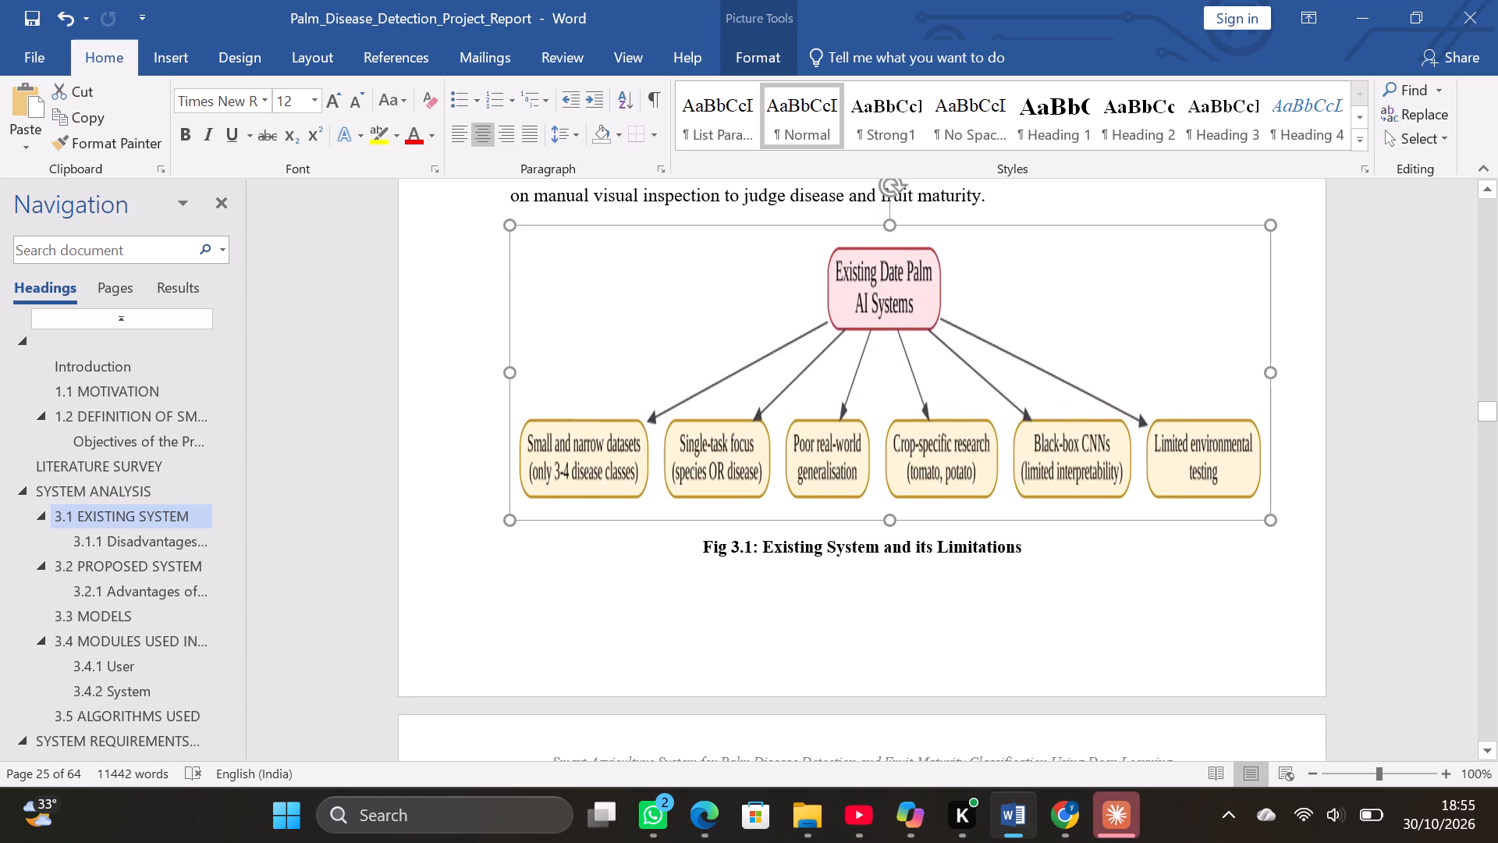
{"action": "left_click_drag", "start_coordinate": [899, 530], "coordinate": [898, 560]}
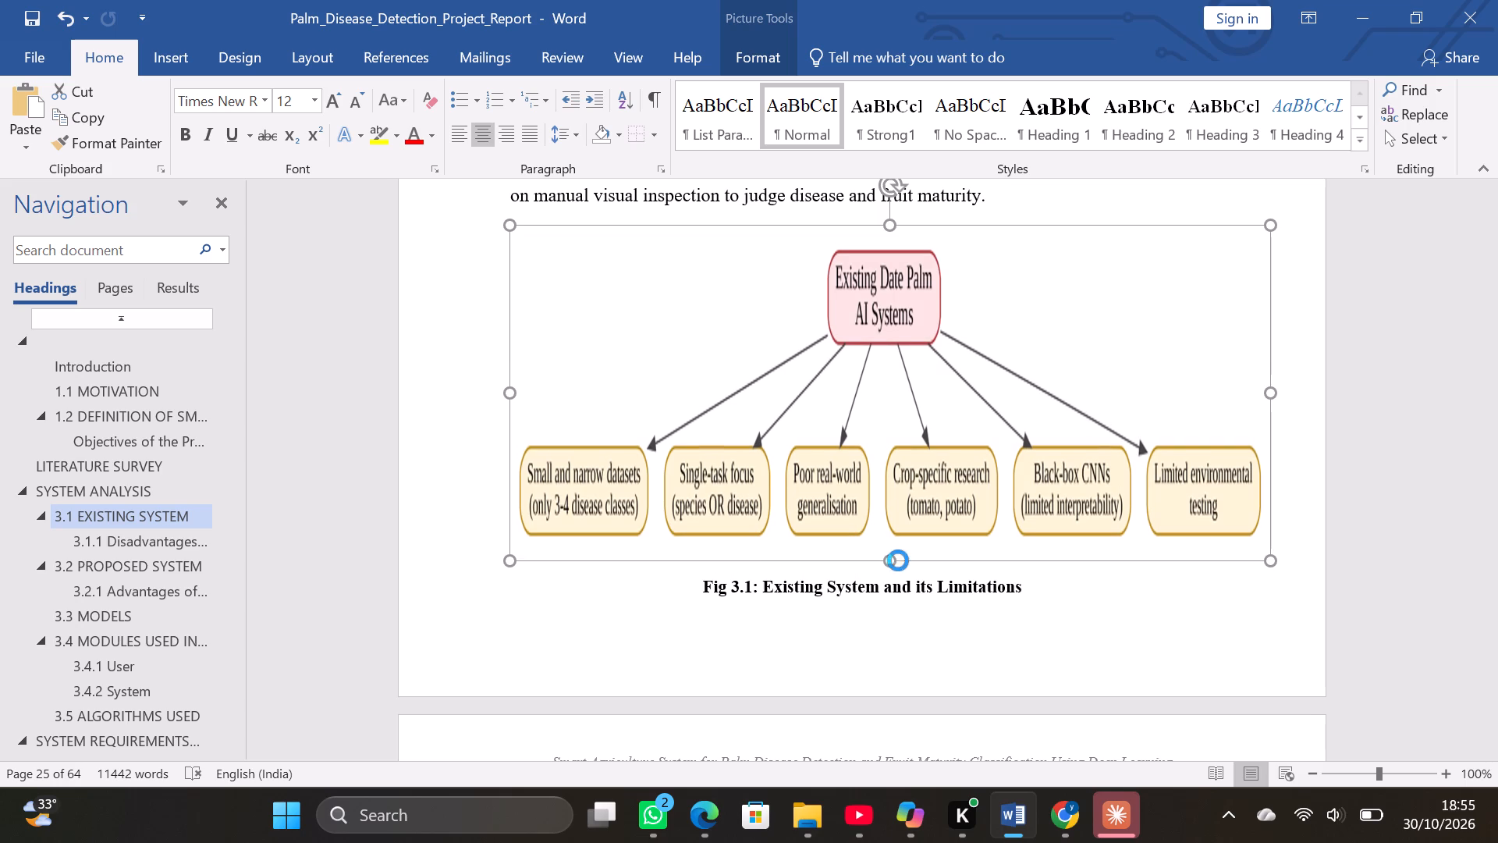
{"action": "left_click", "coordinate": [943, 507]}
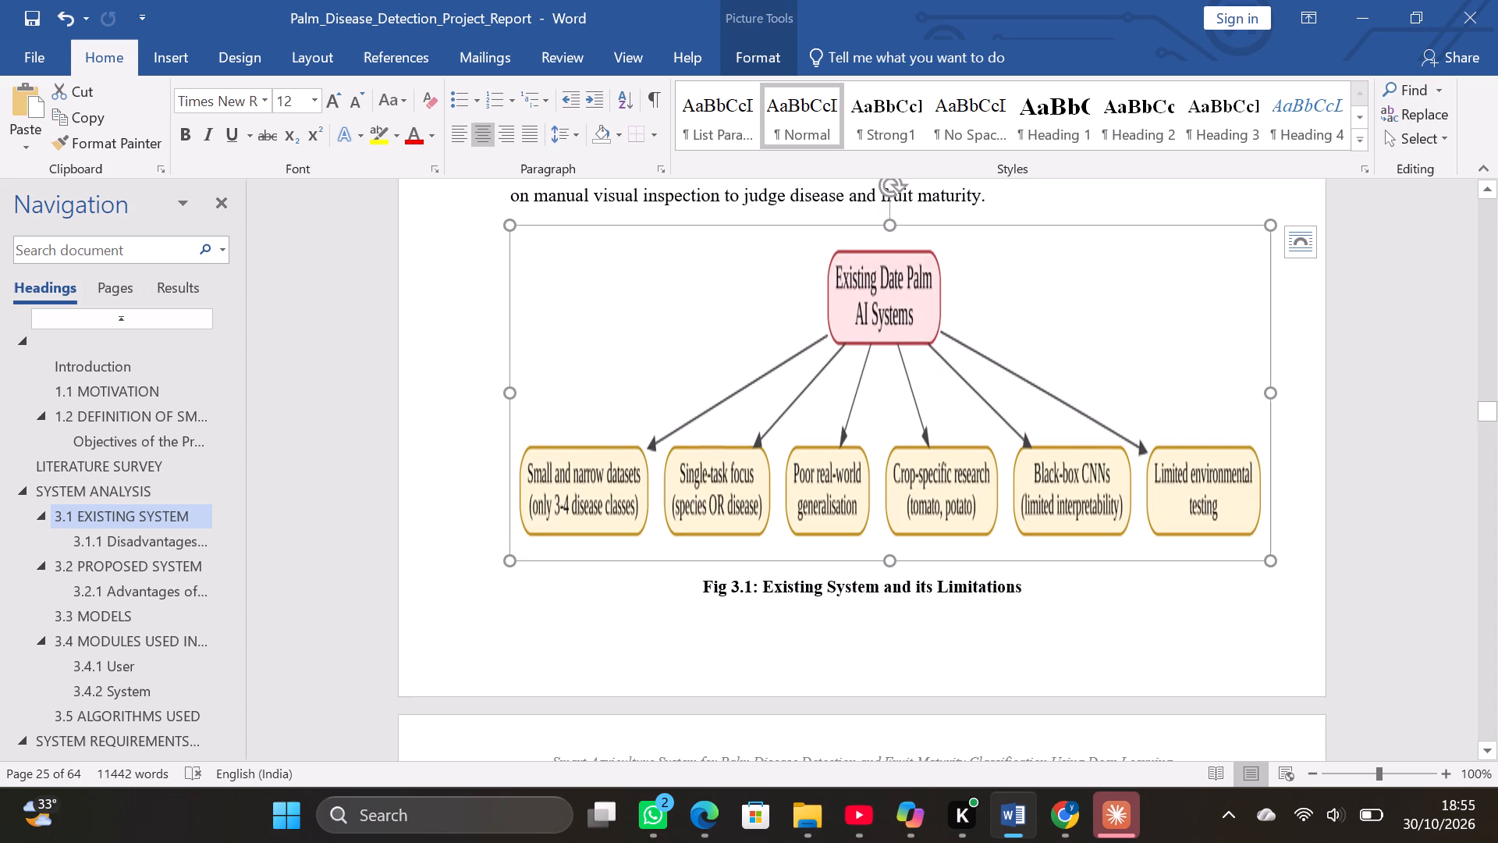
Stretch the Fig 3.2 Proposed System Workflow diagram about a quarter taller and widen it to the text column's width.
{"action": "scroll", "coordinate": [943, 507], "scroll_direction": "down", "scroll_amount": 18}
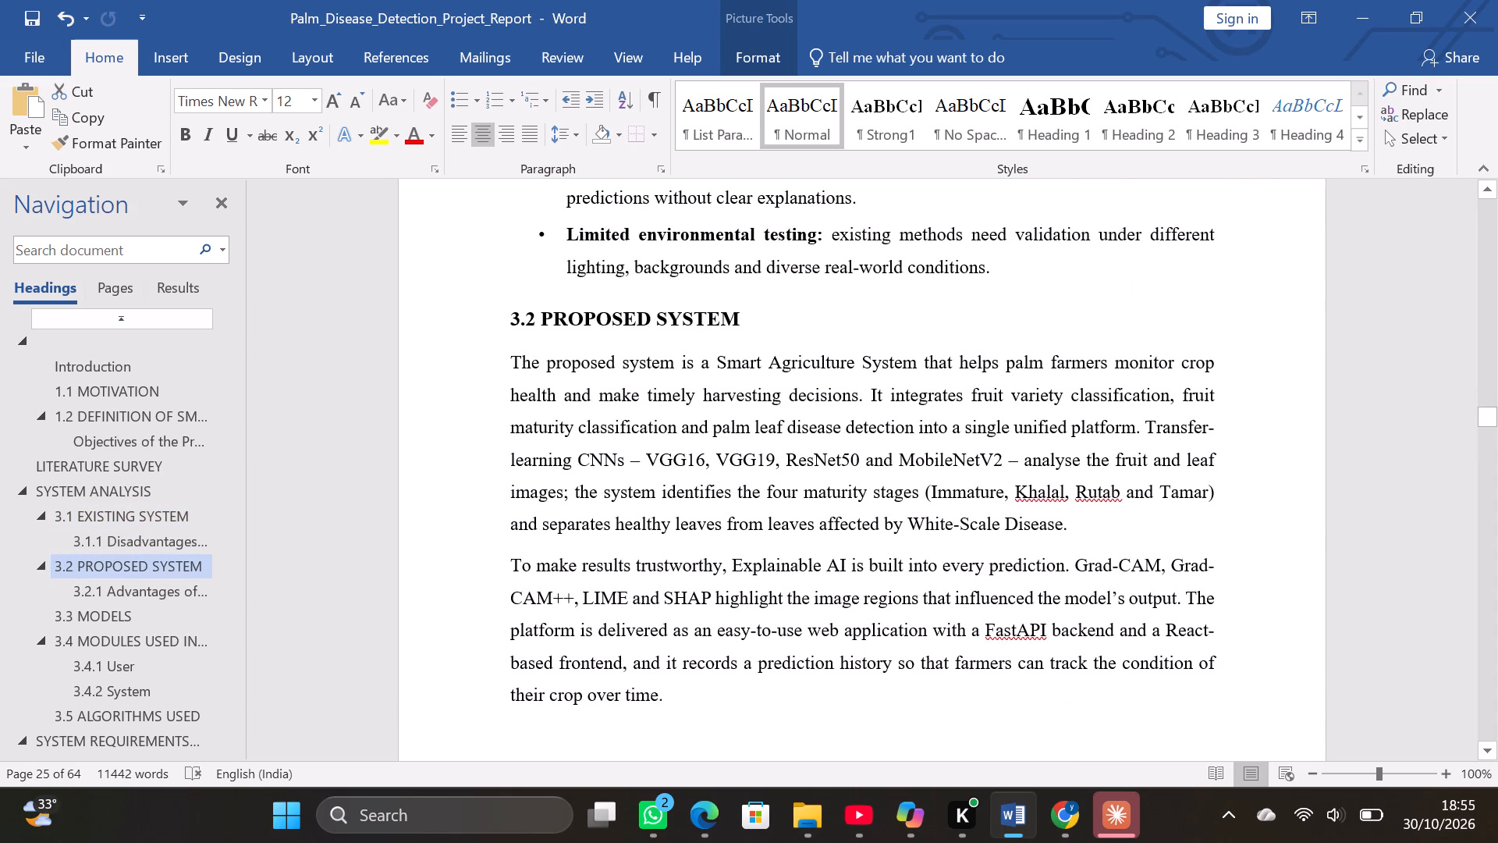
{"action": "scroll", "coordinate": [943, 507], "scroll_direction": "down", "scroll_amount": 18}
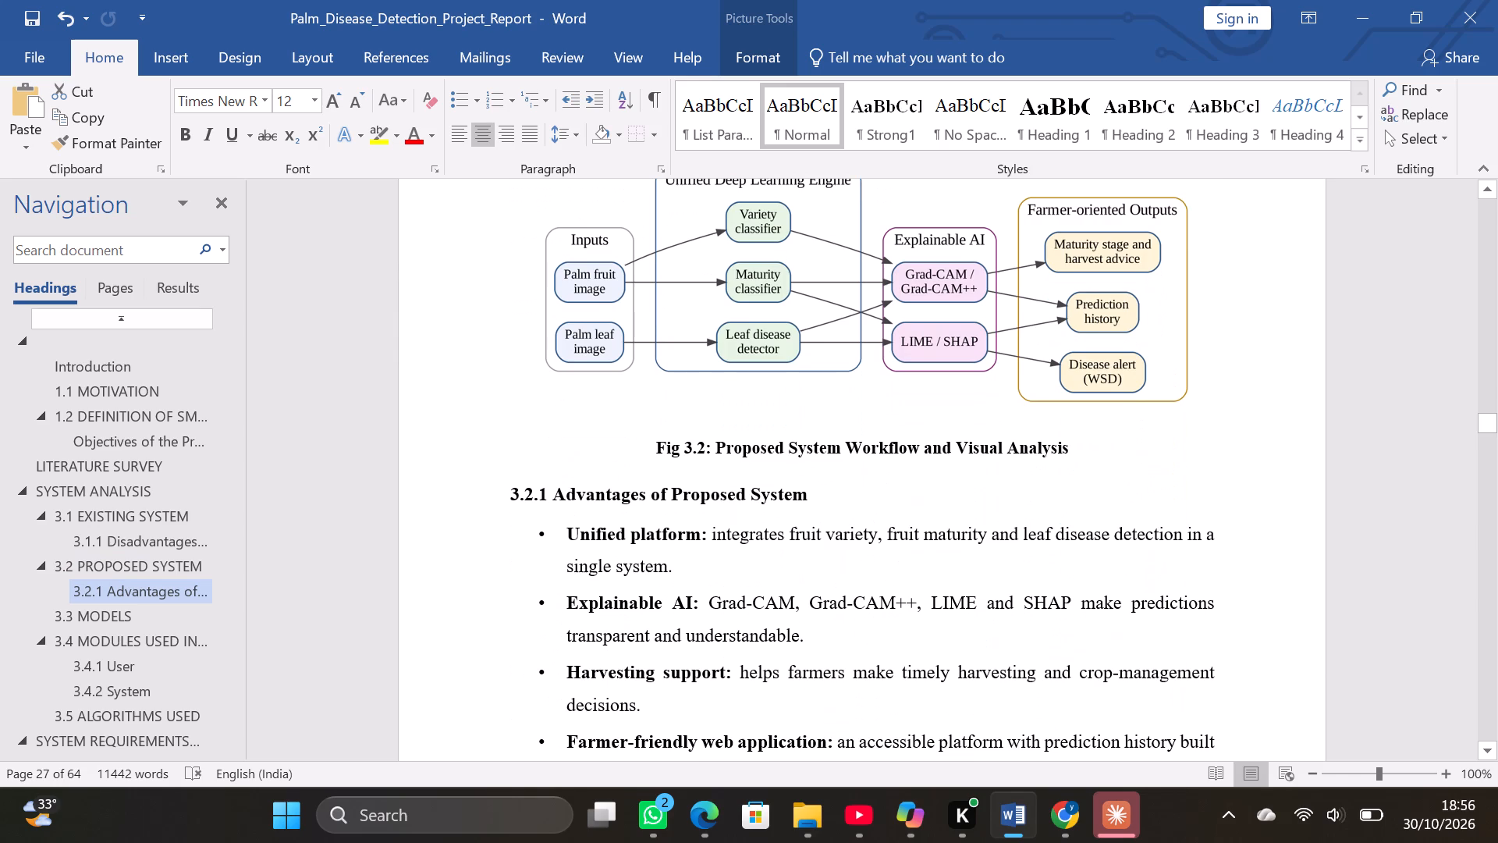
{"action": "scroll", "coordinate": [943, 507], "scroll_direction": "up", "scroll_amount": 2}
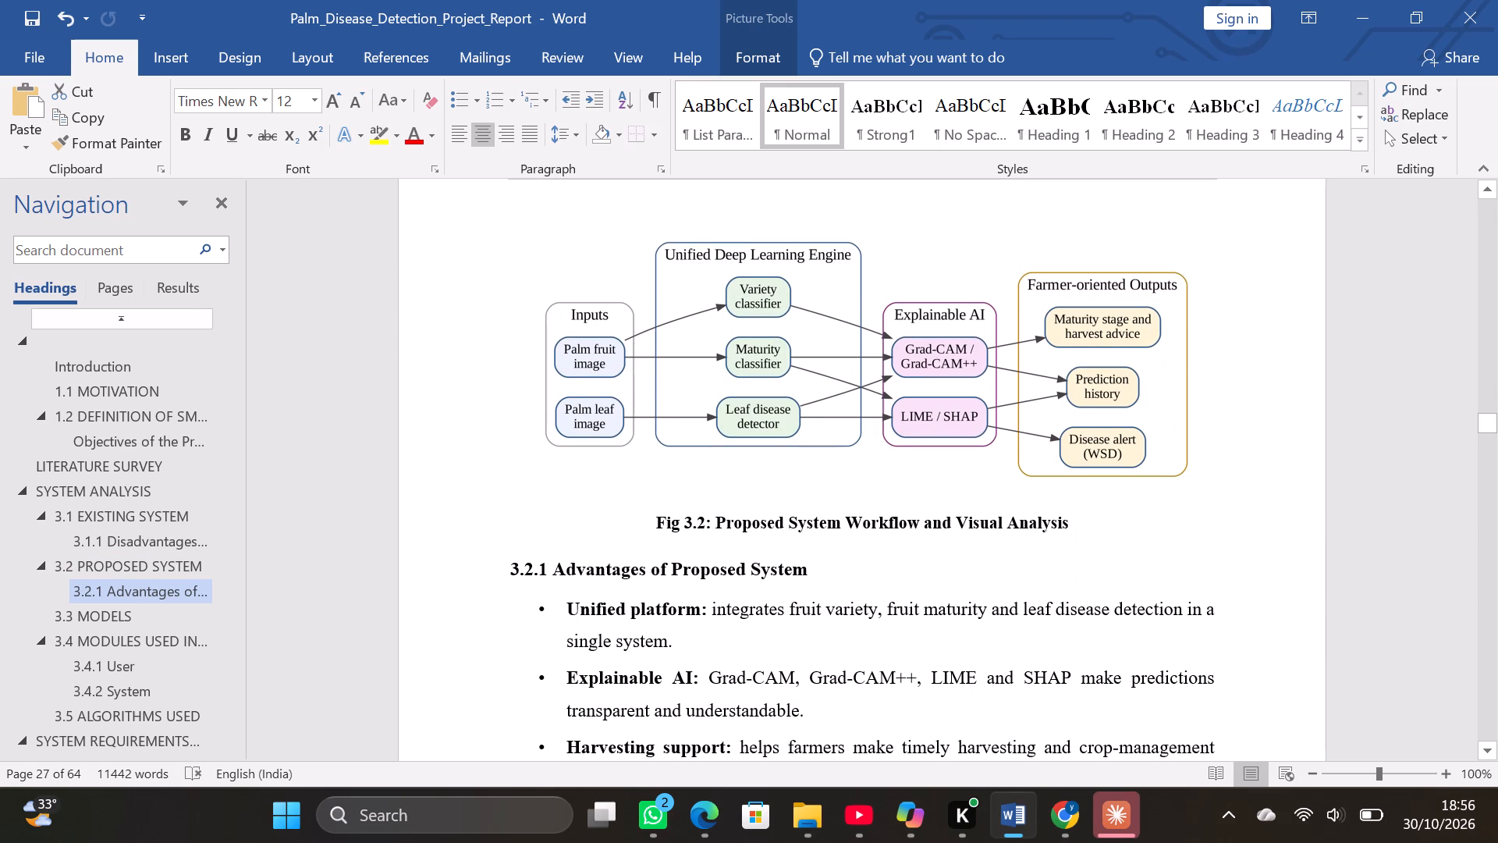
{"action": "left_click", "coordinate": [1123, 442]}
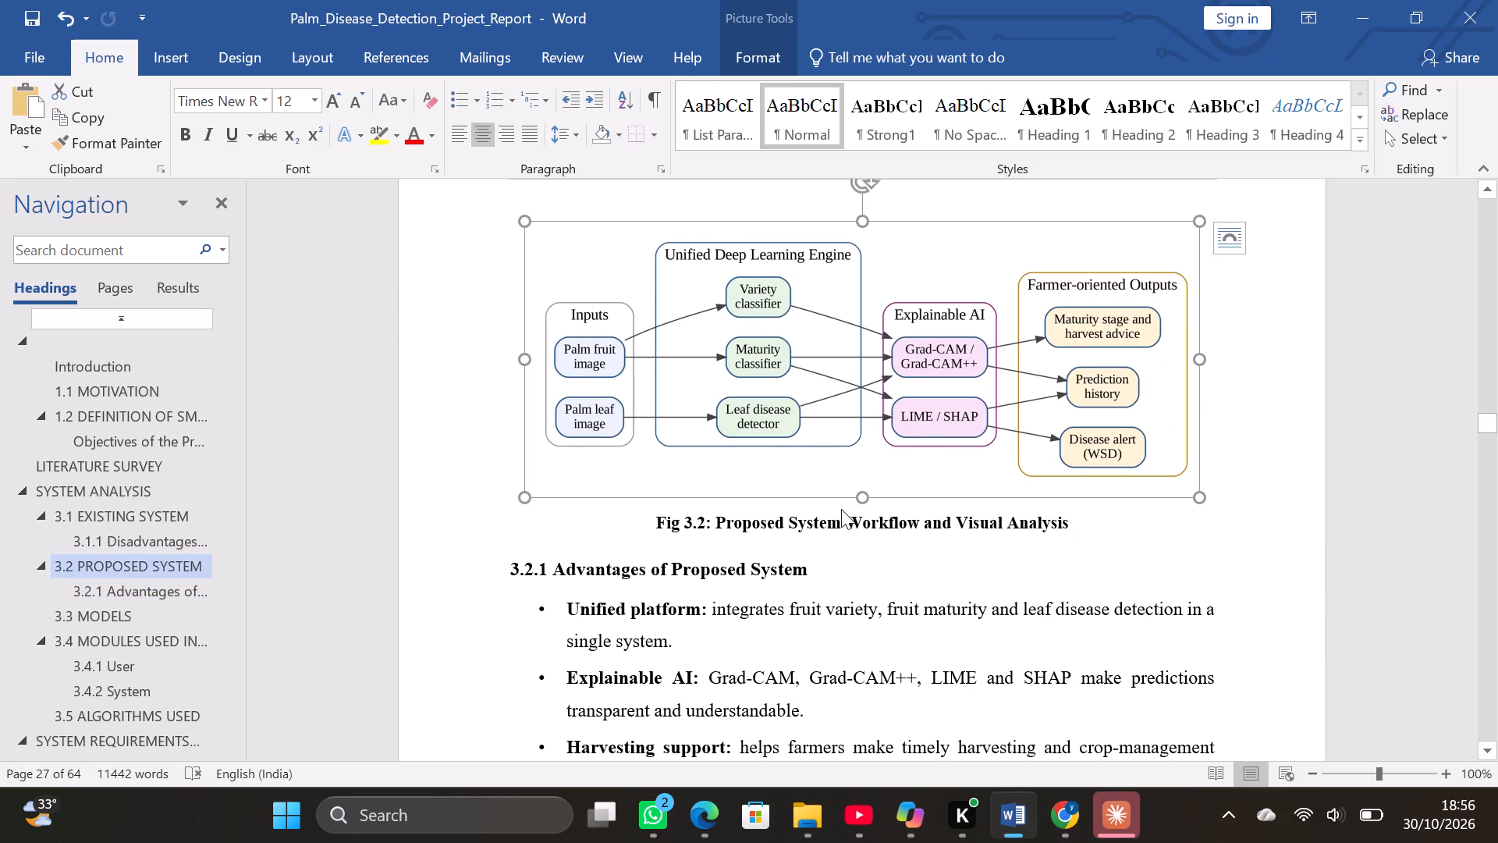
{"action": "left_click_drag", "start_coordinate": [863, 493], "coordinate": [864, 557]}
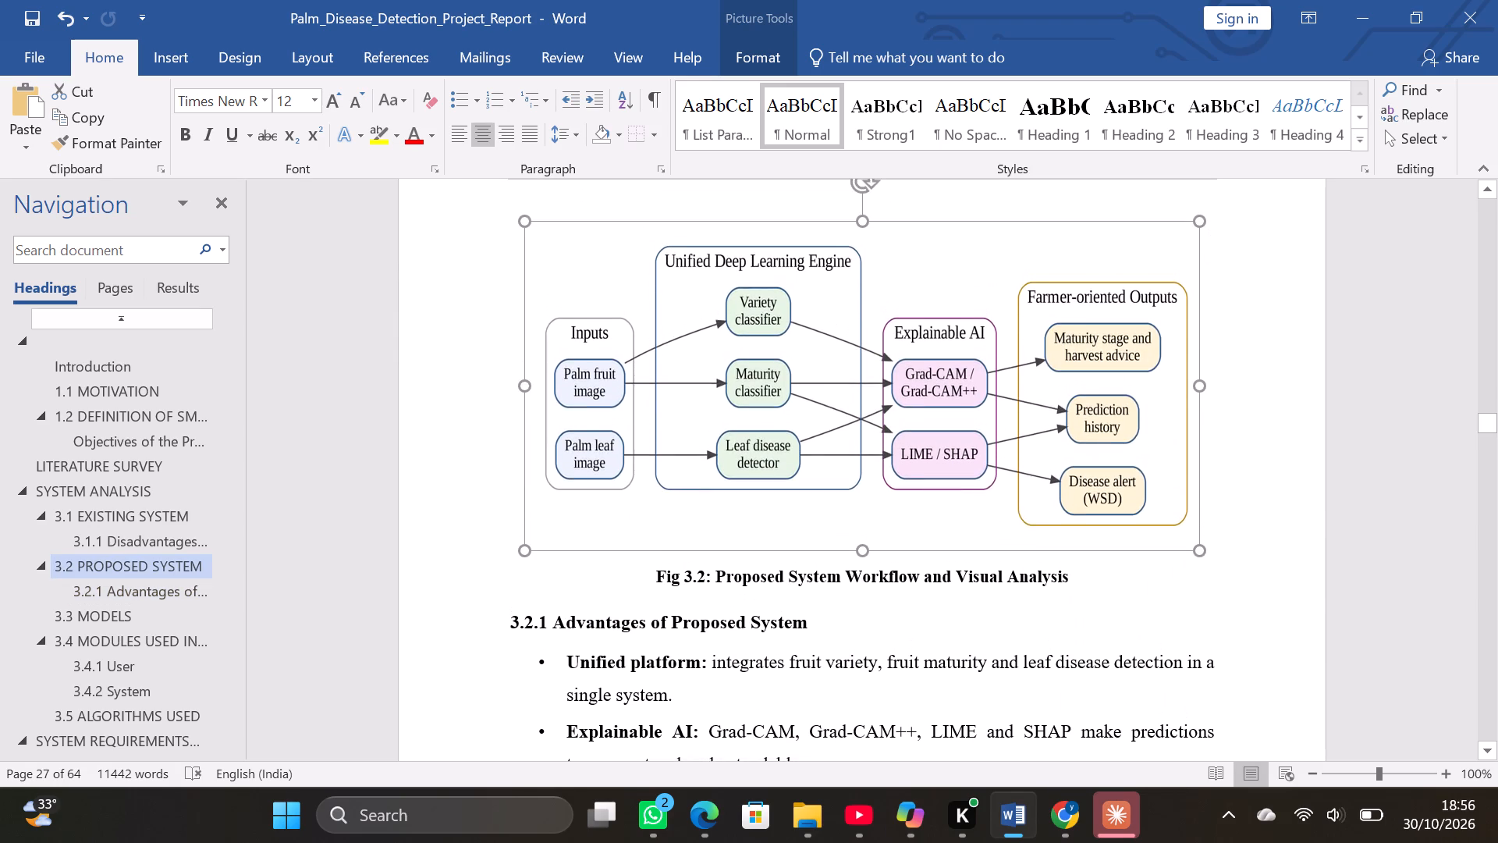
{"action": "left_click_drag", "start_coordinate": [864, 557], "coordinate": [864, 570]}
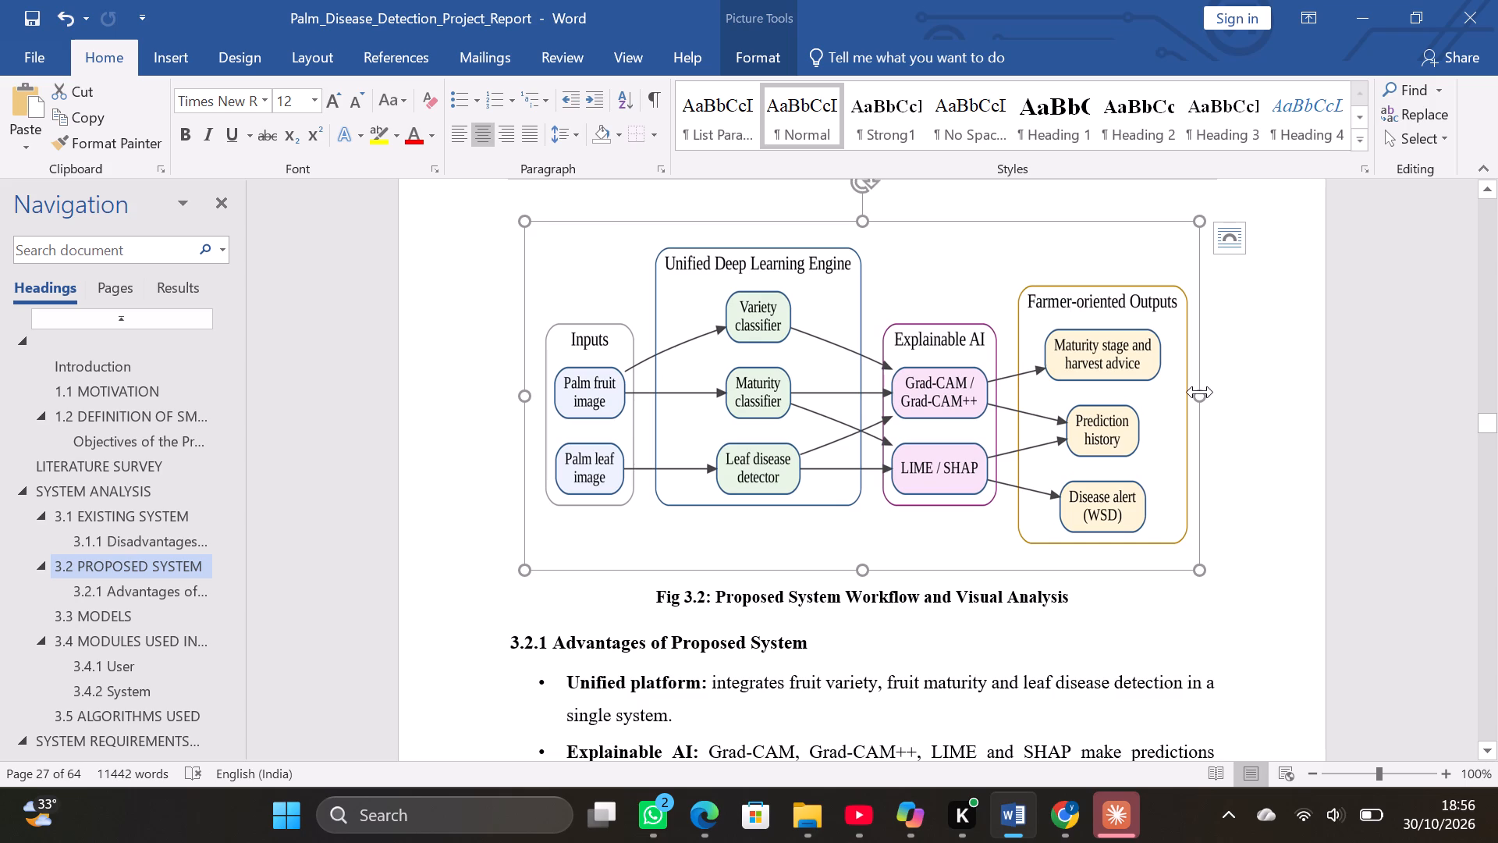
{"action": "left_click_drag", "start_coordinate": [1199, 392], "coordinate": [1234, 389]}
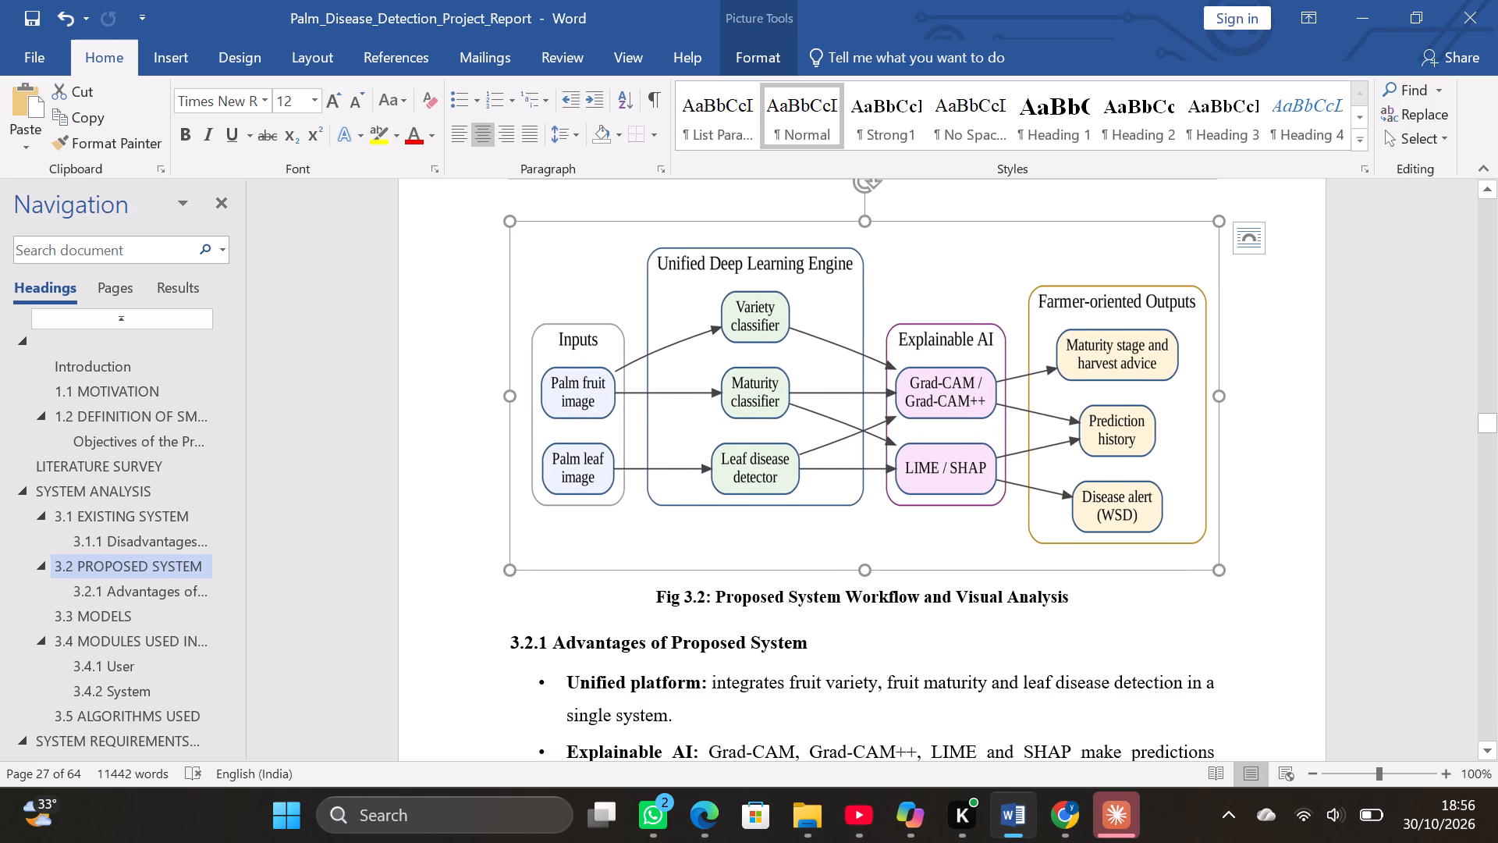
{"action": "left_click", "coordinate": [1010, 686]}
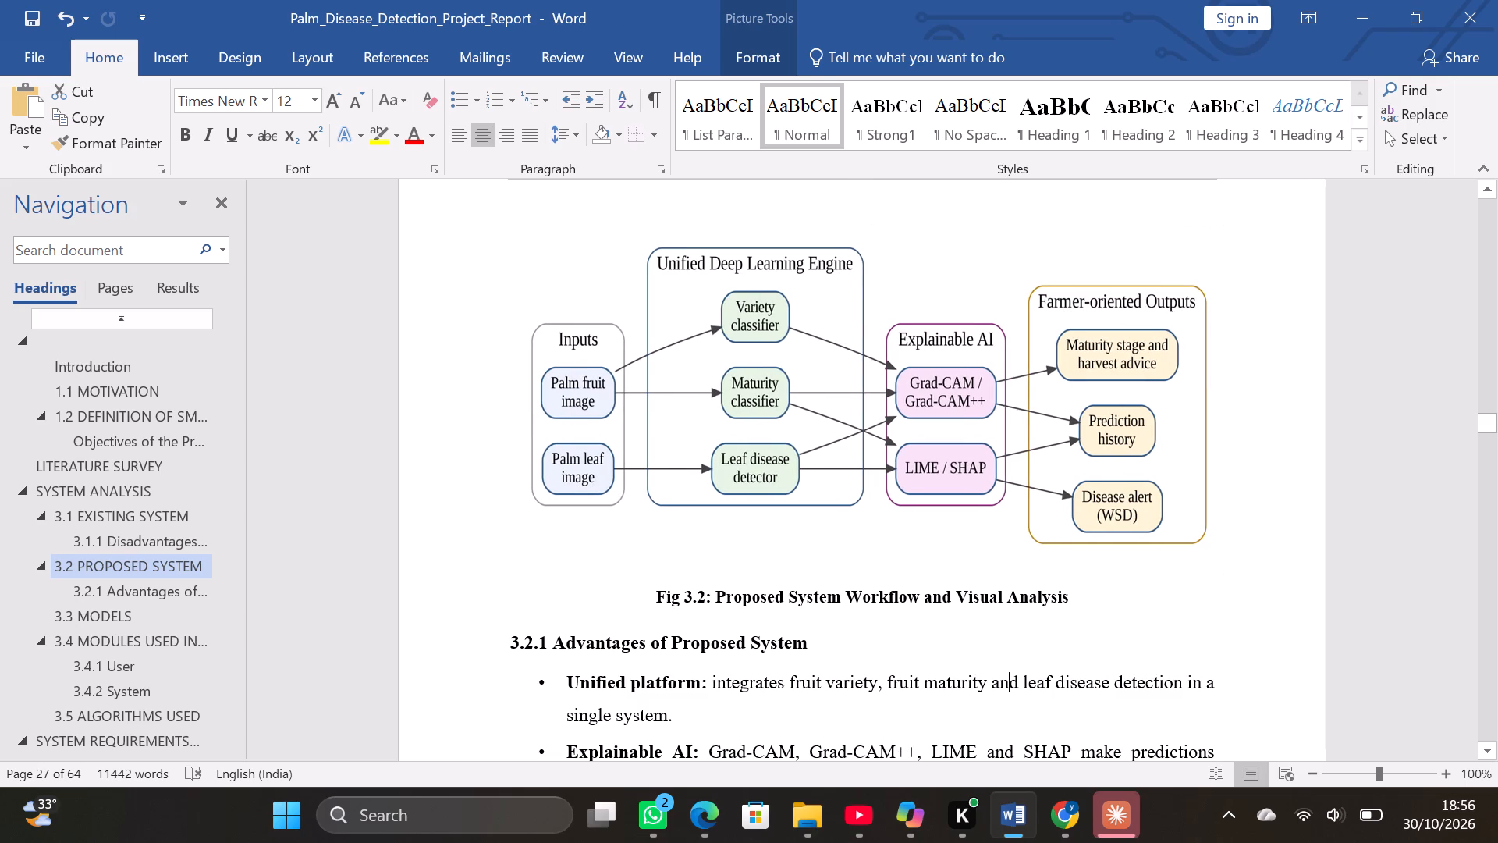
Look back through the report from Chapter 3 past the literature survey, Chapter 1 and the contents pages to the abstract.
{"action": "scroll", "coordinate": [1010, 686], "scroll_direction": "up", "scroll_amount": 20}
{"action": "scroll", "coordinate": [1010, 686], "scroll_direction": "up", "scroll_amount": 8}
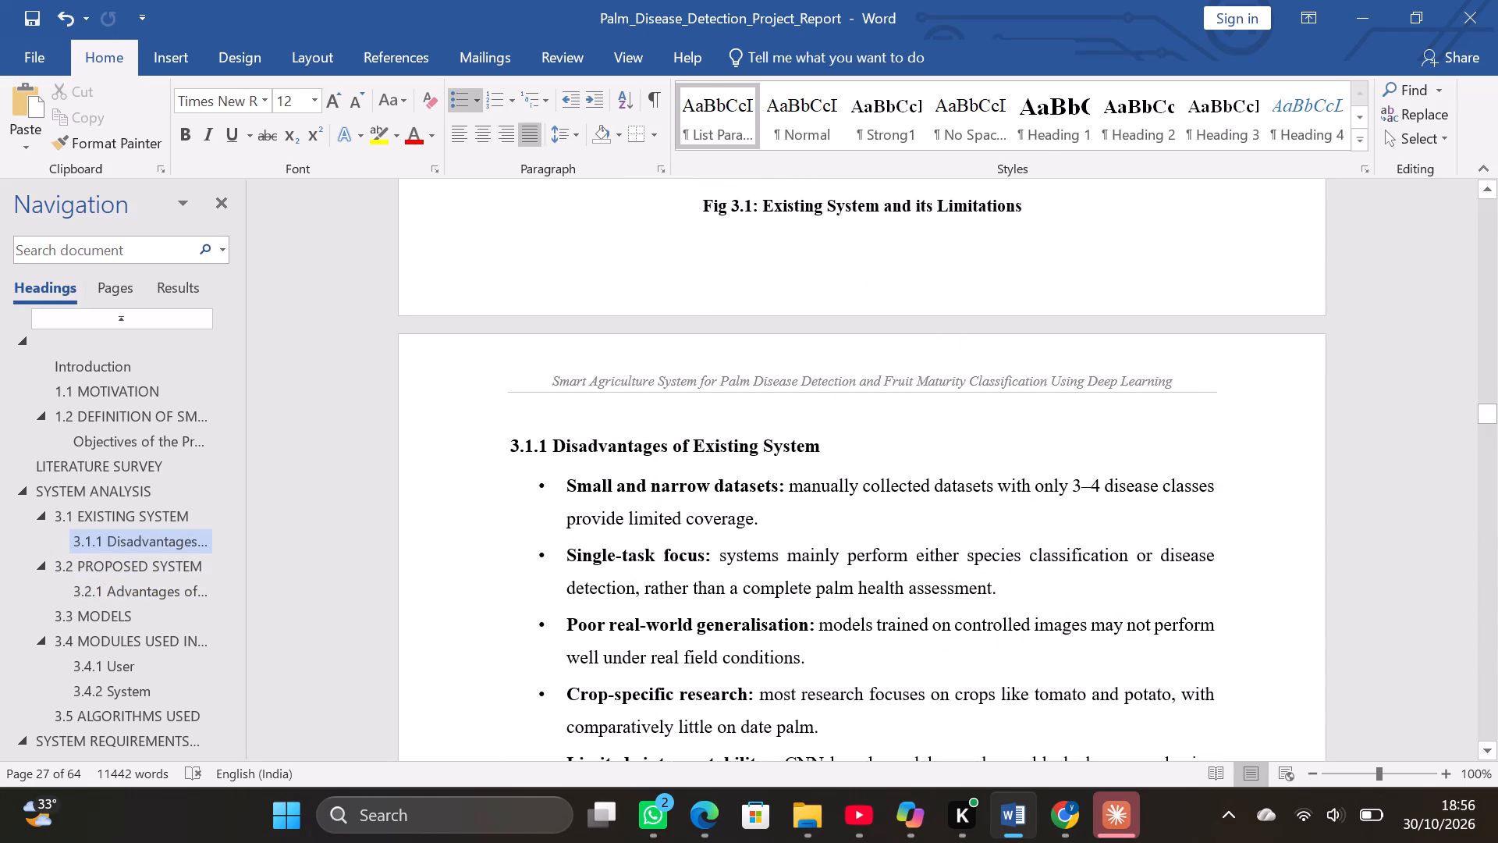
{"action": "left_click", "coordinate": [1013, 681]}
{"action": "scroll", "coordinate": [1013, 681], "scroll_direction": "up", "scroll_amount": 20}
{"action": "scroll", "coordinate": [1013, 681], "scroll_direction": "up", "scroll_amount": 14}
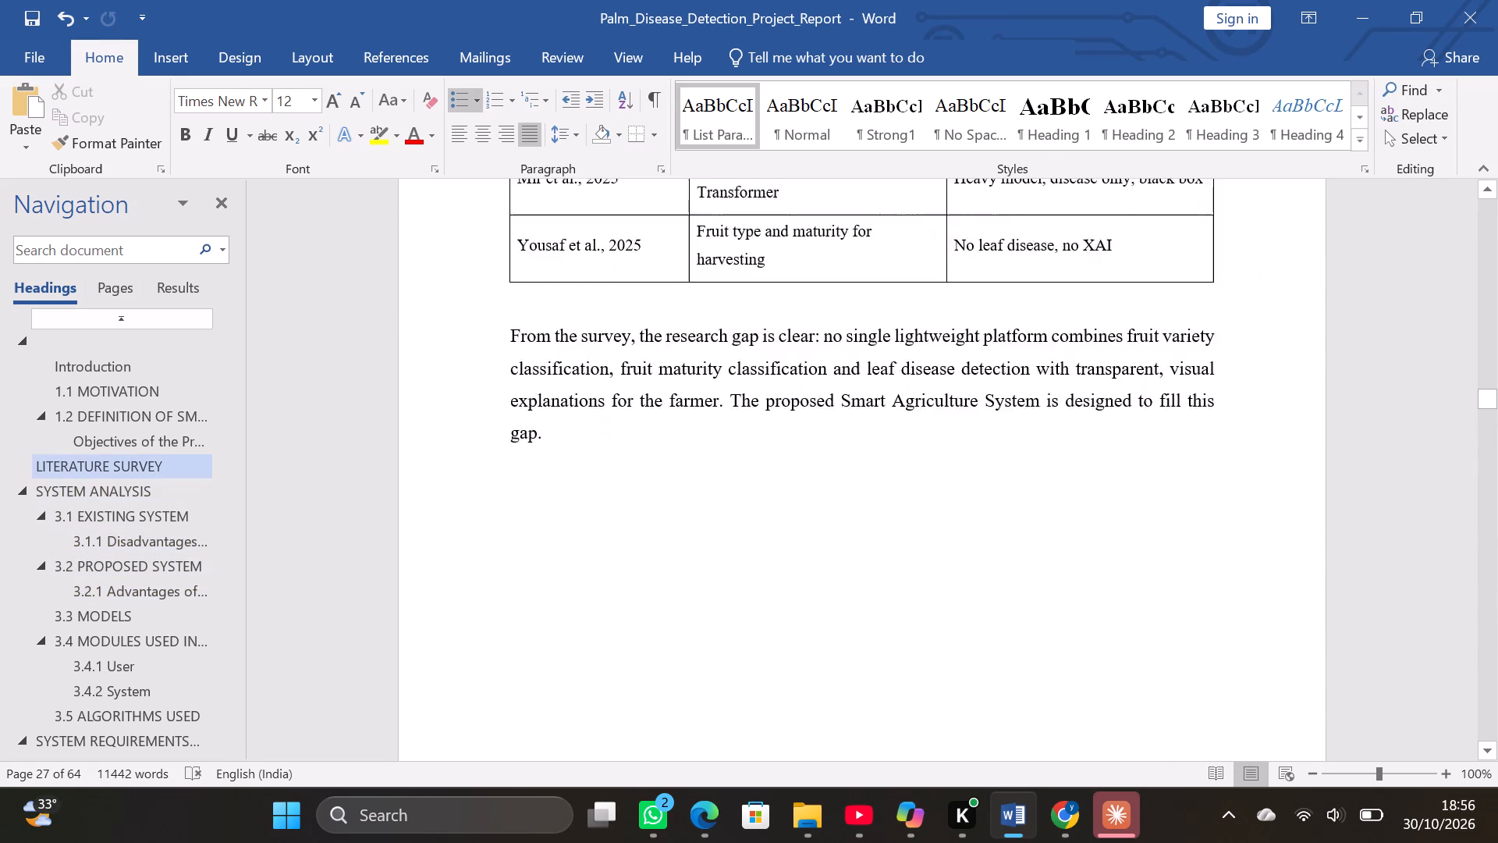
{"action": "scroll", "coordinate": [1013, 681], "scroll_direction": "up", "scroll_amount": 20}
{"action": "scroll", "coordinate": [1013, 681], "scroll_direction": "up", "scroll_amount": 20}
{"action": "scroll", "coordinate": [1013, 681], "scroll_direction": "up", "scroll_amount": 20}
{"action": "scroll", "coordinate": [1013, 681], "scroll_direction": "up", "scroll_amount": 20}
{"action": "scroll", "coordinate": [1013, 681], "scroll_direction": "up", "scroll_amount": 1}
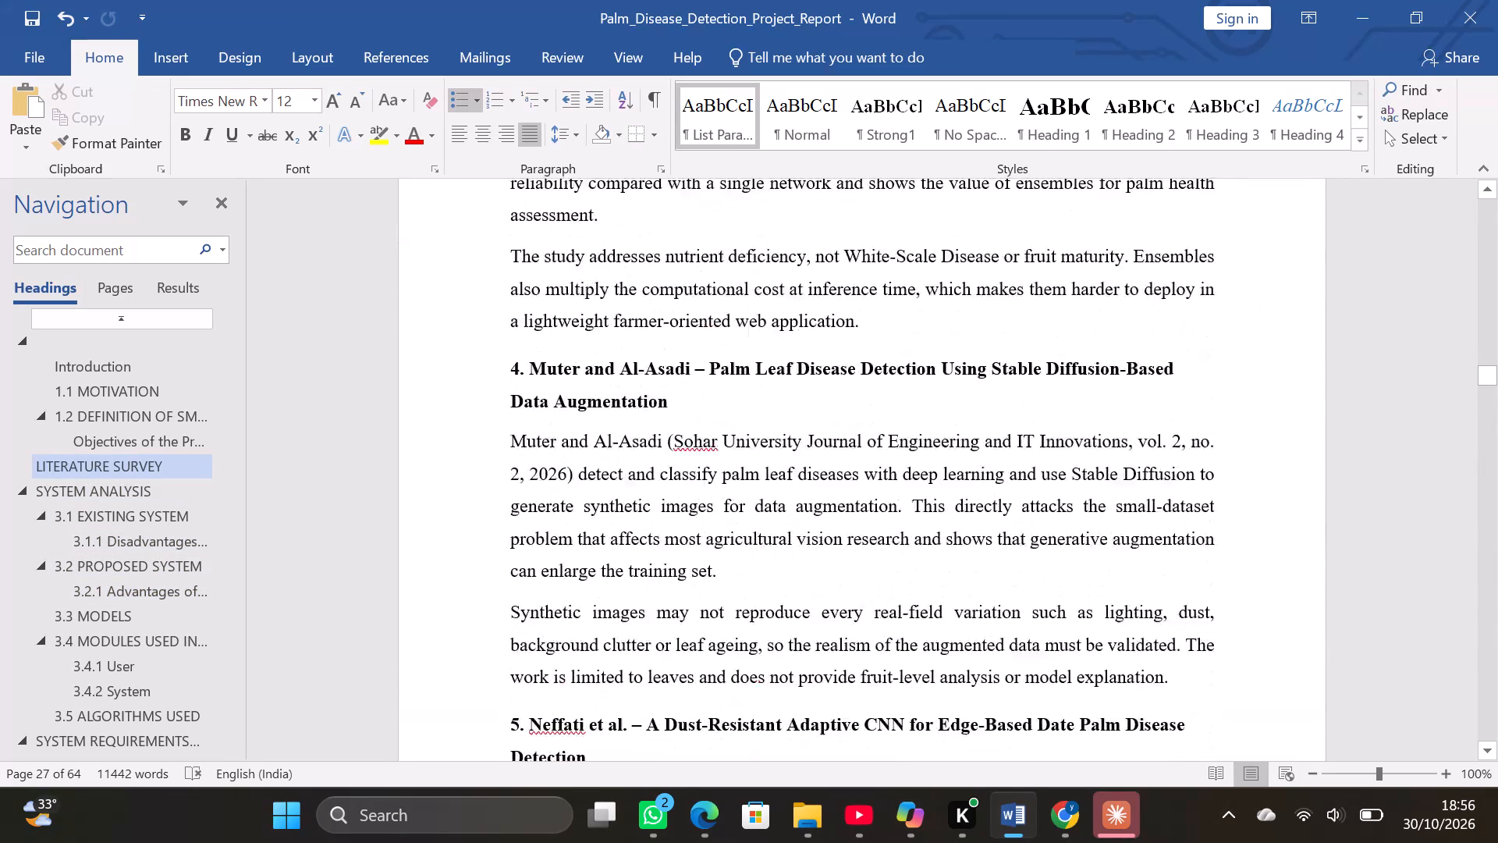
{"action": "scroll", "coordinate": [1013, 681], "scroll_direction": "up", "scroll_amount": 20}
{"action": "scroll", "coordinate": [1013, 681], "scroll_direction": "up", "scroll_amount": 20}
{"action": "scroll", "coordinate": [1013, 681], "scroll_direction": "up", "scroll_amount": 19}
{"action": "scroll", "coordinate": [1013, 681], "scroll_direction": "up", "scroll_amount": 10}
{"action": "scroll", "coordinate": [1013, 681], "scroll_direction": "up", "scroll_amount": 12}
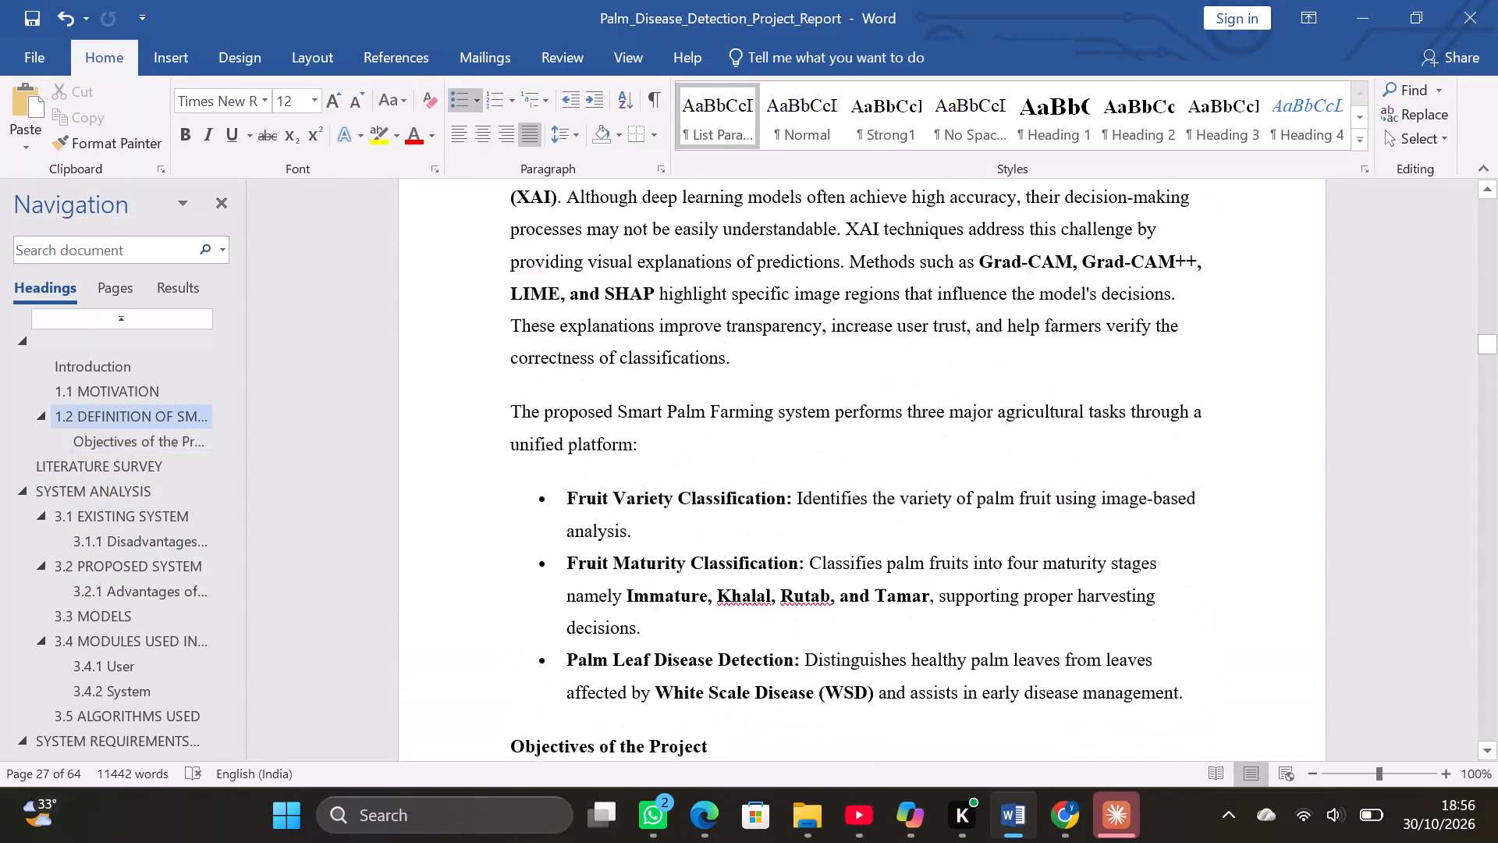
{"action": "scroll", "coordinate": [1013, 681], "scroll_direction": "up", "scroll_amount": 20}
{"action": "scroll", "coordinate": [1013, 681], "scroll_direction": "up", "scroll_amount": 20}
{"action": "scroll", "coordinate": [1013, 681], "scroll_direction": "up", "scroll_amount": 20}
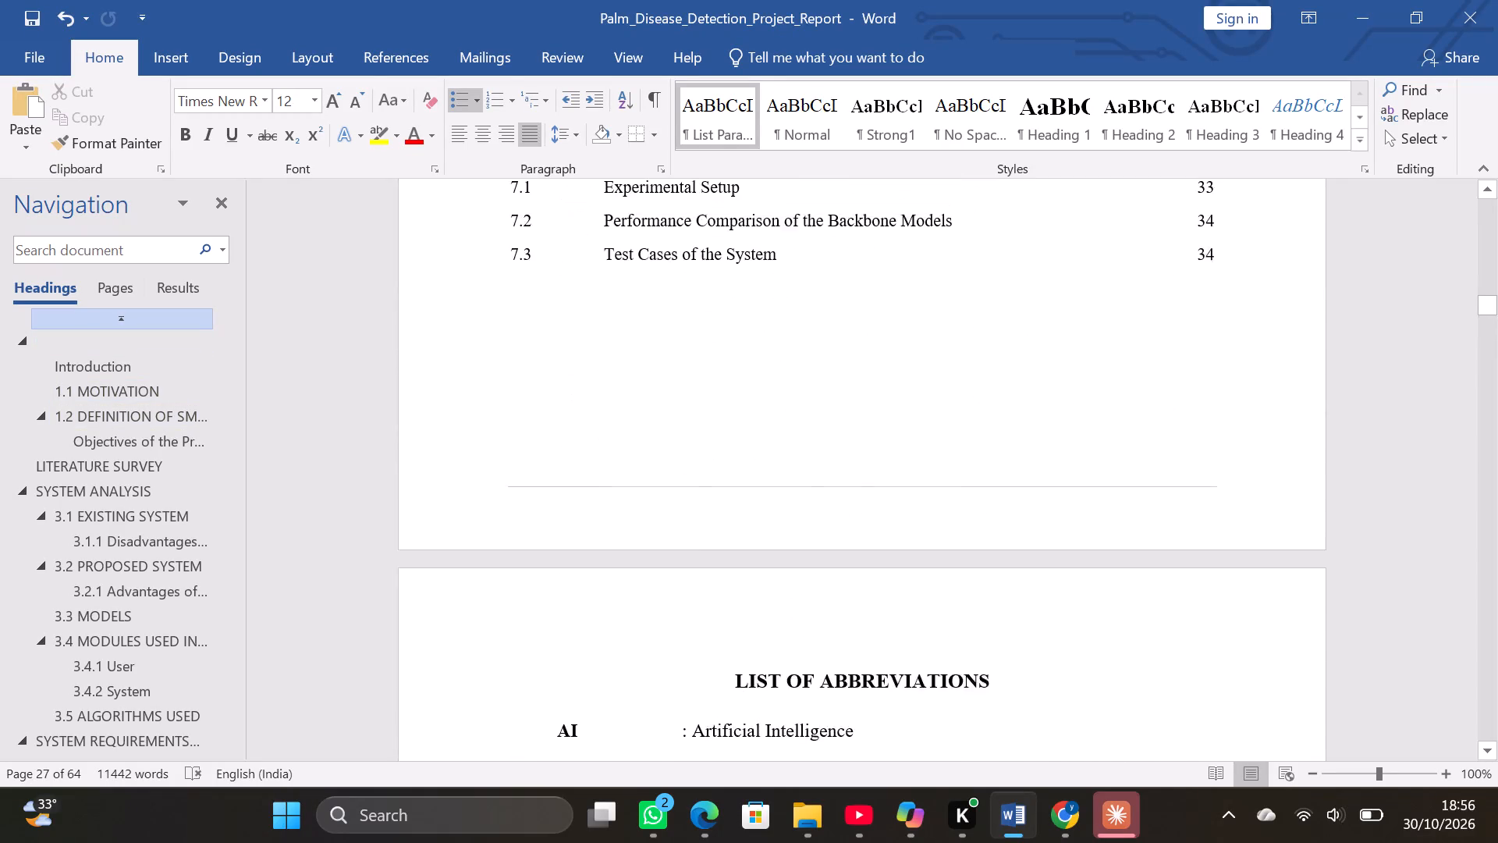
{"action": "scroll", "coordinate": [1013, 681], "scroll_direction": "up", "scroll_amount": 20}
{"action": "scroll", "coordinate": [1013, 681], "scroll_direction": "up", "scroll_amount": 20}
{"action": "scroll", "coordinate": [1013, 681], "scroll_direction": "up", "scroll_amount": 20}
{"action": "scroll", "coordinate": [1013, 681], "scroll_direction": "up", "scroll_amount": 20}
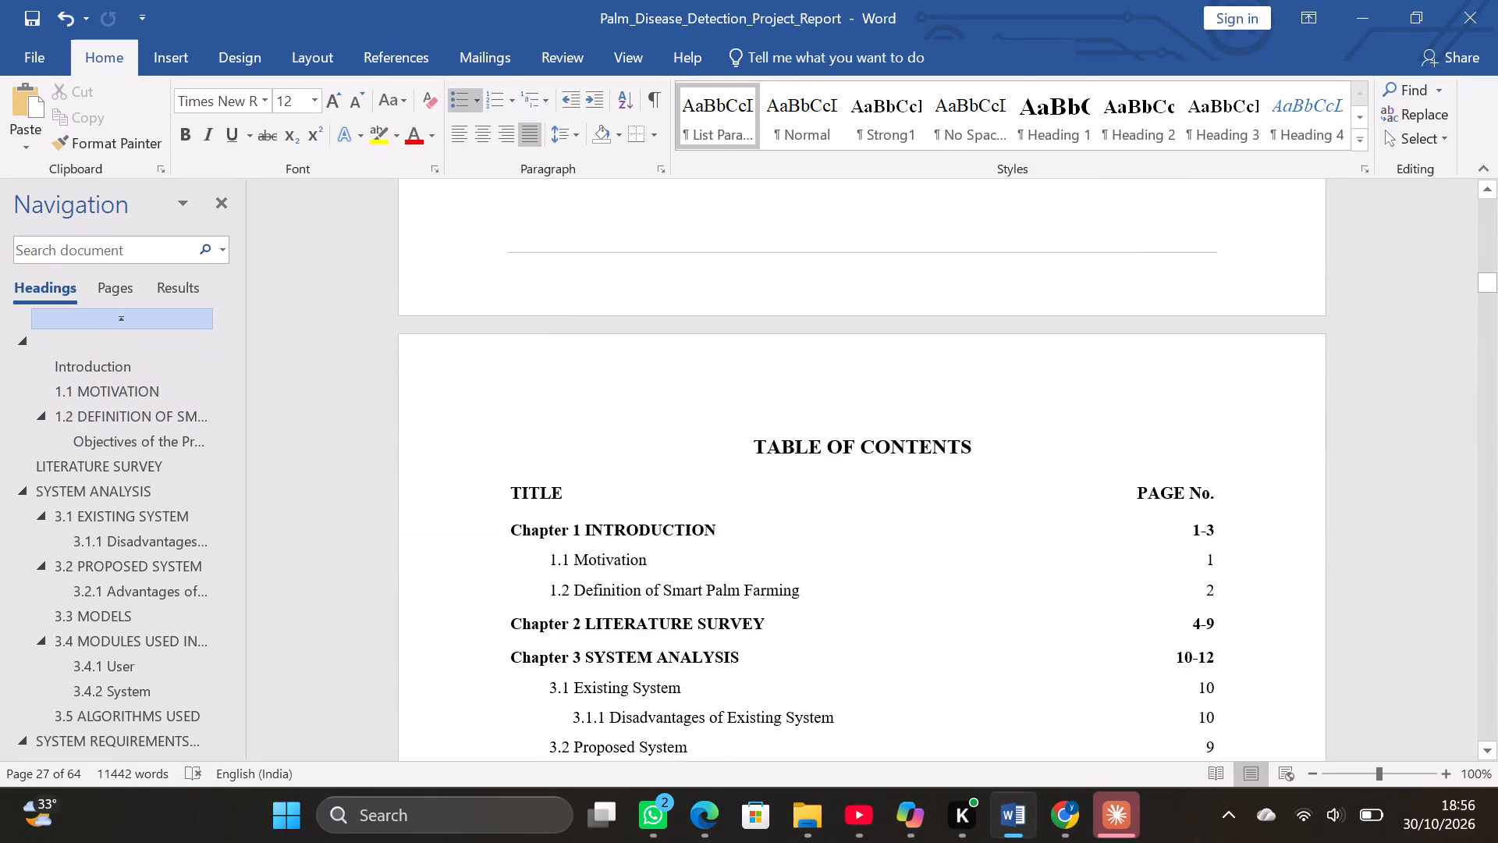
{"action": "scroll", "coordinate": [1013, 681], "scroll_direction": "up", "scroll_amount": 20}
{"action": "scroll", "coordinate": [1013, 681], "scroll_direction": "up", "scroll_amount": 5}
{"action": "left_click", "coordinate": [1013, 681]}
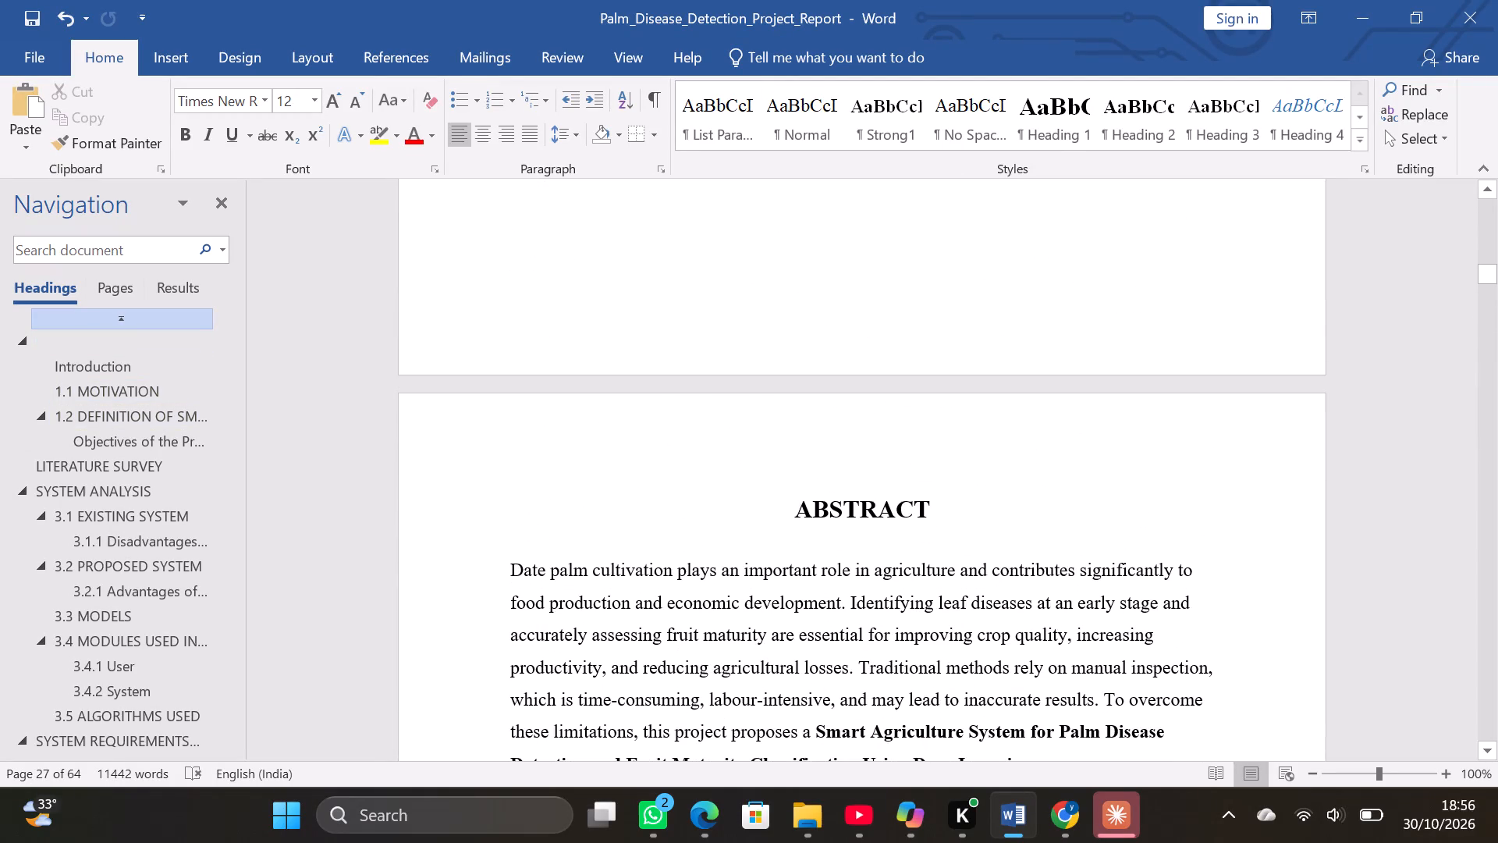
Review the pages from the abstract forward through the abbreviations and Chapter 1 to the start of the Chapter 2 literature survey.
{"action": "scroll", "coordinate": [1013, 681], "scroll_direction": "down", "scroll_amount": 20}
{"action": "scroll", "coordinate": [1013, 681], "scroll_direction": "down", "scroll_amount": 20}
{"action": "scroll", "coordinate": [1013, 681], "scroll_direction": "down", "scroll_amount": 20}
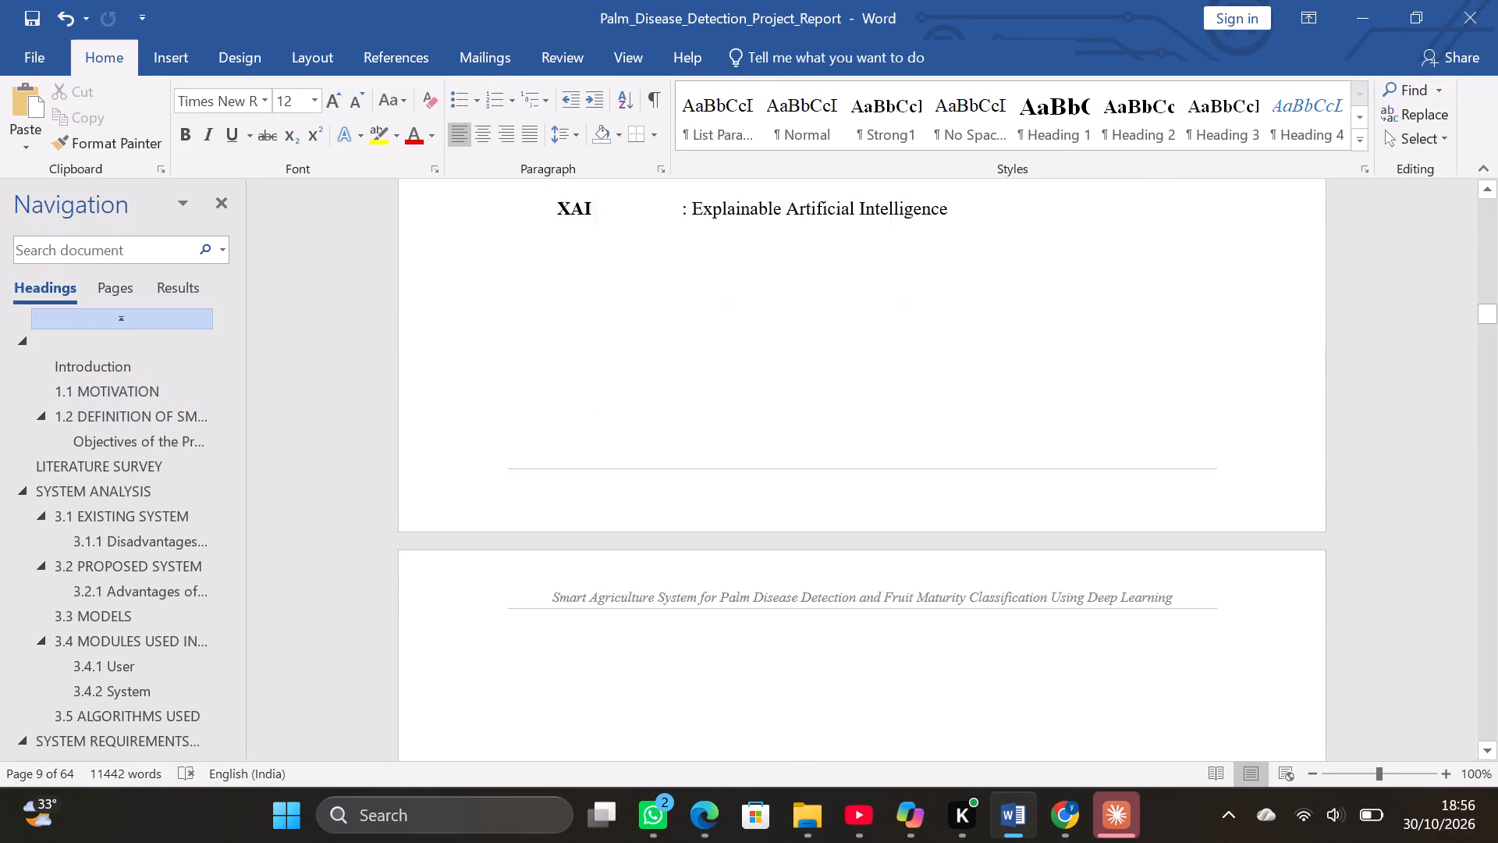
{"action": "scroll", "coordinate": [1013, 681], "scroll_direction": "down", "scroll_amount": 20}
{"action": "scroll", "coordinate": [1013, 681], "scroll_direction": "down", "scroll_amount": 20}
{"action": "scroll", "coordinate": [1013, 681], "scroll_direction": "down", "scroll_amount": 20}
{"action": "scroll", "coordinate": [1013, 681], "scroll_direction": "down", "scroll_amount": 20}
{"action": "scroll", "coordinate": [1013, 681], "scroll_direction": "down", "scroll_amount": 7}
{"action": "scroll", "coordinate": [1013, 681], "scroll_direction": "down", "scroll_amount": 14}
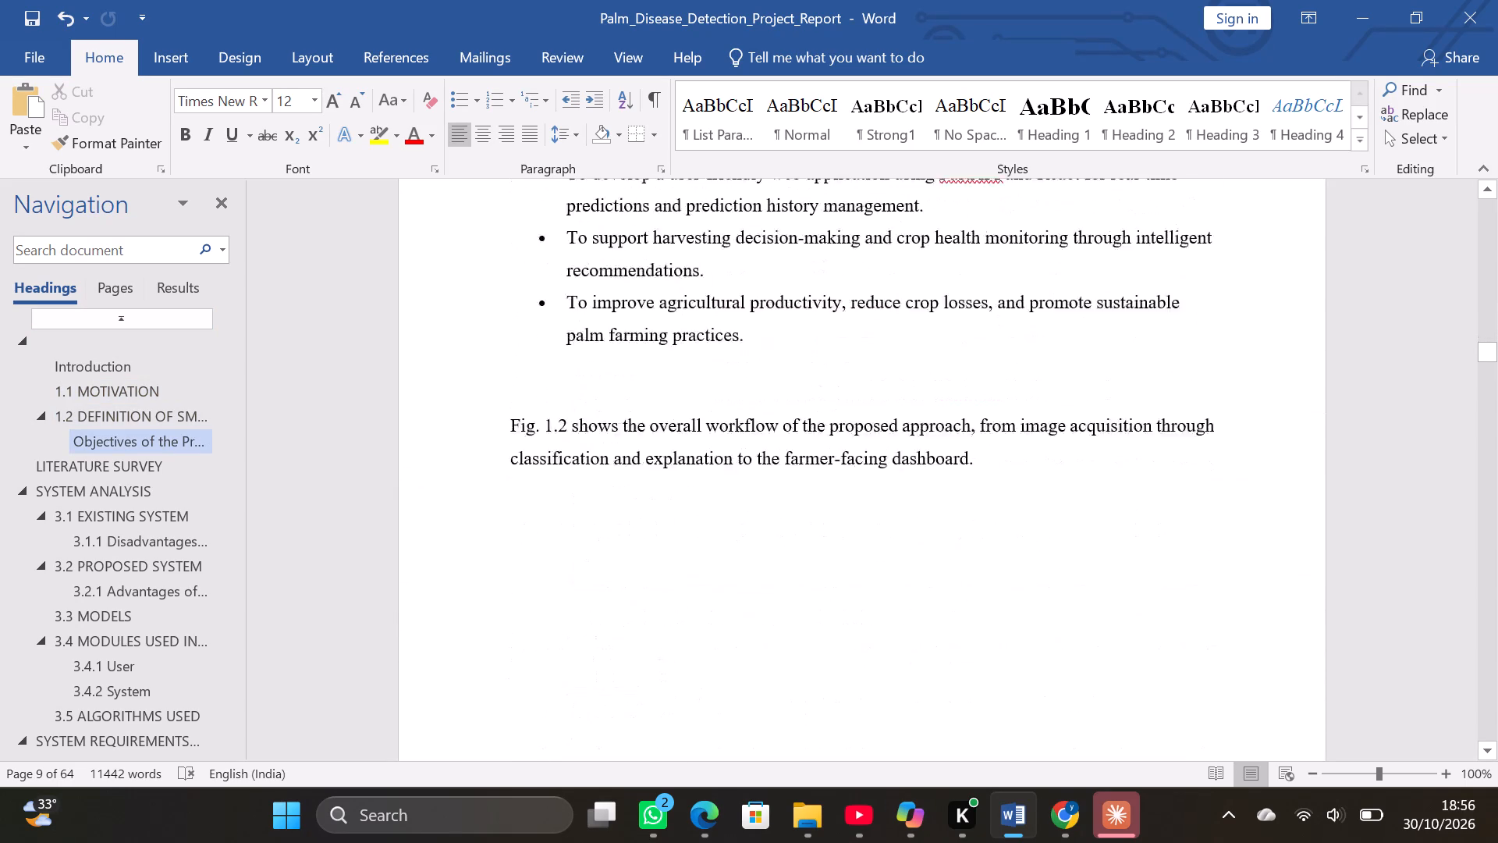
{"action": "scroll", "coordinate": [1013, 681], "scroll_direction": "down", "scroll_amount": 20}
{"action": "scroll", "coordinate": [1013, 681], "scroll_direction": "down", "scroll_amount": 11}
{"action": "scroll", "coordinate": [1013, 681], "scroll_direction": "down", "scroll_amount": 20}
{"action": "scroll", "coordinate": [1013, 681], "scroll_direction": "down", "scroll_amount": 16}
{"action": "scroll", "coordinate": [1013, 681], "scroll_direction": "down", "scroll_amount": 11}
{"action": "scroll", "coordinate": [1013, 681], "scroll_direction": "up", "scroll_amount": 20}
{"action": "scroll", "coordinate": [1013, 681], "scroll_direction": "up", "scroll_amount": 7}
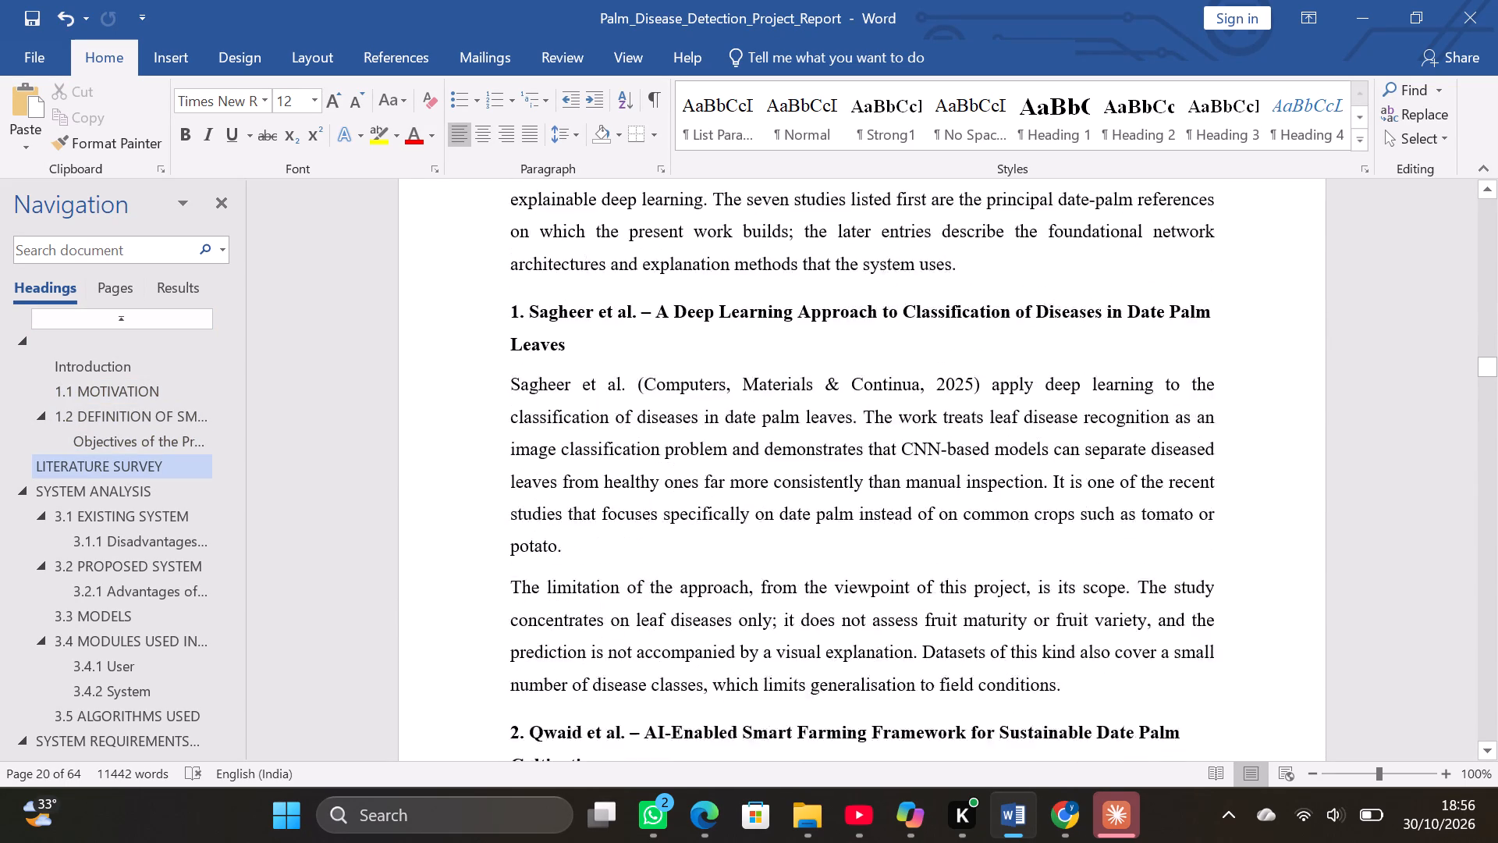
{"action": "scroll", "coordinate": [1013, 681], "scroll_direction": "up", "scroll_amount": 20}
{"action": "scroll", "coordinate": [1013, 681], "scroll_direction": "up", "scroll_amount": 10}
{"action": "scroll", "coordinate": [1013, 681], "scroll_direction": "down", "scroll_amount": 20}
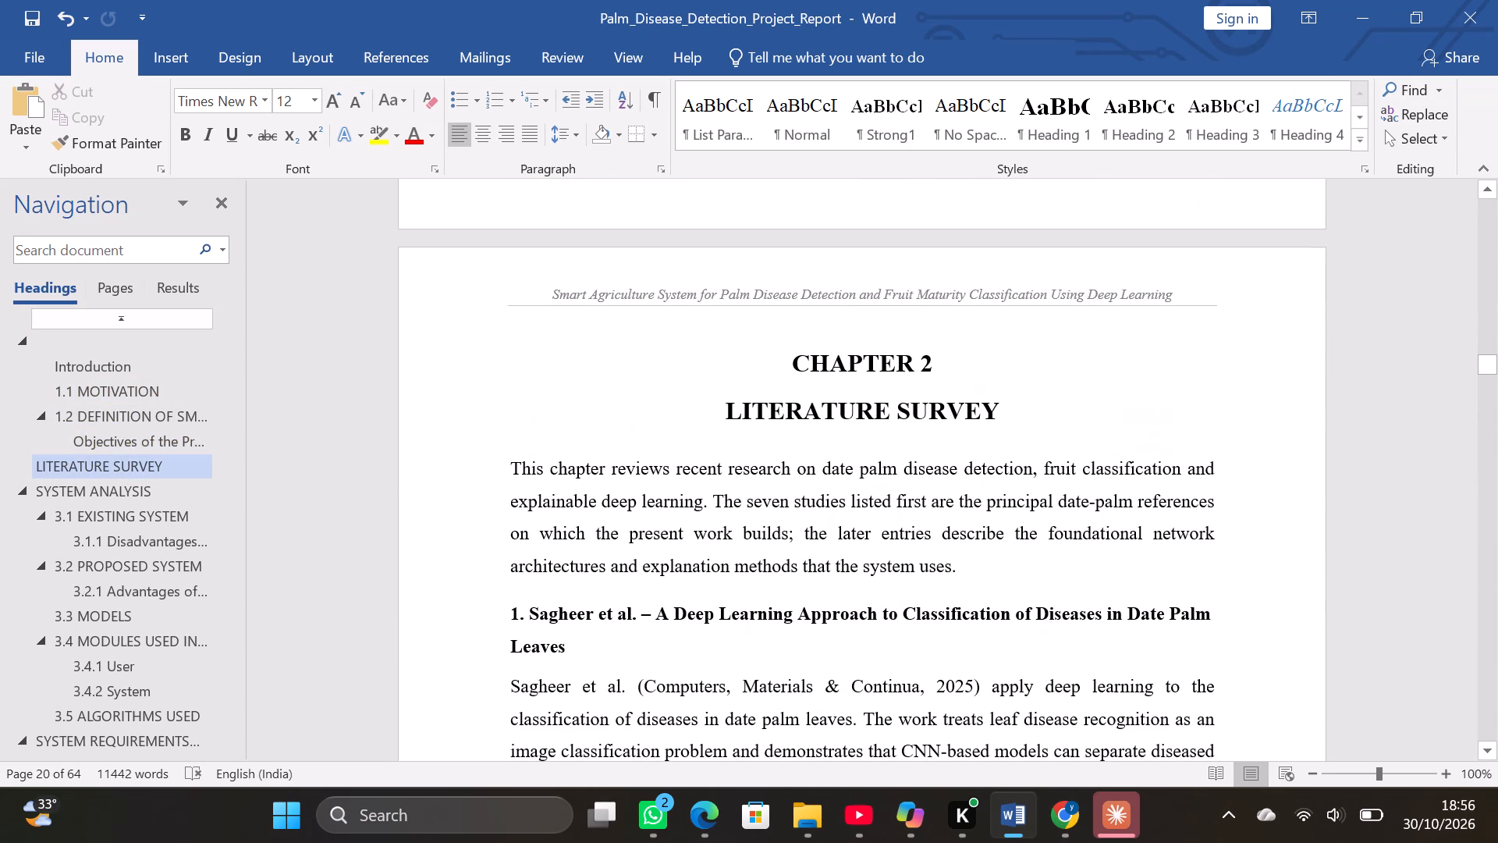
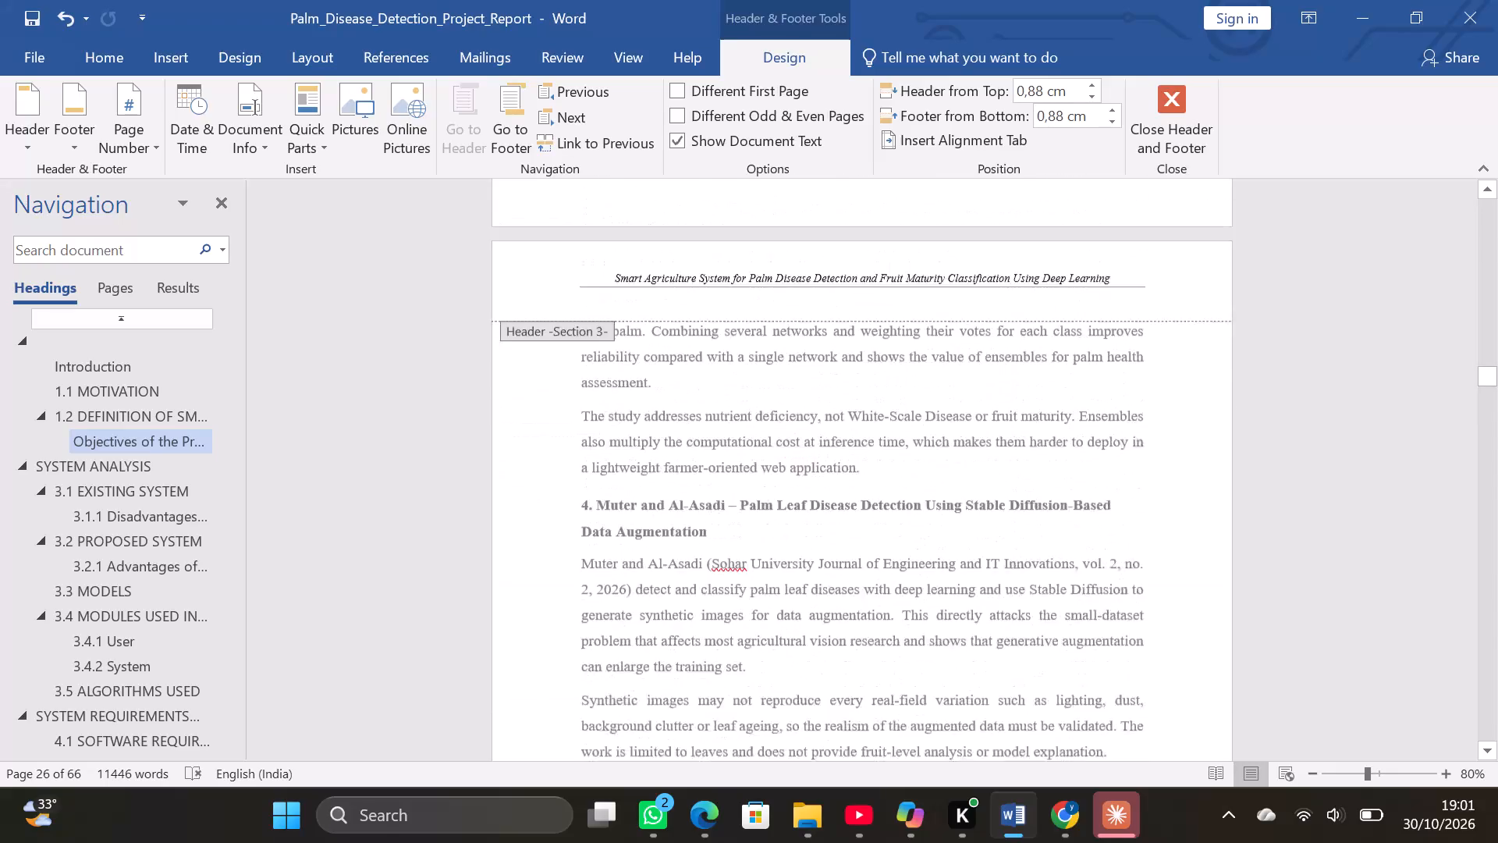
Look back from the literature survey through Chapter 1 to the Introduction page, examining its header and footer areas.
{"action": "scroll", "coordinate": [1095, 362], "scroll_direction": "up", "scroll_amount": 15}
{"action": "scroll", "coordinate": [1095, 362], "scroll_direction": "up", "scroll_amount": 8}
{"action": "scroll", "coordinate": [1095, 362], "scroll_direction": "down", "scroll_amount": 8}
{"action": "scroll", "coordinate": [1095, 362], "scroll_direction": "up", "scroll_amount": 20}
{"action": "scroll", "coordinate": [1095, 362], "scroll_direction": "up", "scroll_amount": 13}
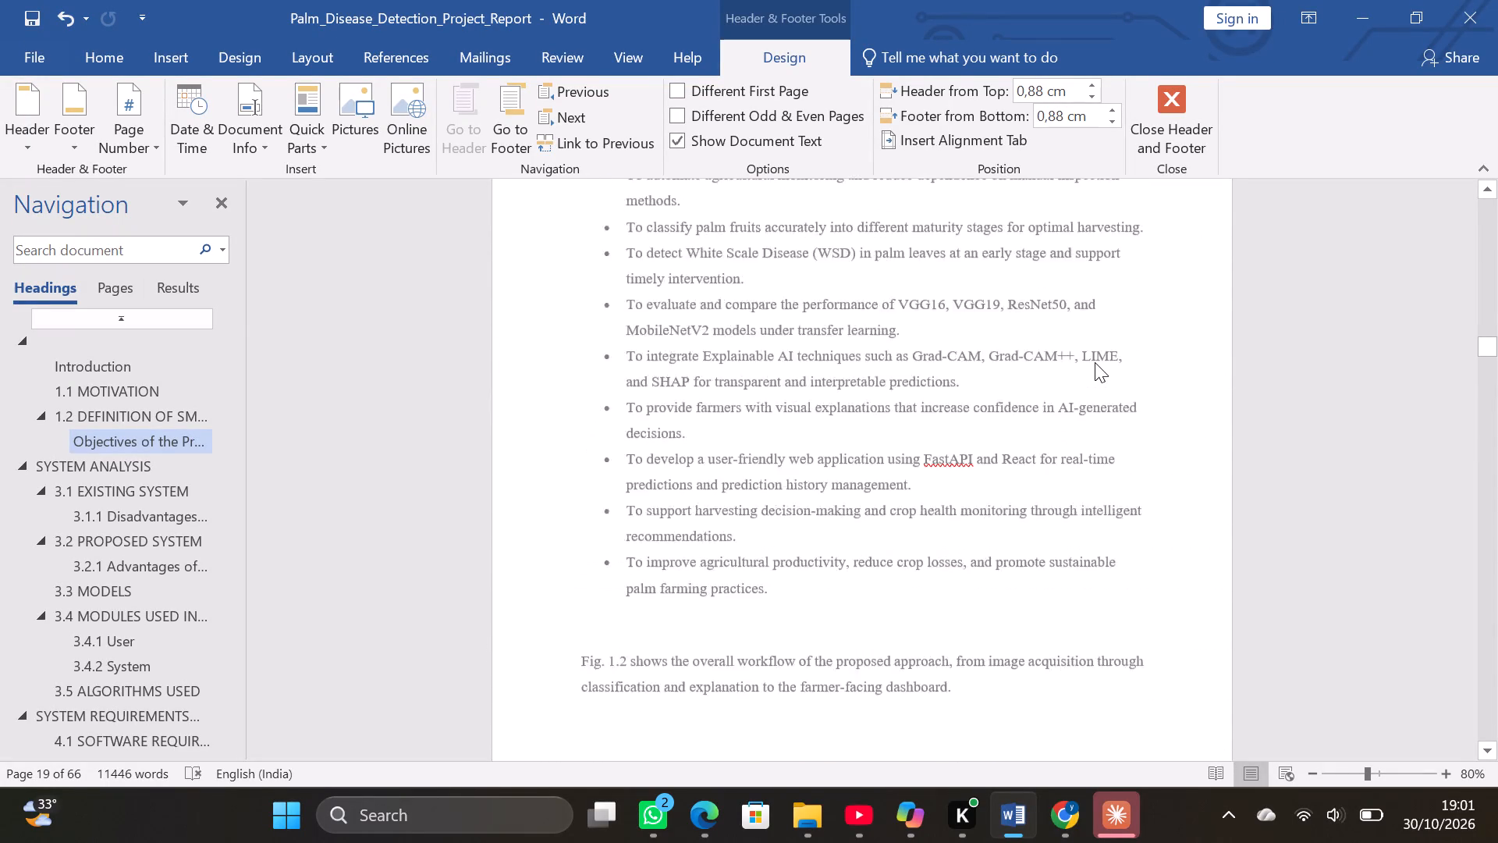
{"action": "scroll", "coordinate": [1095, 362], "scroll_direction": "up", "scroll_amount": 4}
{"action": "scroll", "coordinate": [1095, 362], "scroll_direction": "up", "scroll_amount": 20}
{"action": "scroll", "coordinate": [1095, 362], "scroll_direction": "up", "scroll_amount": 20}
{"action": "scroll", "coordinate": [1095, 362], "scroll_direction": "up", "scroll_amount": 5}
{"action": "scroll", "coordinate": [1095, 362], "scroll_direction": "up", "scroll_amount": 20}
{"action": "scroll", "coordinate": [1095, 362], "scroll_direction": "up", "scroll_amount": 10}
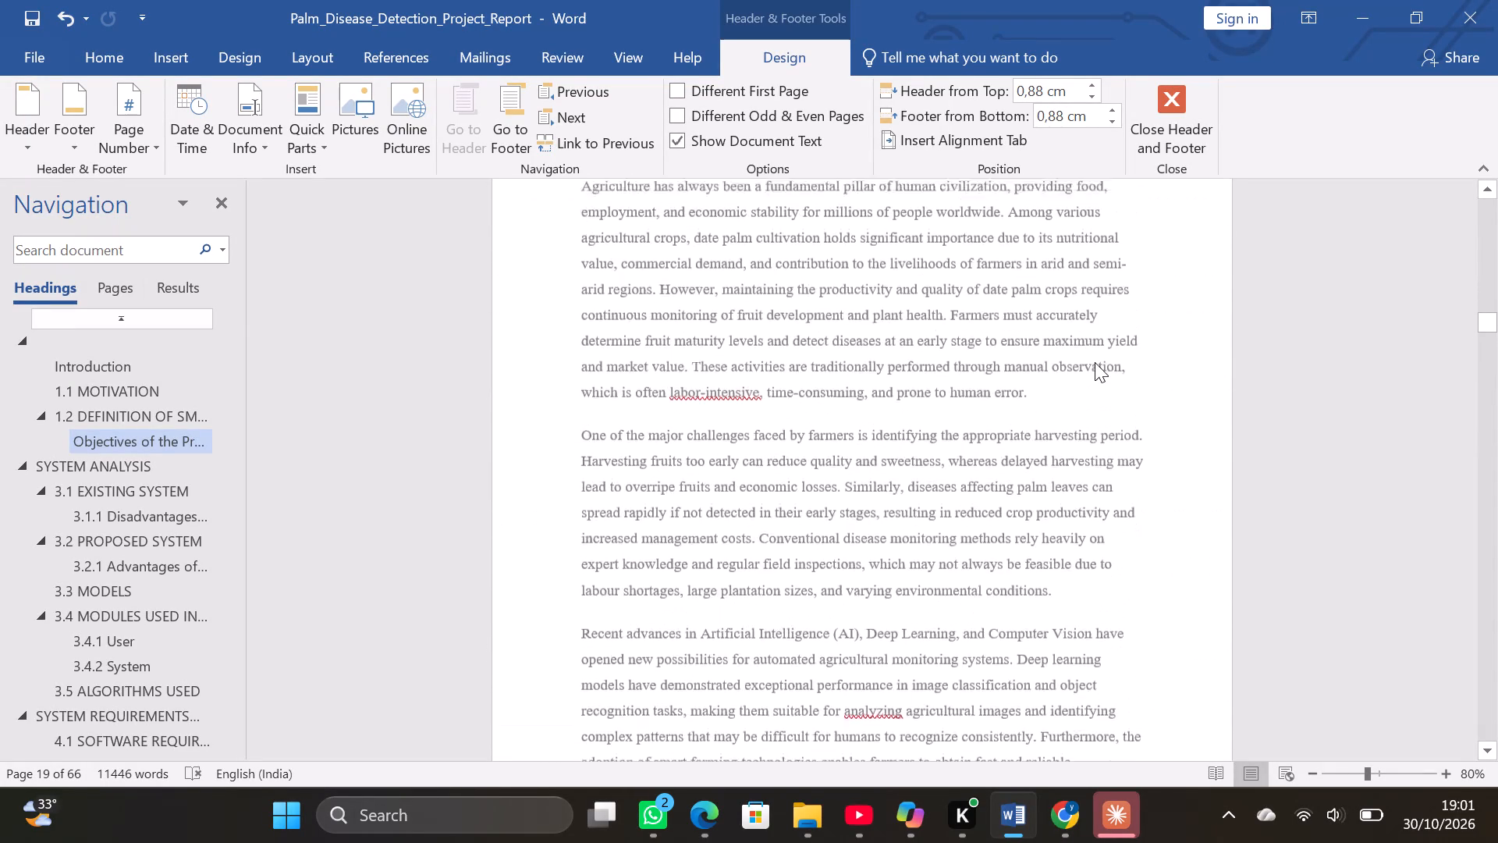
{"action": "scroll", "coordinate": [1095, 362], "scroll_direction": "up", "scroll_amount": 15}
{"action": "scroll", "coordinate": [1095, 362], "scroll_direction": "up", "scroll_amount": 7}
{"action": "scroll", "coordinate": [1095, 362], "scroll_direction": "down", "scroll_amount": 15}
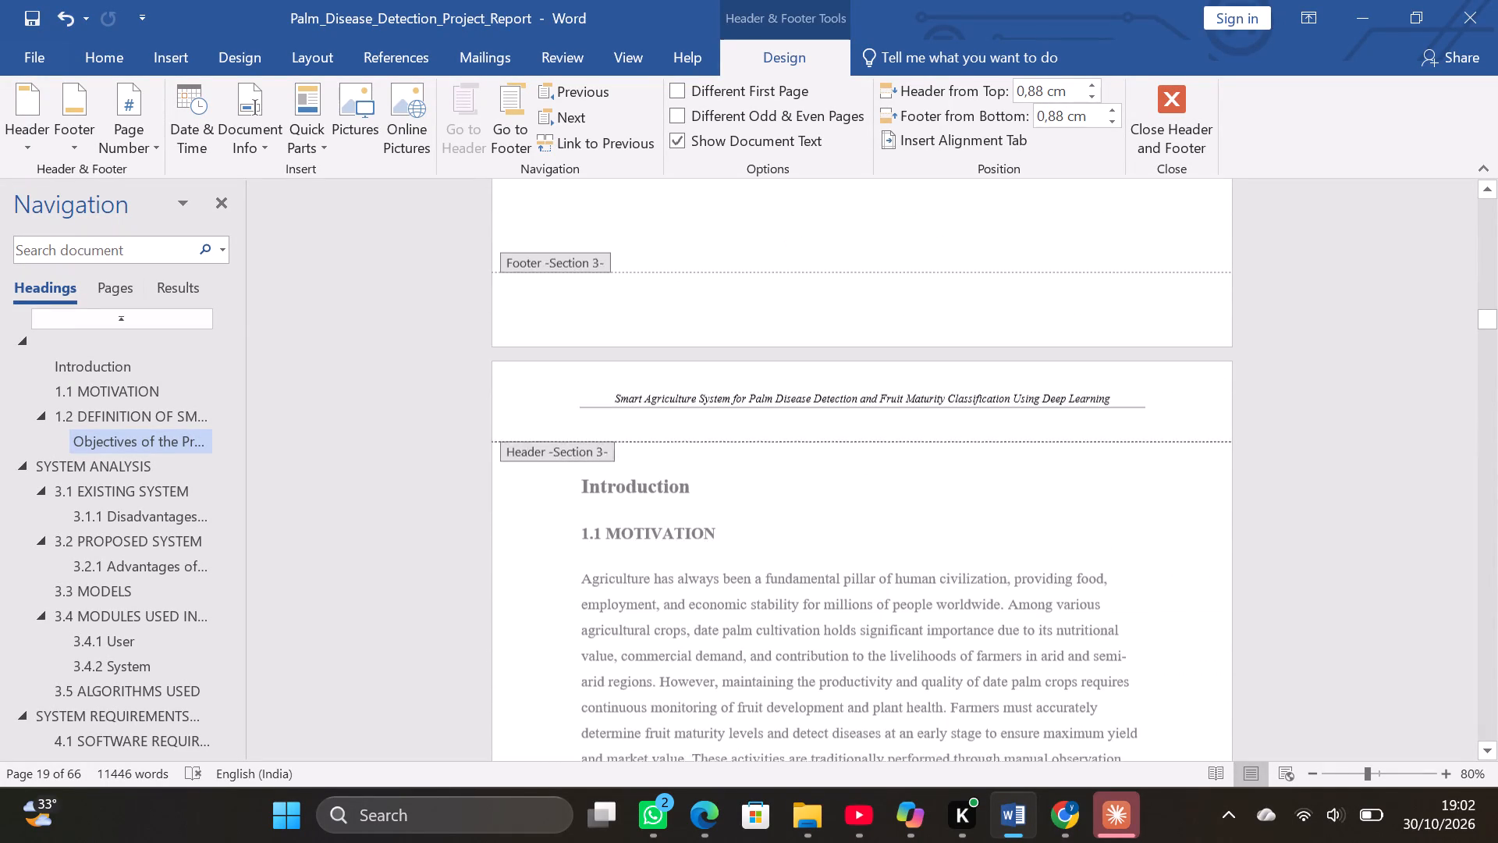
{"action": "scroll", "coordinate": [1095, 362], "scroll_direction": "down", "scroll_amount": 17}
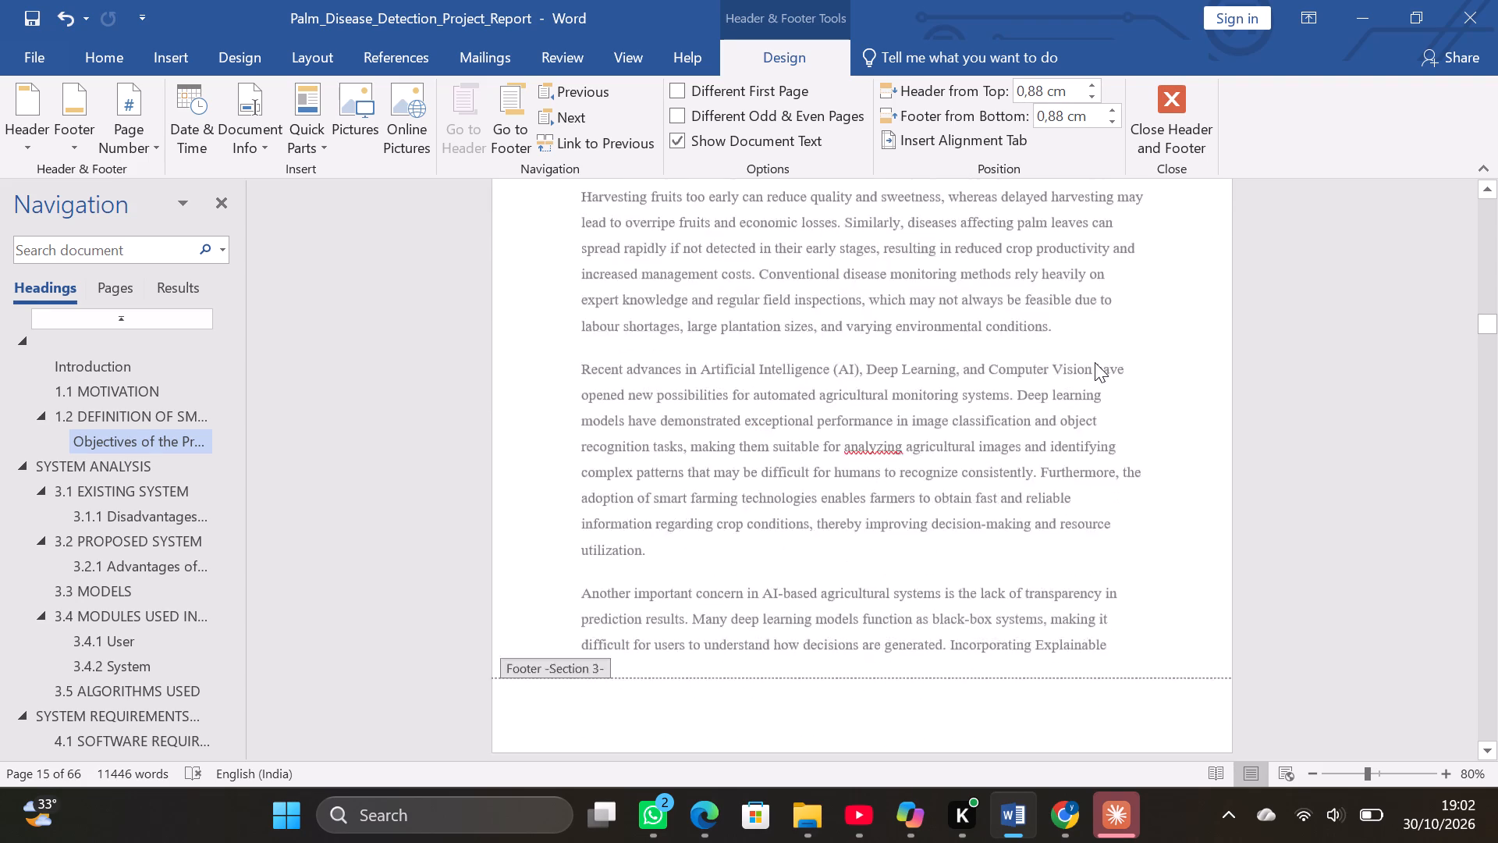
{"action": "scroll", "coordinate": [1095, 362], "scroll_direction": "down", "scroll_amount": 5}
{"action": "scroll", "coordinate": [1095, 362], "scroll_direction": "up", "scroll_amount": 13}
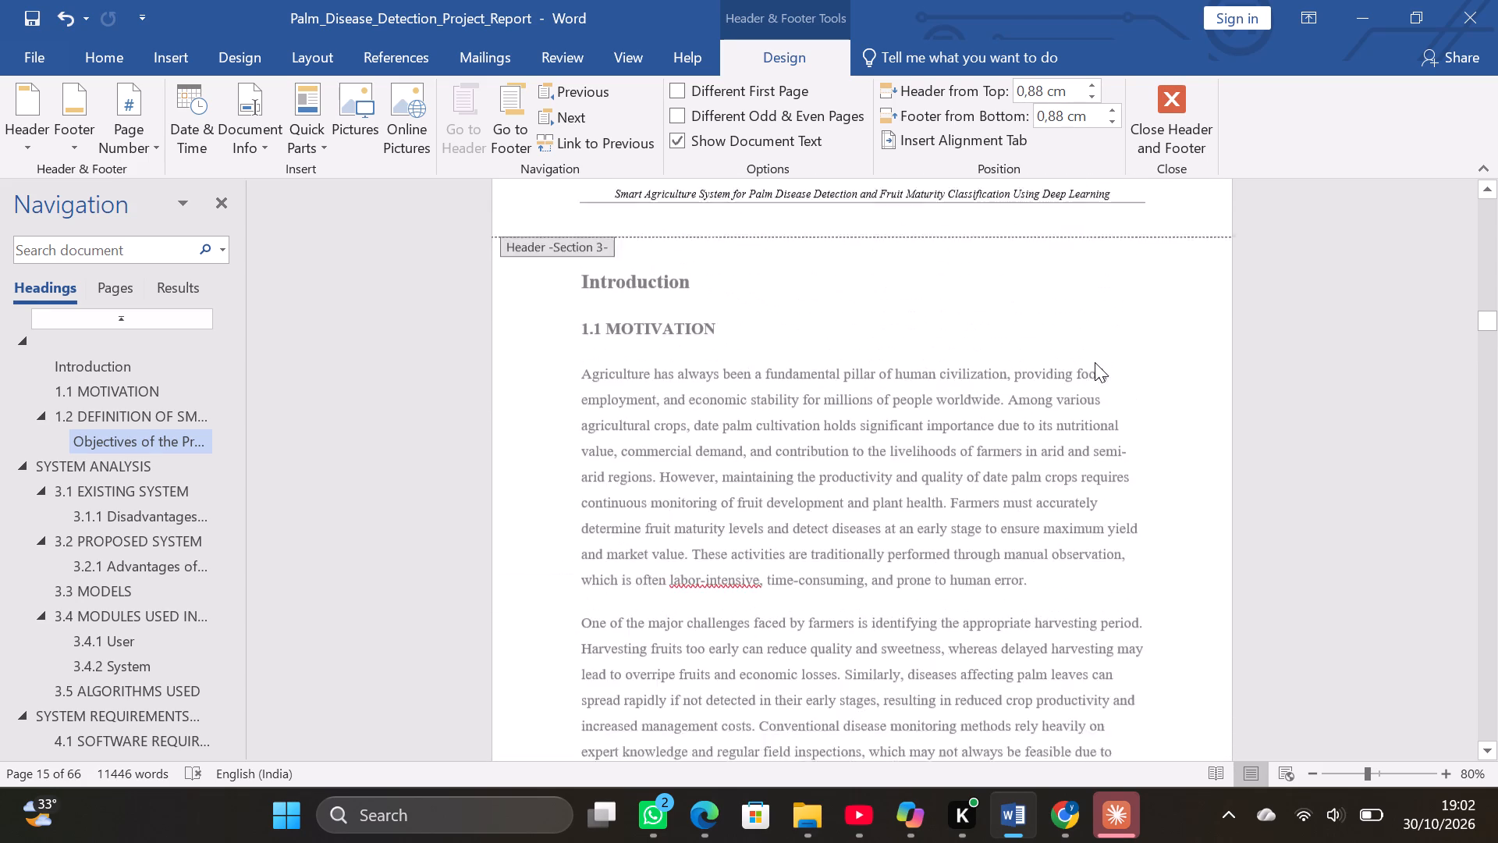
{"action": "scroll", "coordinate": [1095, 362], "scroll_direction": "up", "scroll_amount": 8}
{"action": "scroll", "coordinate": [1095, 362], "scroll_direction": "down", "scroll_amount": 7}
{"action": "scroll", "coordinate": [1095, 362], "scroll_direction": "up", "scroll_amount": 2}
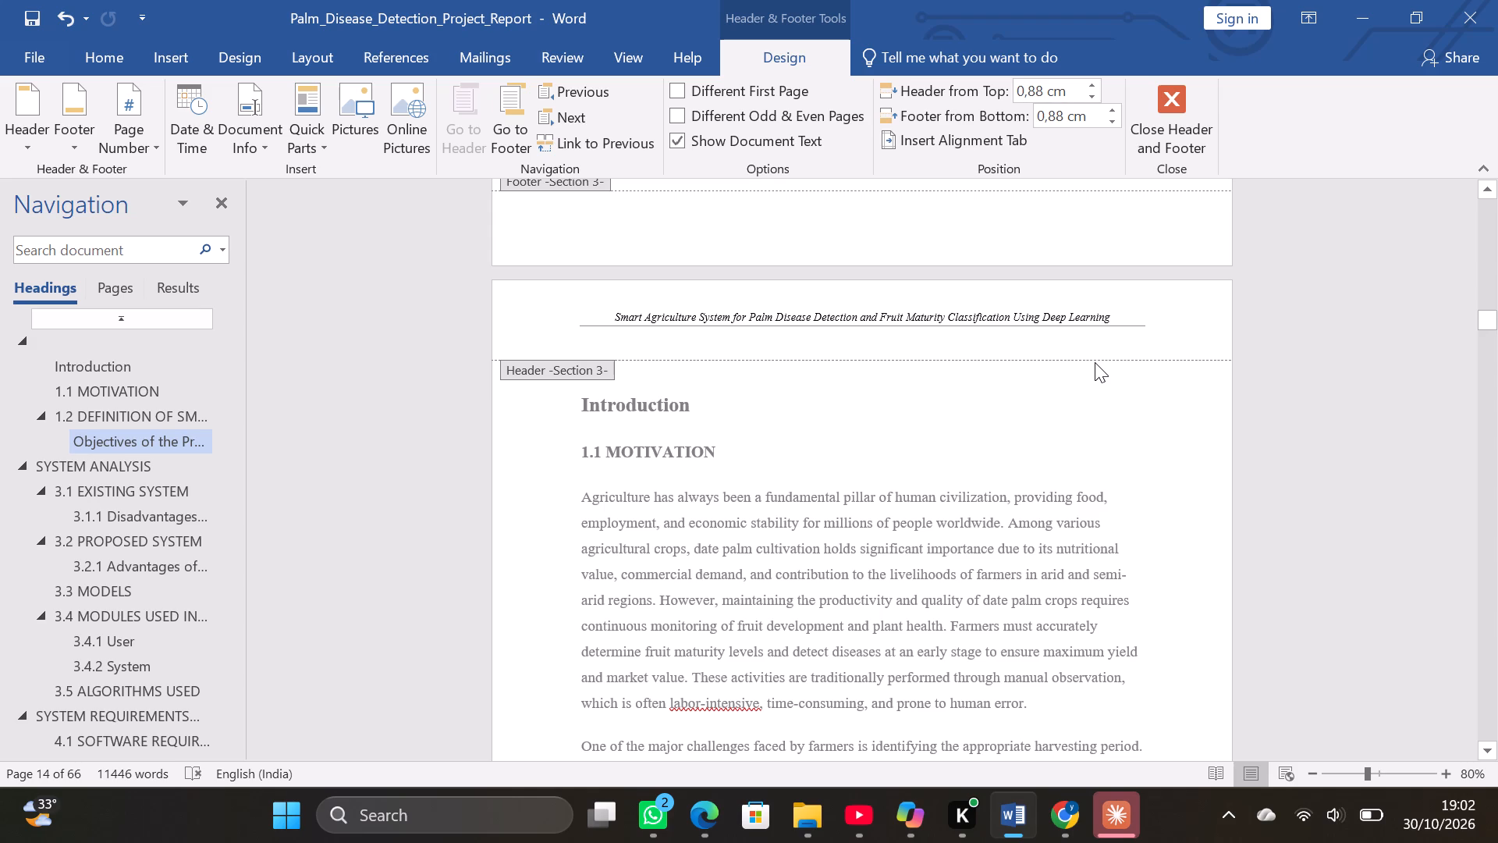
{"action": "scroll", "coordinate": [1095, 362], "scroll_direction": "down", "scroll_amount": 10}
{"action": "scroll", "coordinate": [1095, 362], "scroll_direction": "up", "scroll_amount": 7}
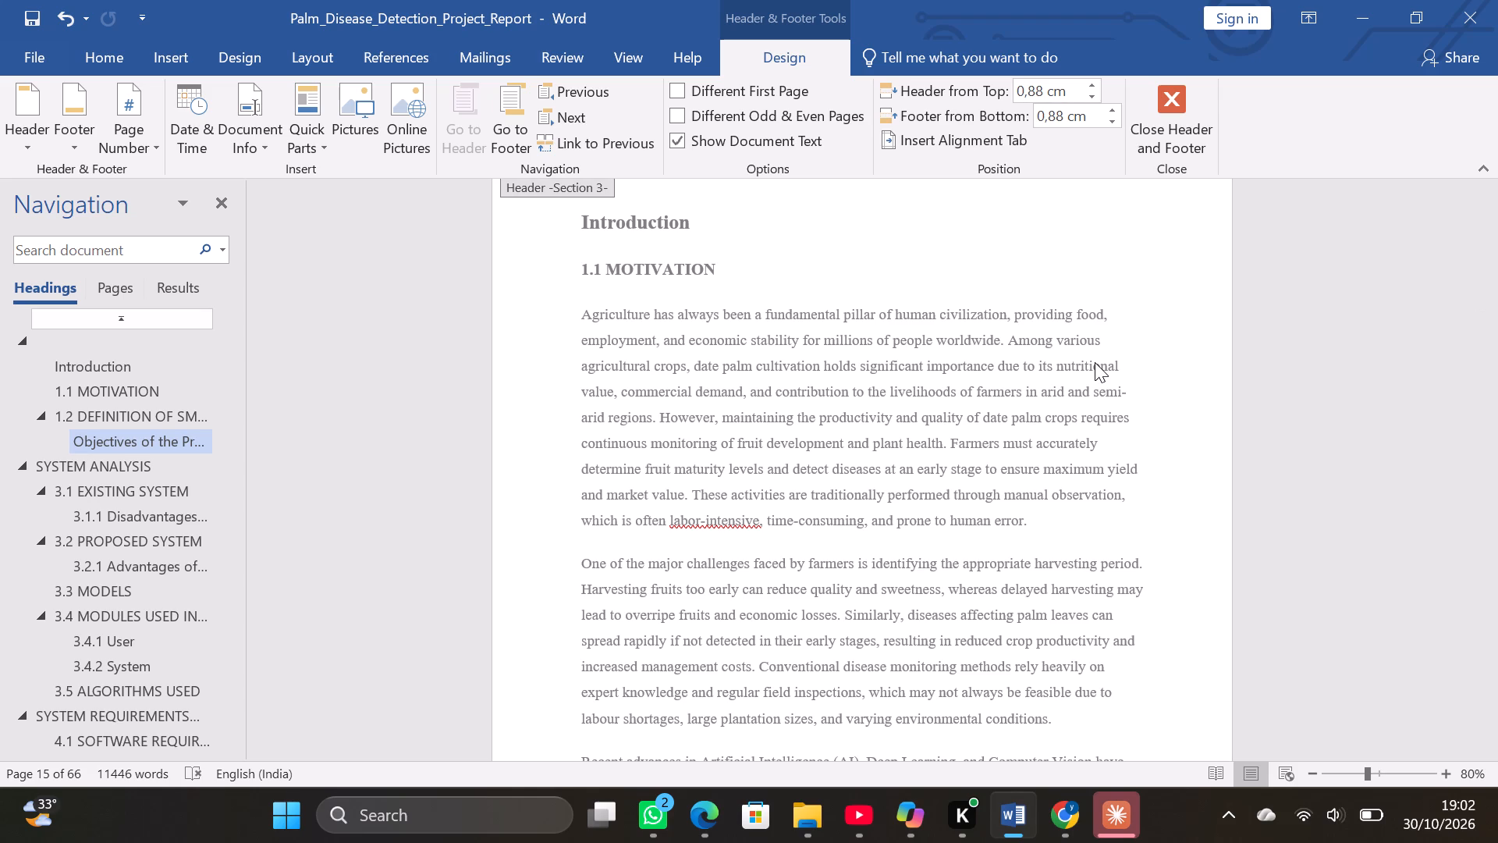
{"action": "scroll", "coordinate": [1095, 362], "scroll_direction": "up", "scroll_amount": 1}
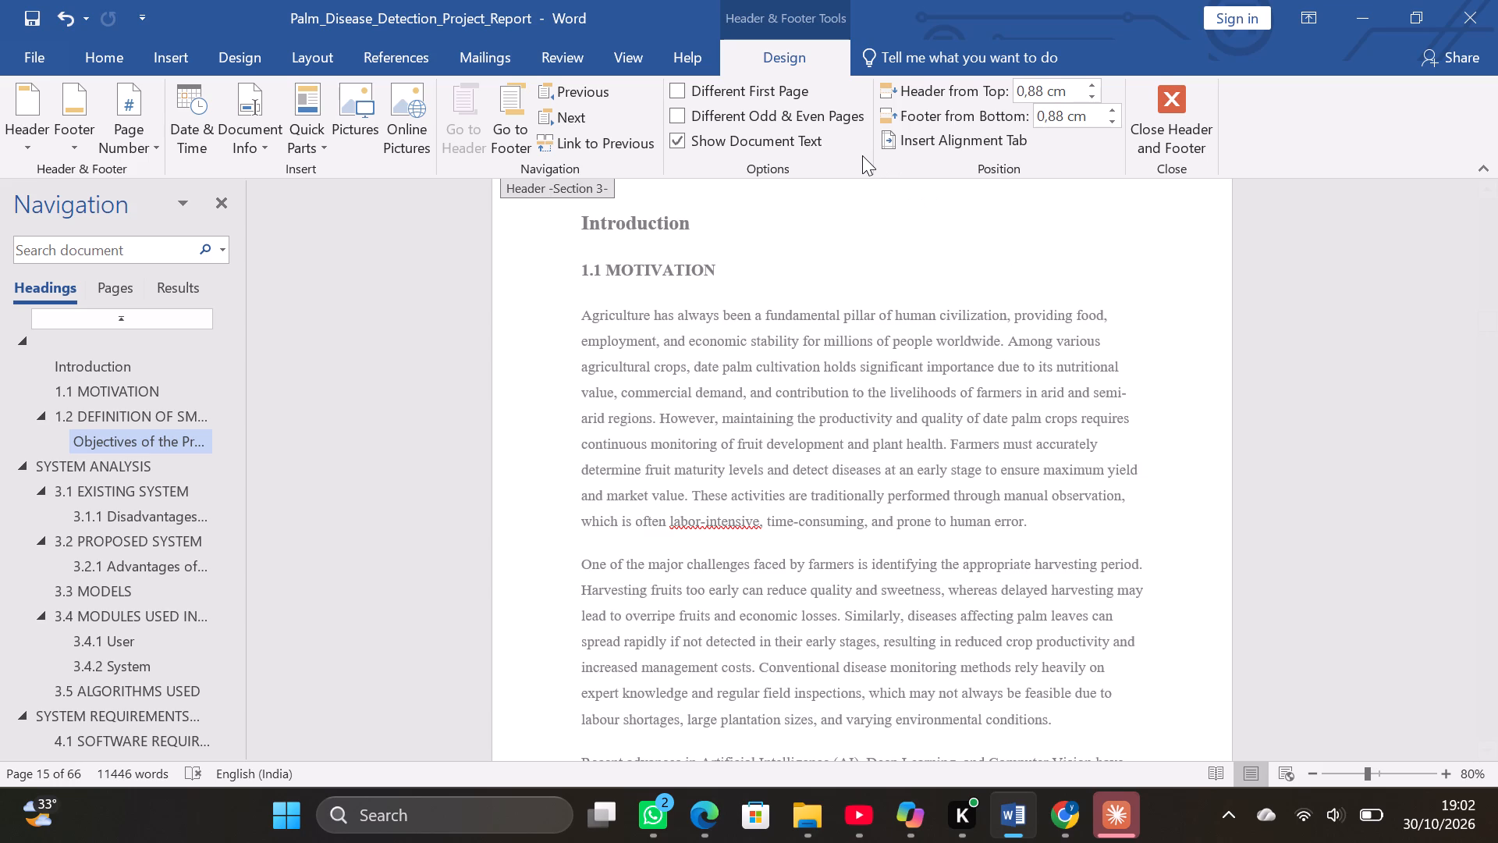
Browse the built-in footer designs and open the Section 3 footer for editing.
{"action": "left_click", "coordinate": [781, 167]}
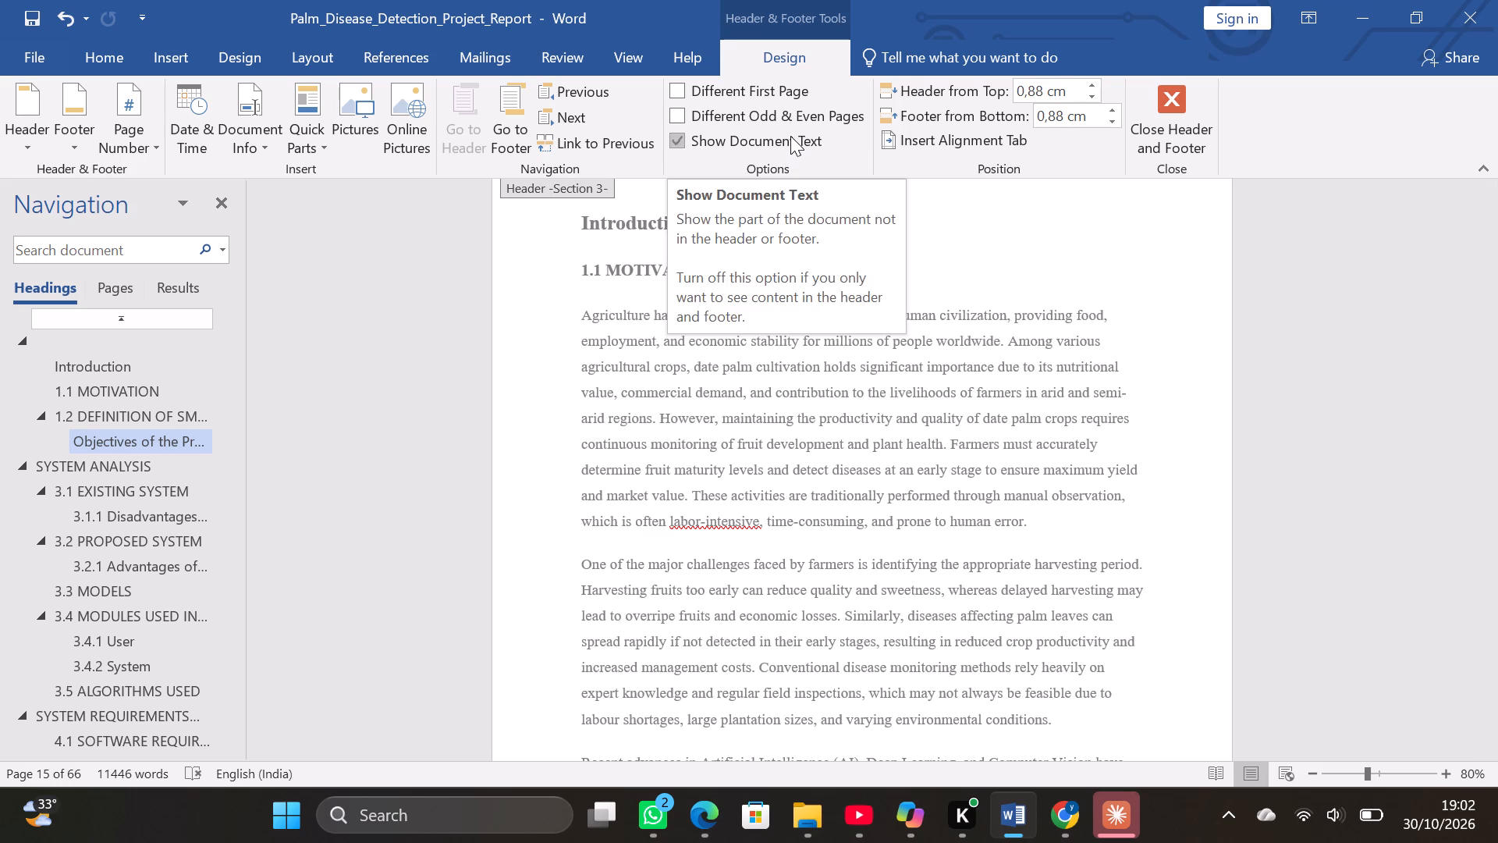
{"action": "left_click", "coordinate": [151, 125]}
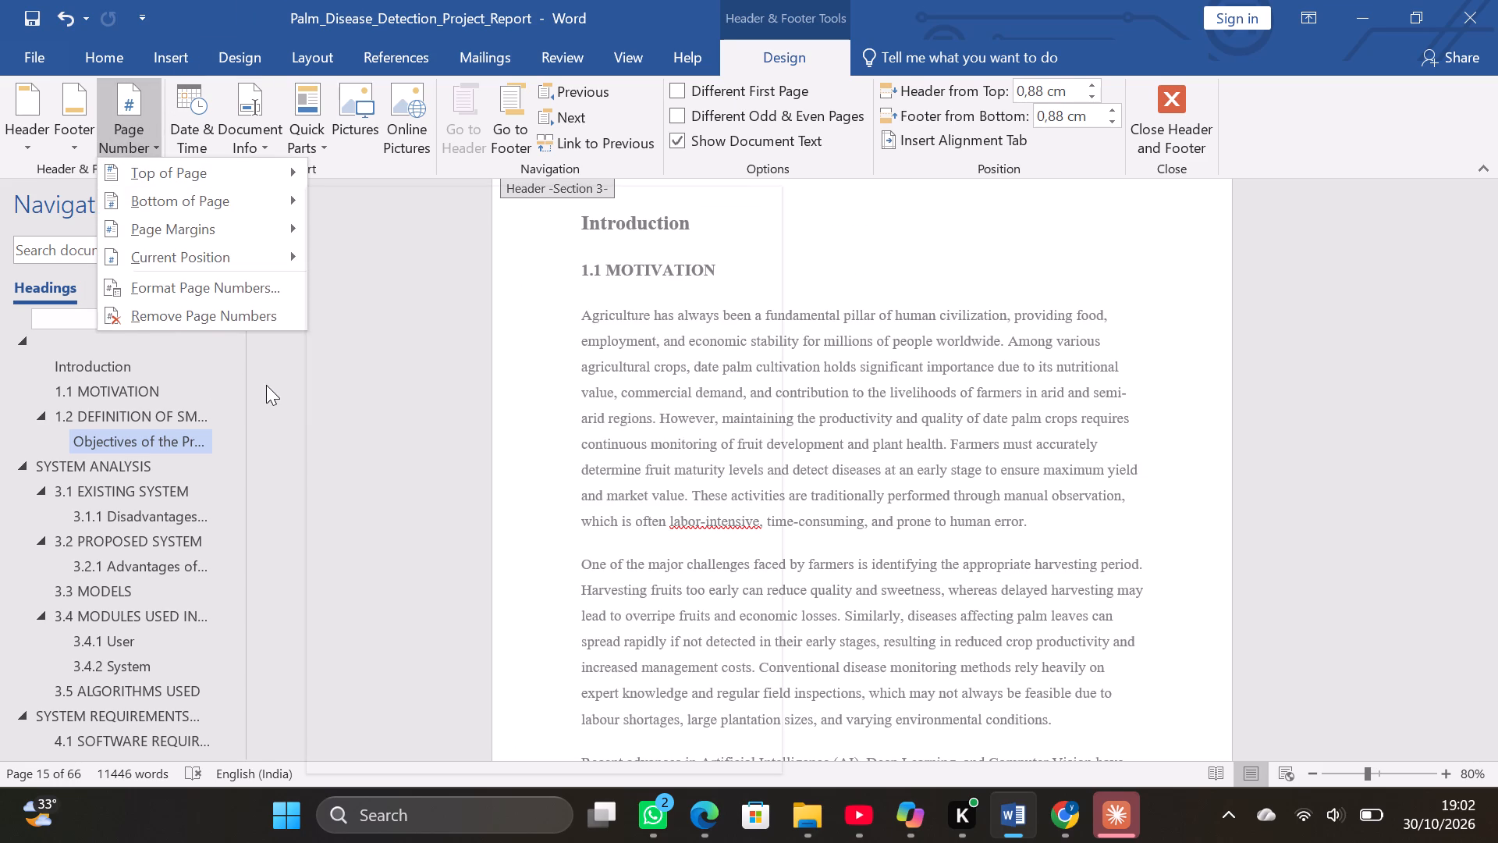
{"action": "left_click", "coordinate": [55, 112]}
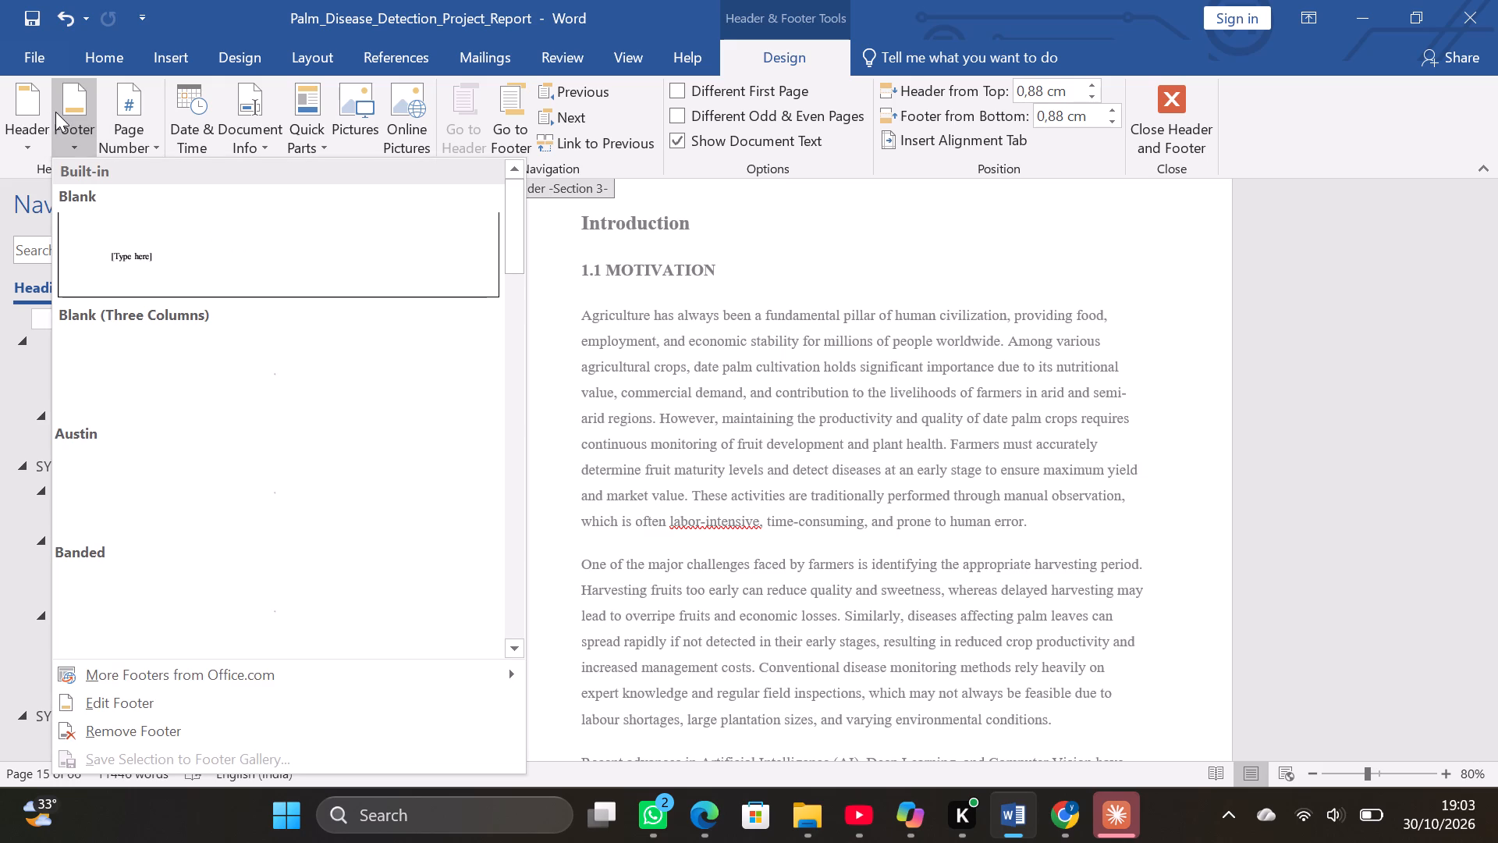
{"action": "scroll", "coordinate": [299, 620], "scroll_direction": "down", "scroll_amount": 2}
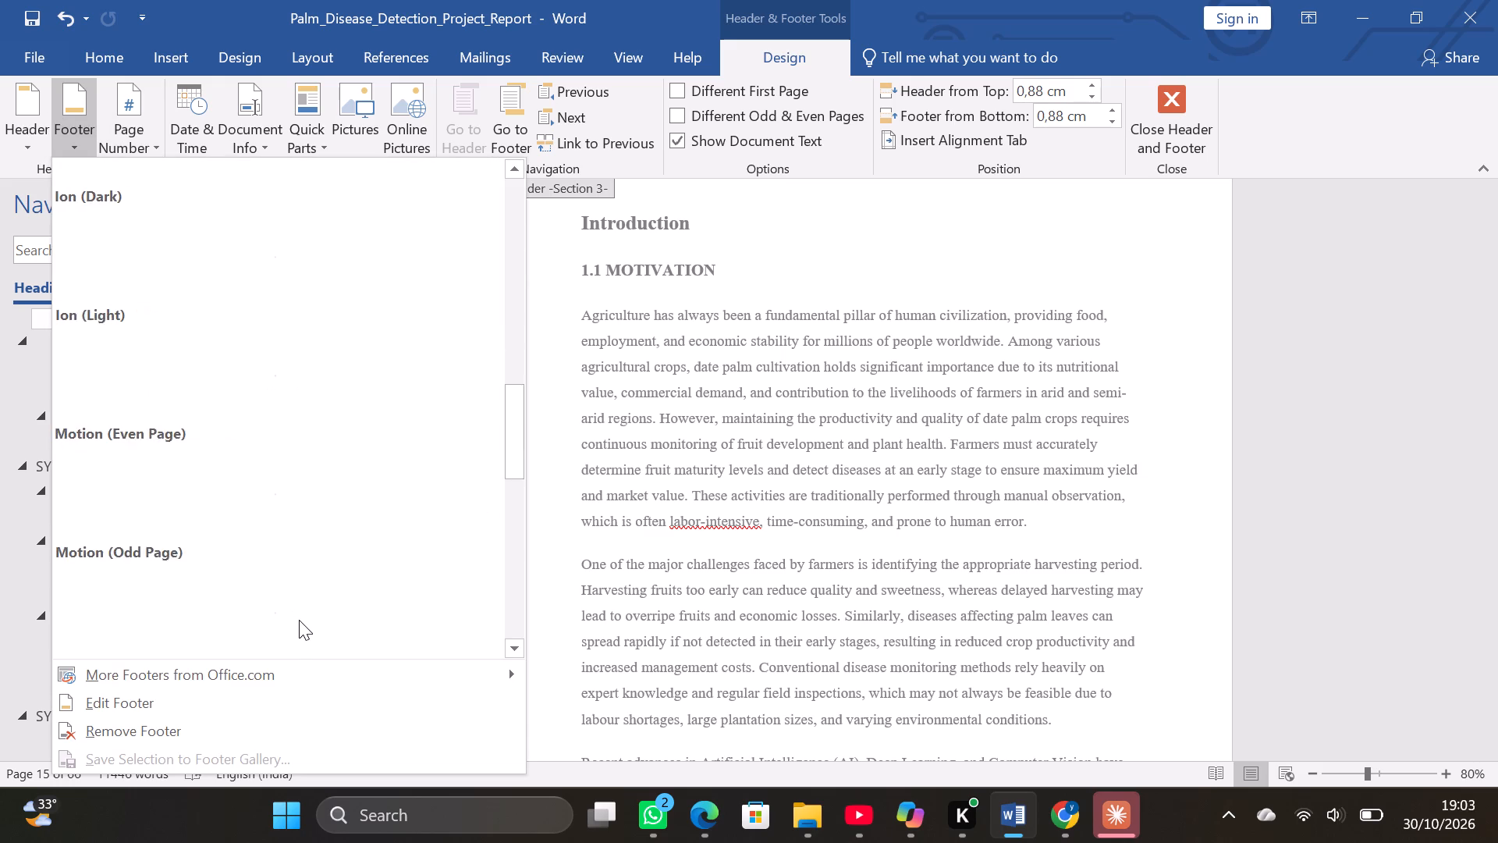
{"action": "scroll", "coordinate": [299, 620], "scroll_direction": "down", "scroll_amount": 2}
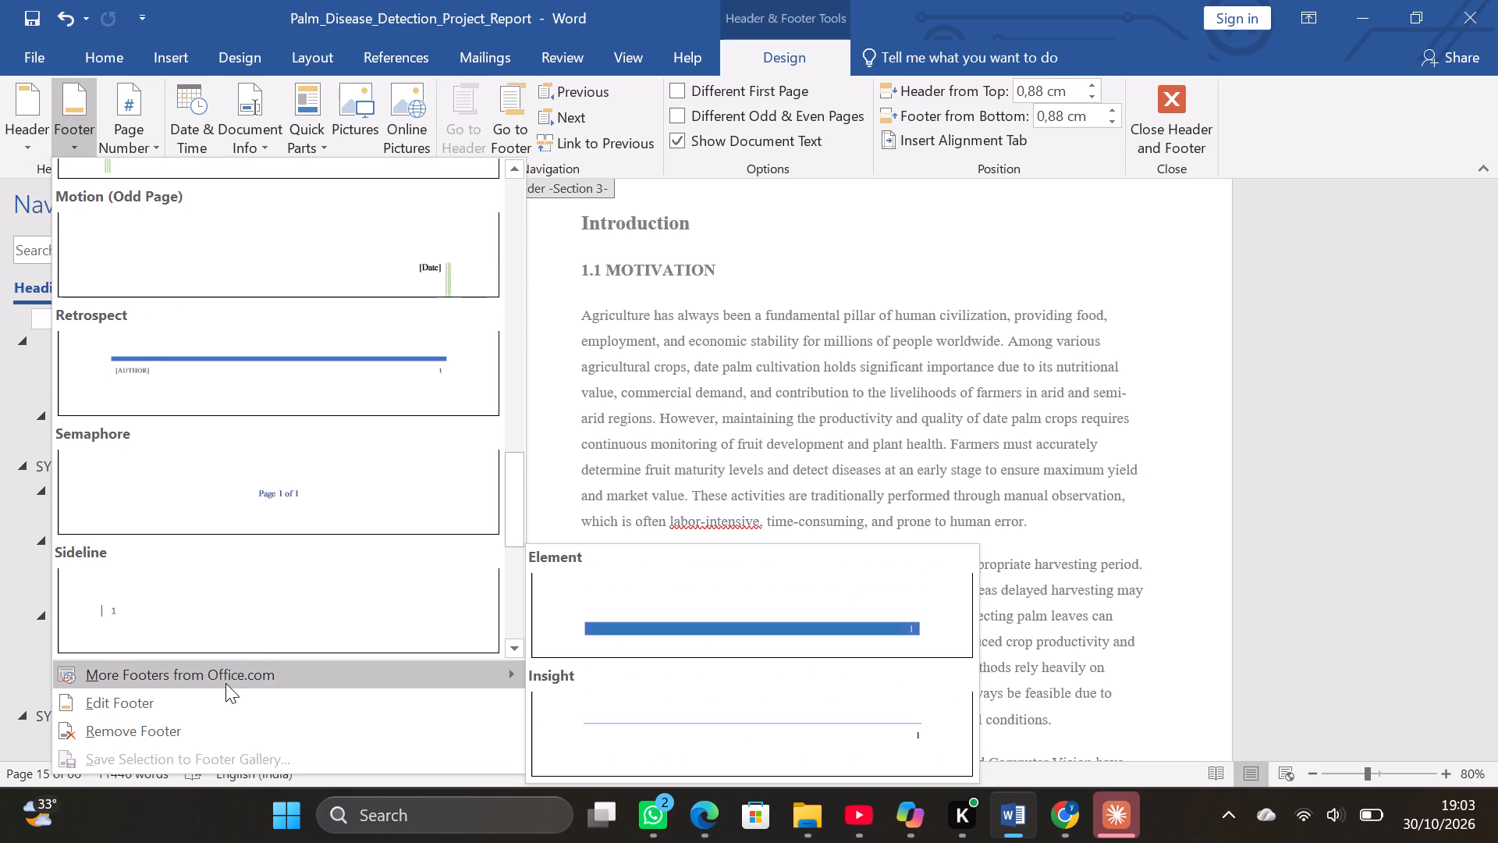
{"action": "scroll", "coordinate": [225, 683], "scroll_direction": "down", "scroll_amount": 3}
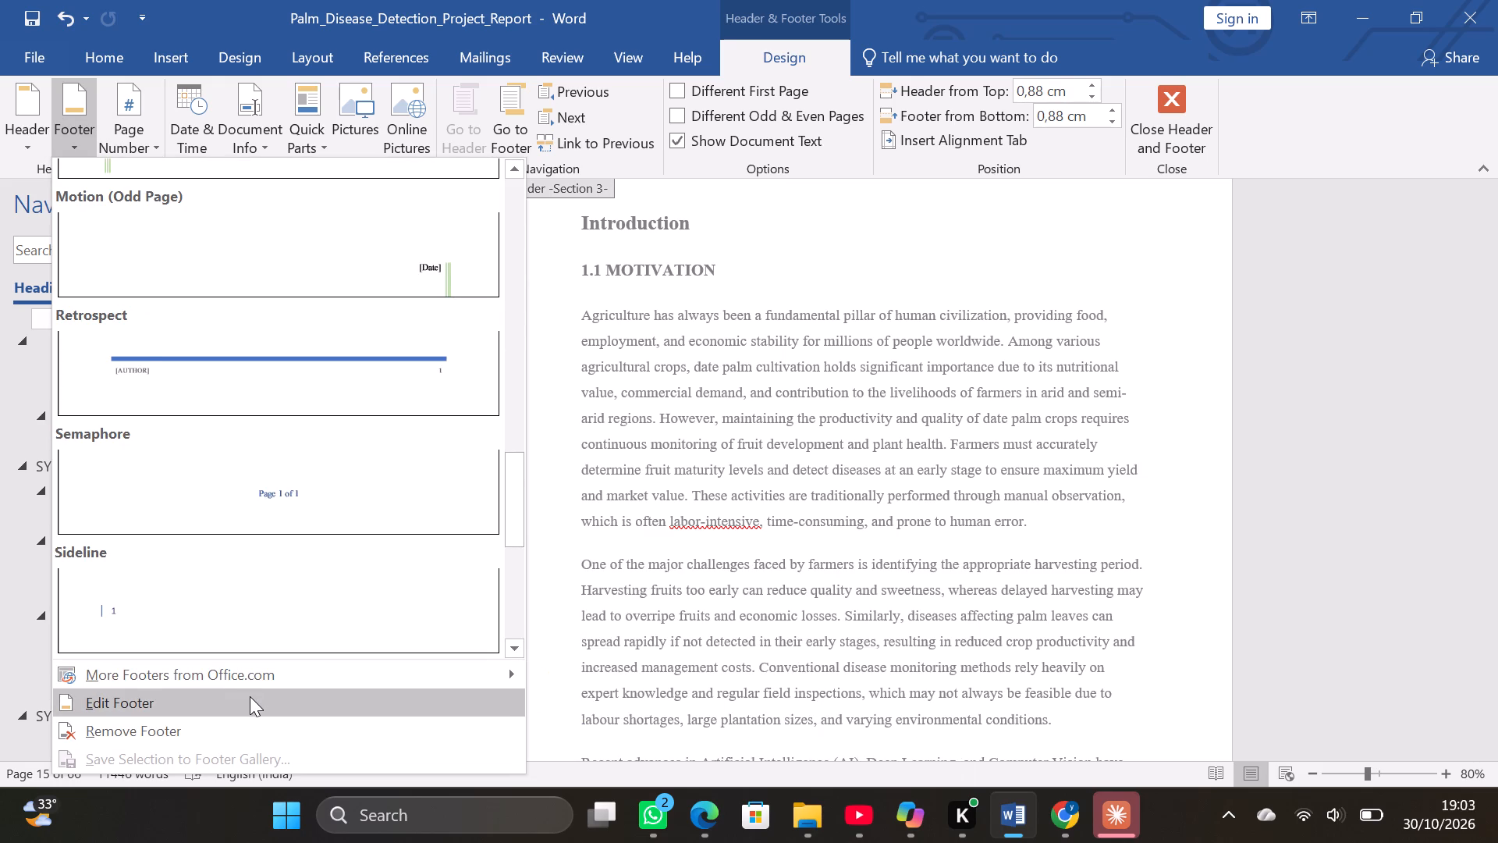
{"action": "left_click", "coordinate": [250, 696]}
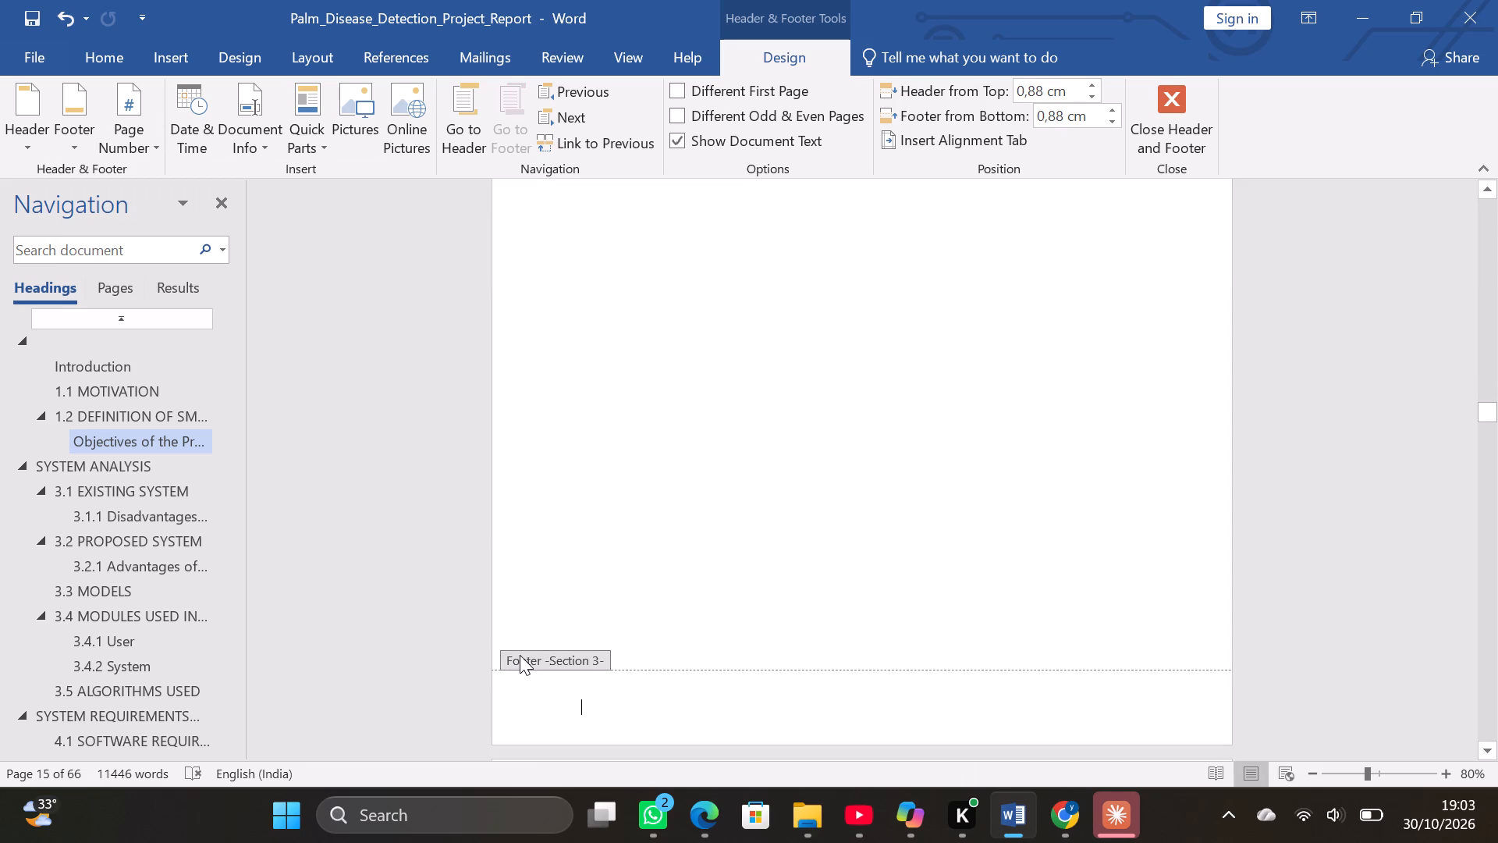
Enter "Department of CSE,AITS,Rajampet" in the Section 3 footer of the Introduction page.
{"action": "scroll", "coordinate": [520, 655], "scroll_direction": "up", "scroll_amount": 15}
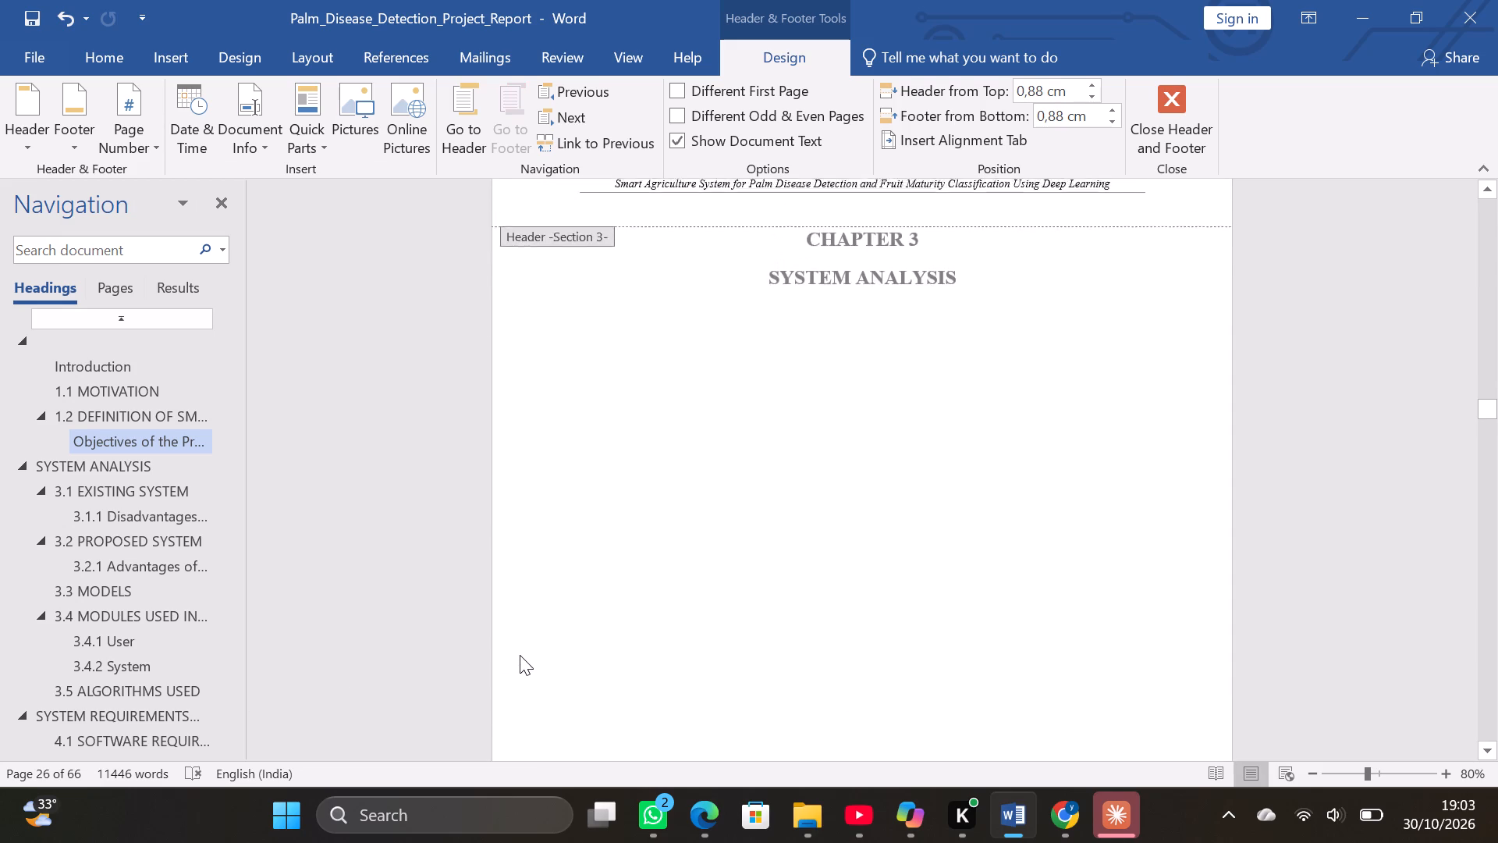
{"action": "scroll", "coordinate": [520, 655], "scroll_direction": "up", "scroll_amount": 5}
{"action": "scroll", "coordinate": [520, 655], "scroll_direction": "up", "scroll_amount": 20}
{"action": "scroll", "coordinate": [520, 655], "scroll_direction": "up", "scroll_amount": 20}
{"action": "scroll", "coordinate": [520, 655], "scroll_direction": "up", "scroll_amount": 19}
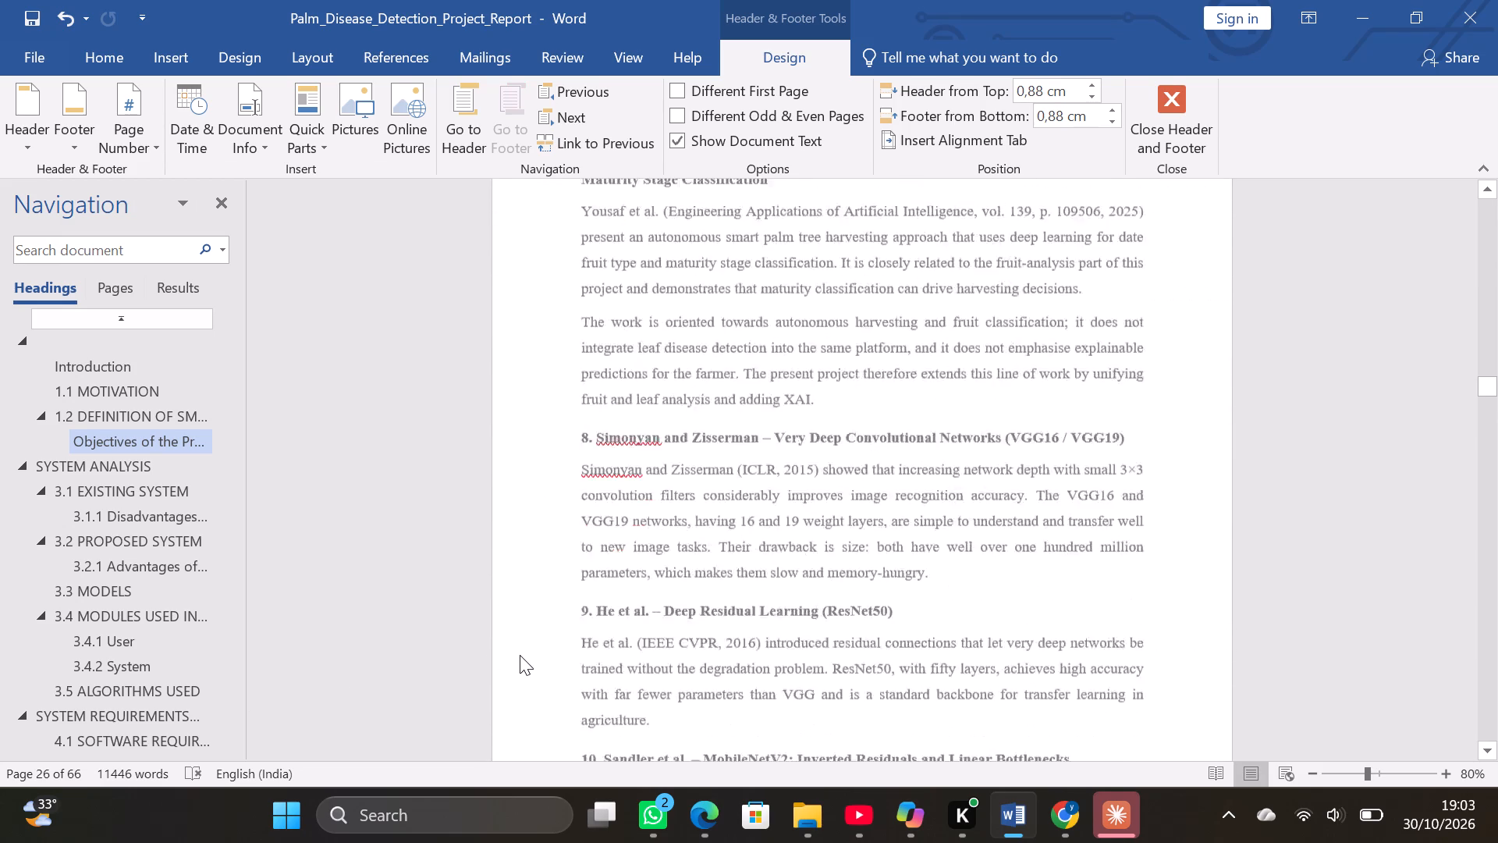
{"action": "scroll", "coordinate": [520, 655], "scroll_direction": "up", "scroll_amount": 18}
{"action": "scroll", "coordinate": [520, 655], "scroll_direction": "up", "scroll_amount": 20}
{"action": "scroll", "coordinate": [520, 655], "scroll_direction": "up", "scroll_amount": 20}
{"action": "scroll", "coordinate": [520, 655], "scroll_direction": "up", "scroll_amount": 20}
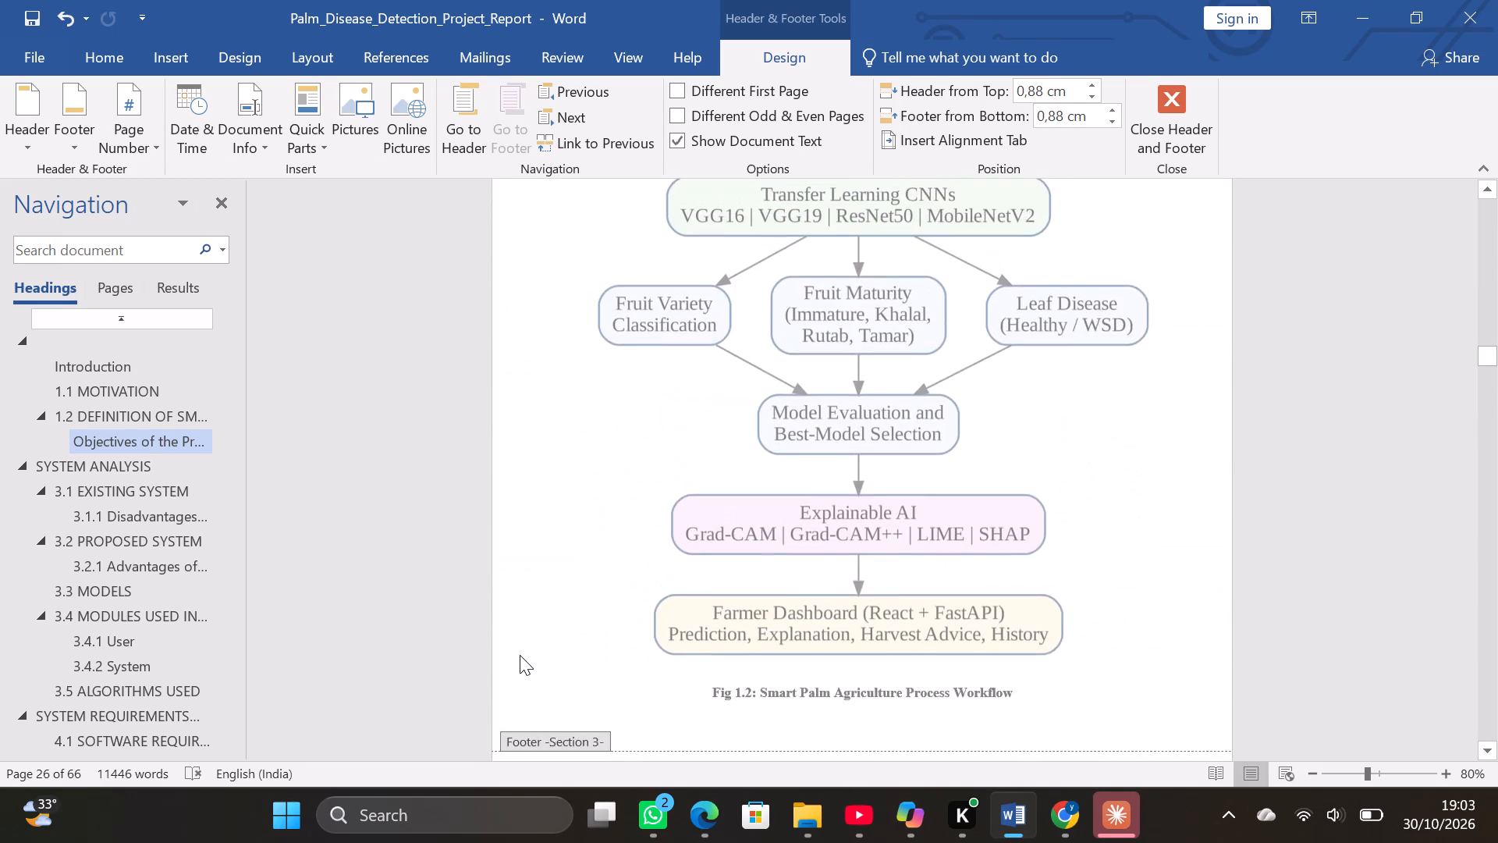
{"action": "scroll", "coordinate": [520, 655], "scroll_direction": "up", "scroll_amount": 20}
{"action": "scroll", "coordinate": [520, 655], "scroll_direction": "up", "scroll_amount": 19}
{"action": "scroll", "coordinate": [520, 655], "scroll_direction": "up", "scroll_amount": 13}
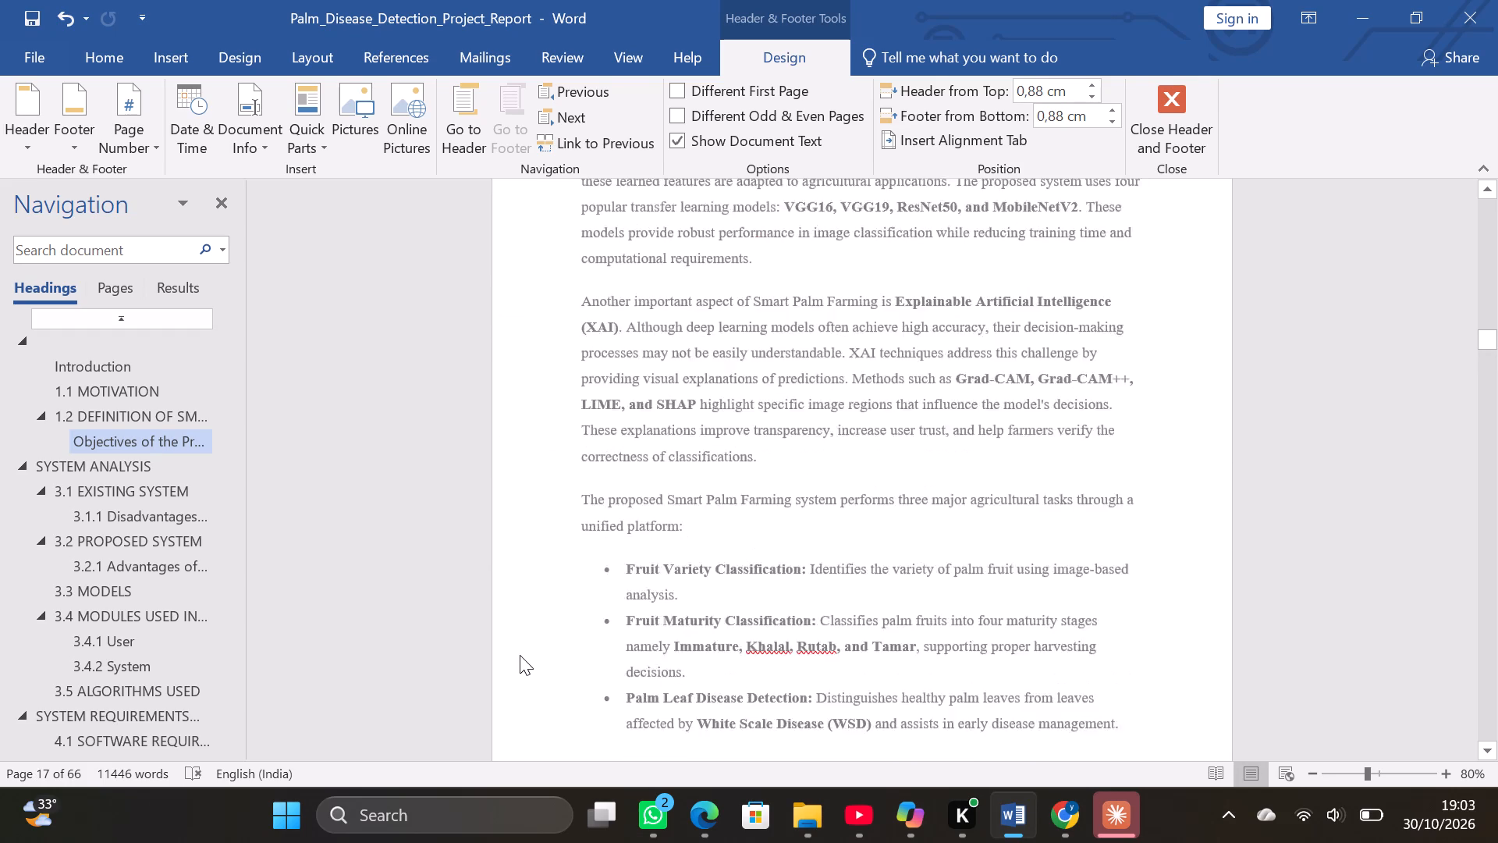
{"action": "scroll", "coordinate": [520, 655], "scroll_direction": "up", "scroll_amount": 15}
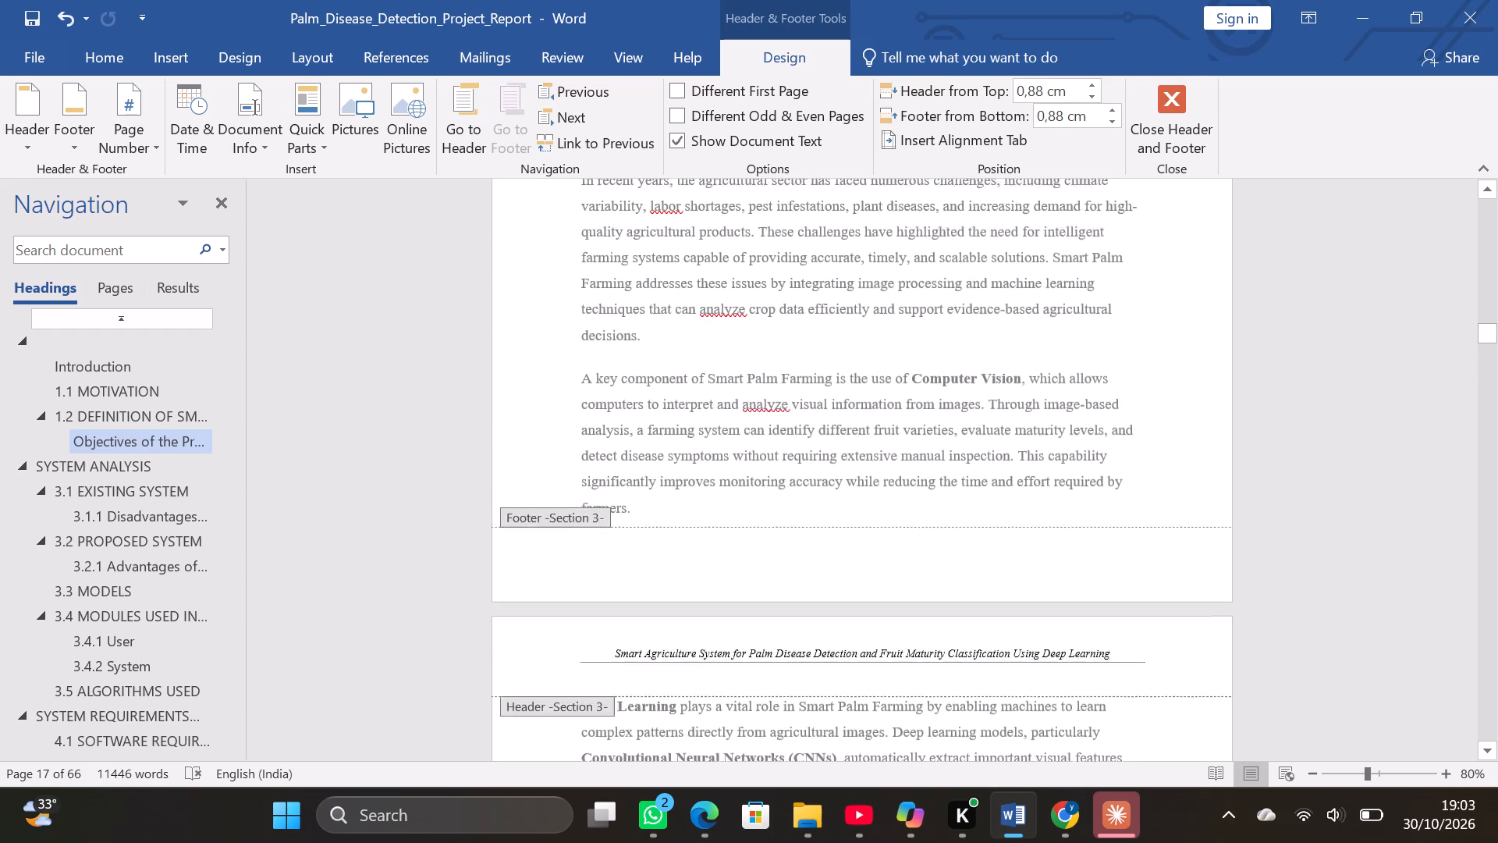
{"action": "scroll", "coordinate": [520, 655], "scroll_direction": "up", "scroll_amount": 19}
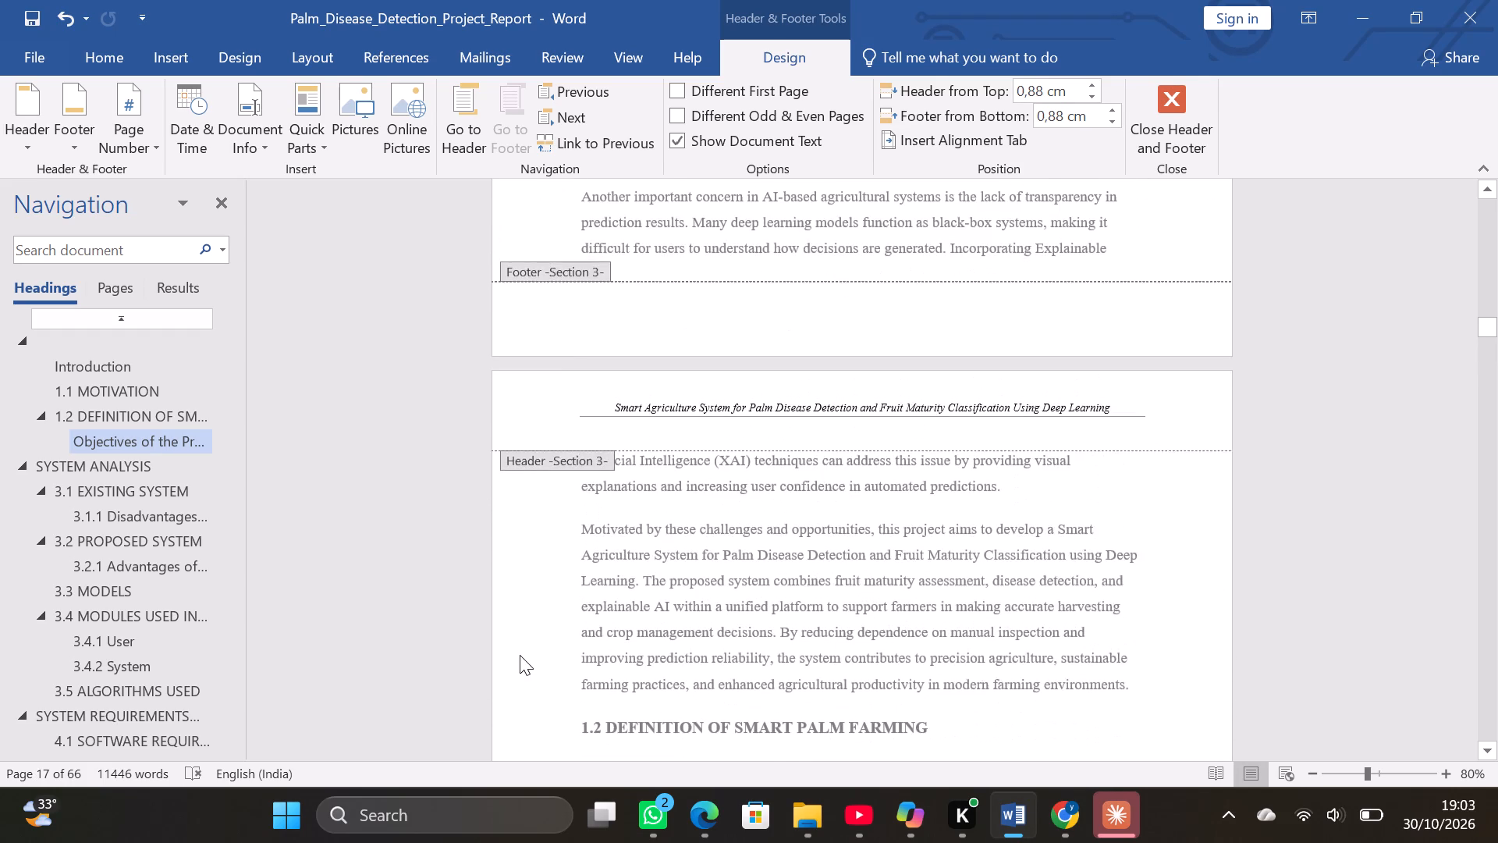
{"action": "scroll", "coordinate": [520, 655], "scroll_direction": "up", "scroll_amount": 11}
{"action": "scroll", "coordinate": [520, 655], "scroll_direction": "up", "scroll_amount": 12}
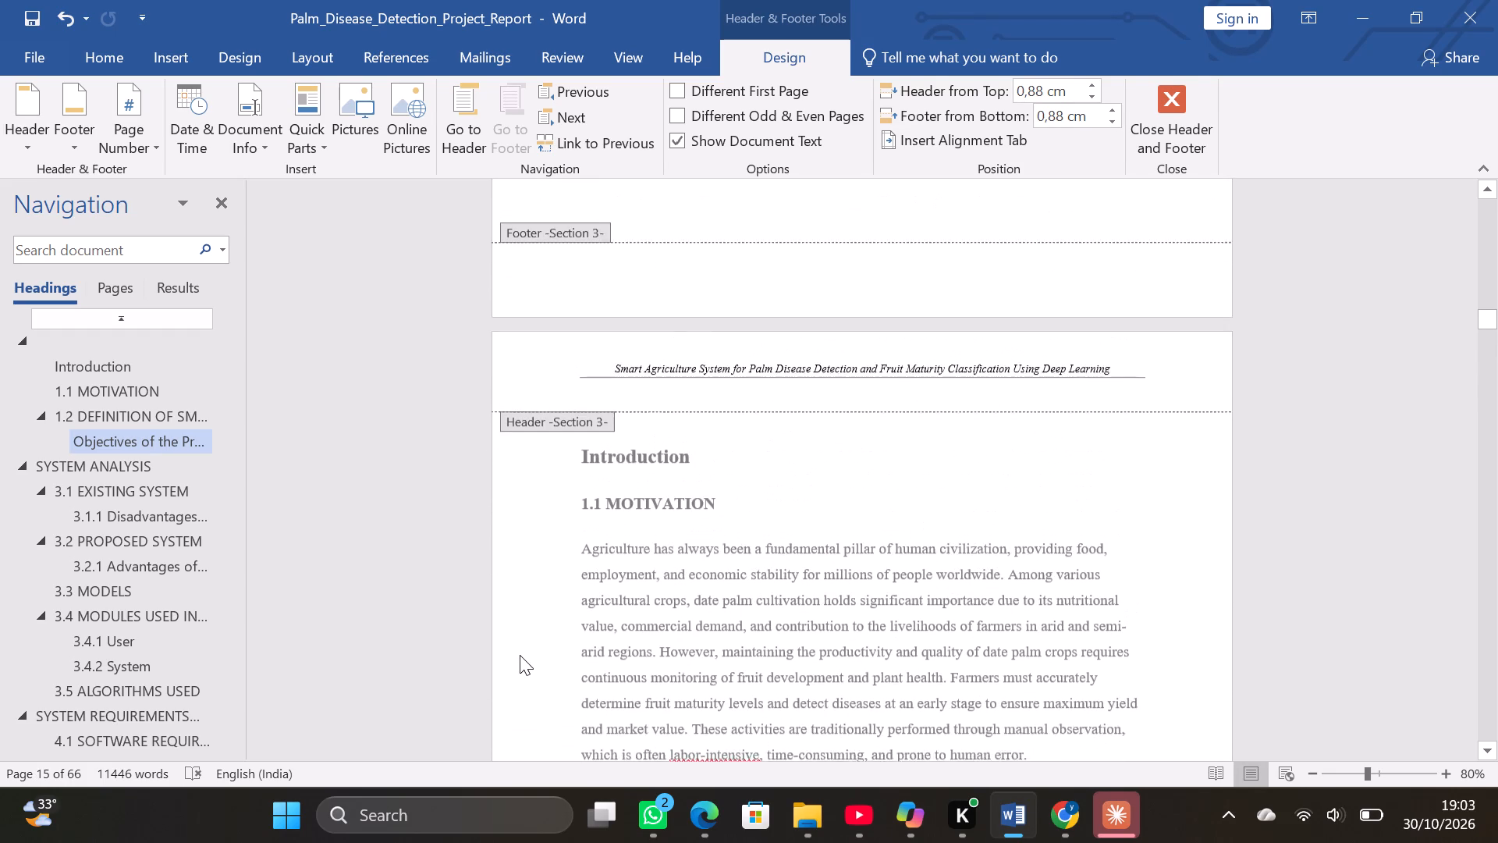
{"action": "scroll", "coordinate": [520, 655], "scroll_direction": "up", "scroll_amount": 6}
{"action": "scroll", "coordinate": [520, 655], "scroll_direction": "down", "scroll_amount": 11}
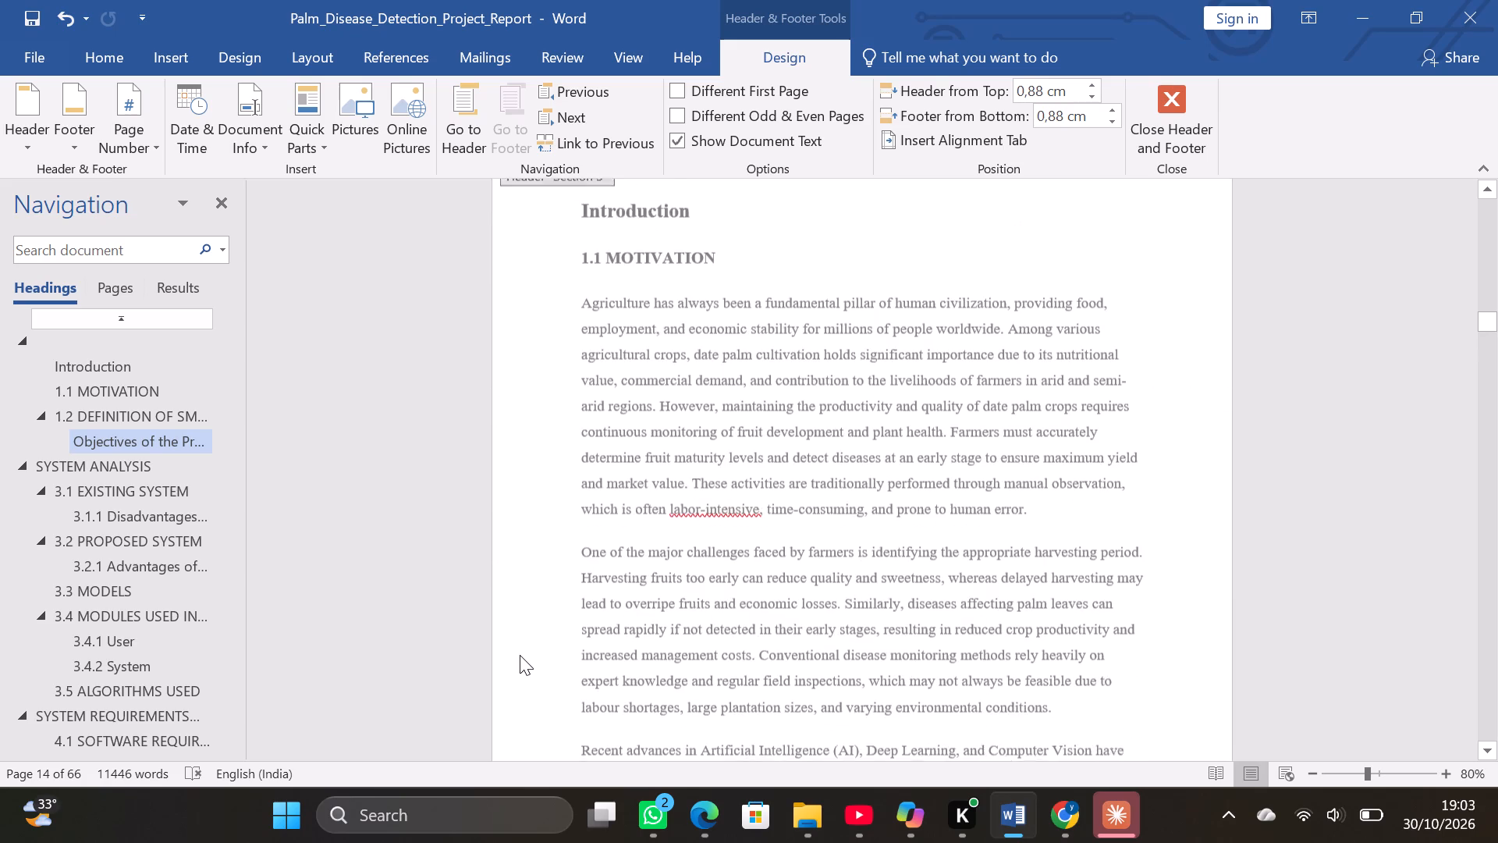
{"action": "scroll", "coordinate": [520, 655], "scroll_direction": "down", "scroll_amount": 11}
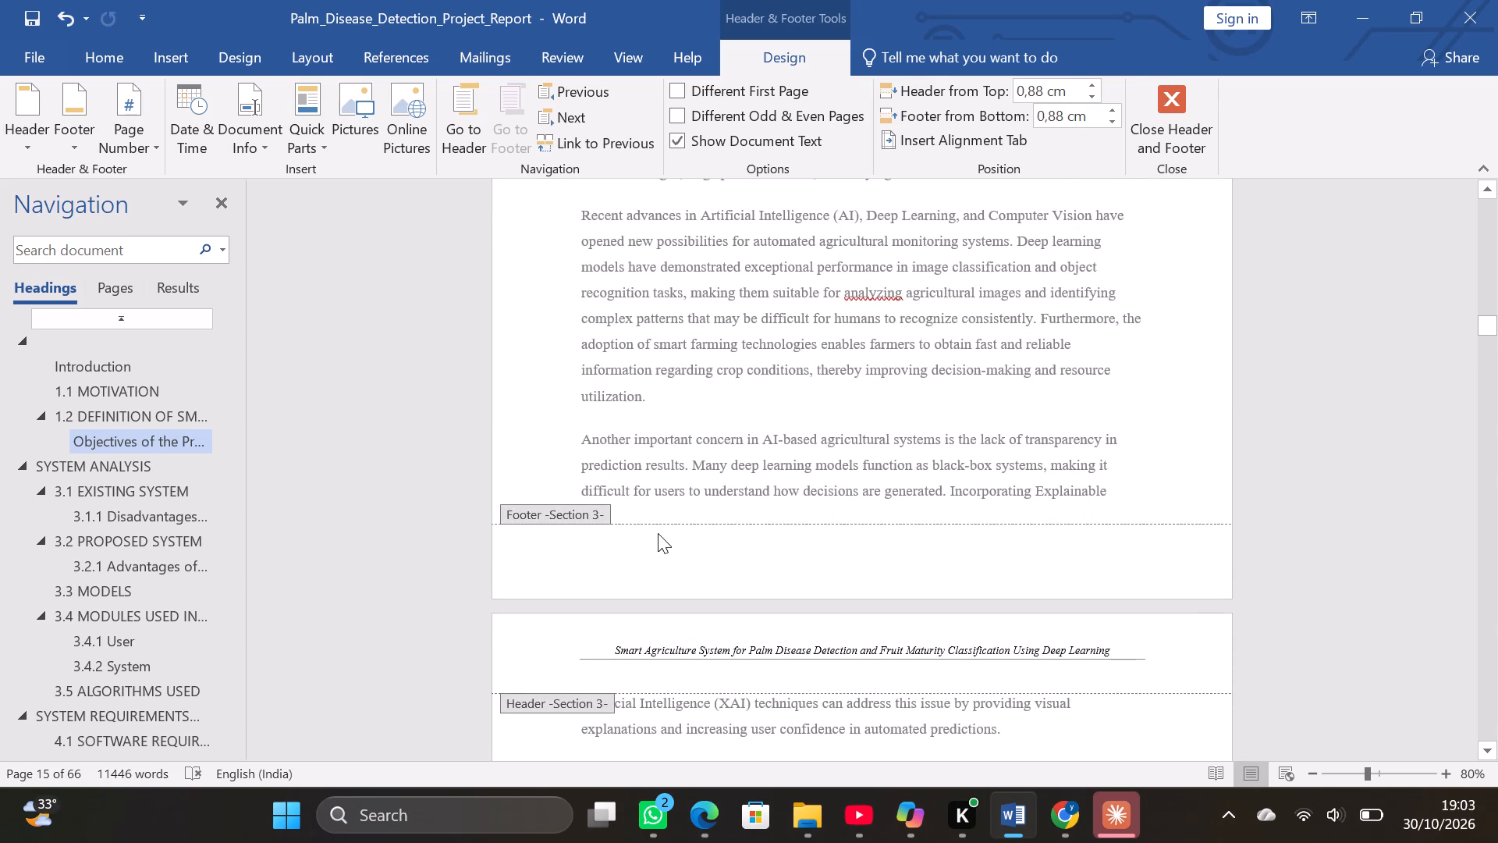
{"action": "left_click", "coordinate": [658, 533]}
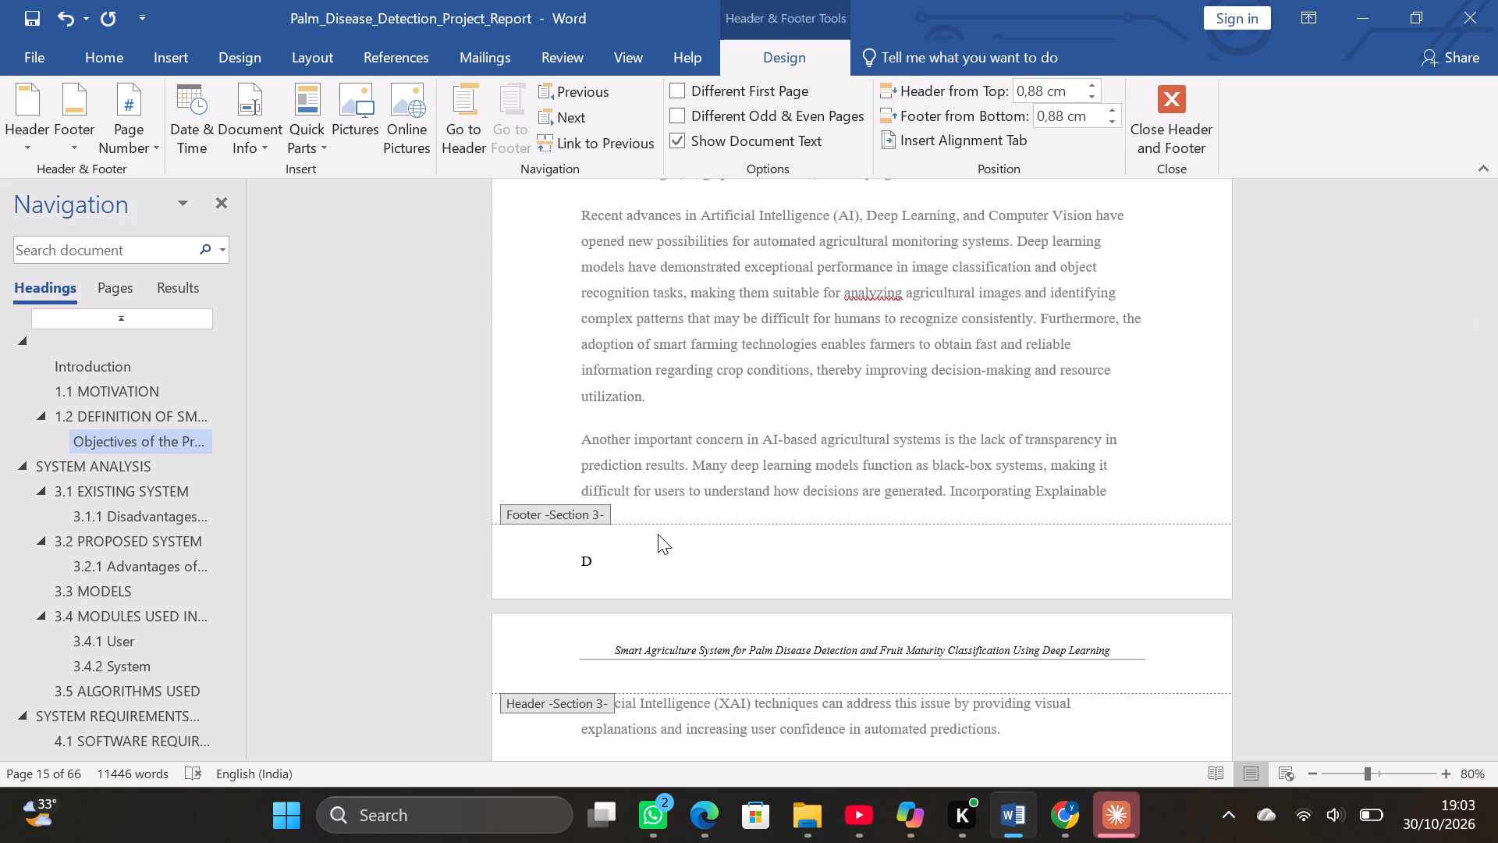
{"action": "type", "text": "epartment"}
{"action": "key", "text": "space"}
{"action": "type", "text": "of"}
{"action": "key", "text": "space"}
{"action": "type", "text": "CSE"}
{"action": "key", "text": "comma"}
{"action": "type", "text": "AITS"}
{"action": "type", "text": ",R"}
{"action": "type", "text": "ajampet"}
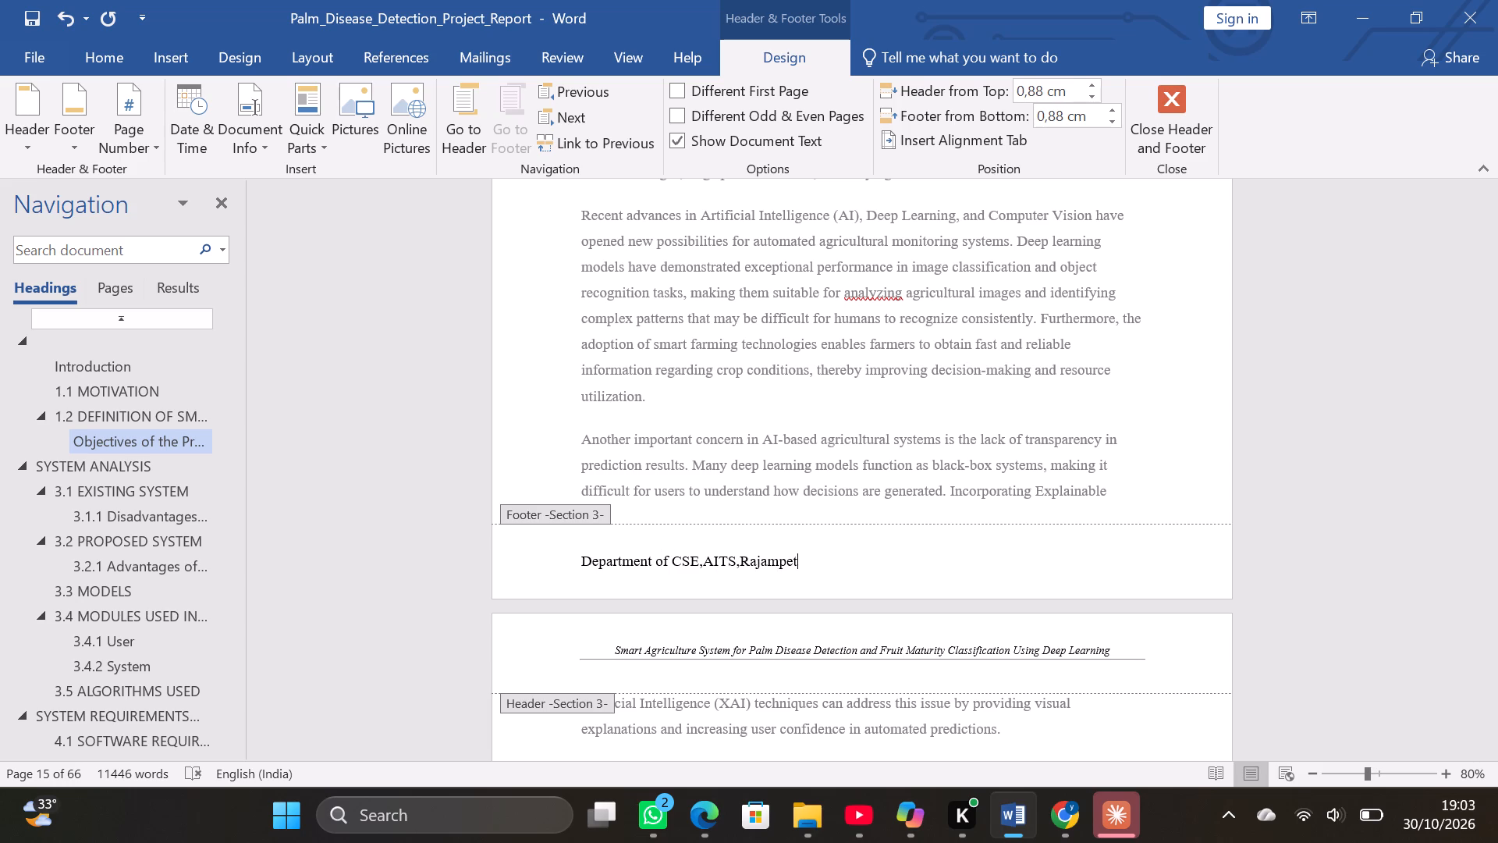
Insert a large blue page number at the current position in the footer, five spaces after the department text.
{"action": "key", "text": "space"}
{"action": "key", "text": "space"}
{"action": "key", "text": "space"}
{"action": "key", "text": "space"}
{"action": "key", "text": "space"}
{"action": "left_click", "coordinate": [137, 102]}
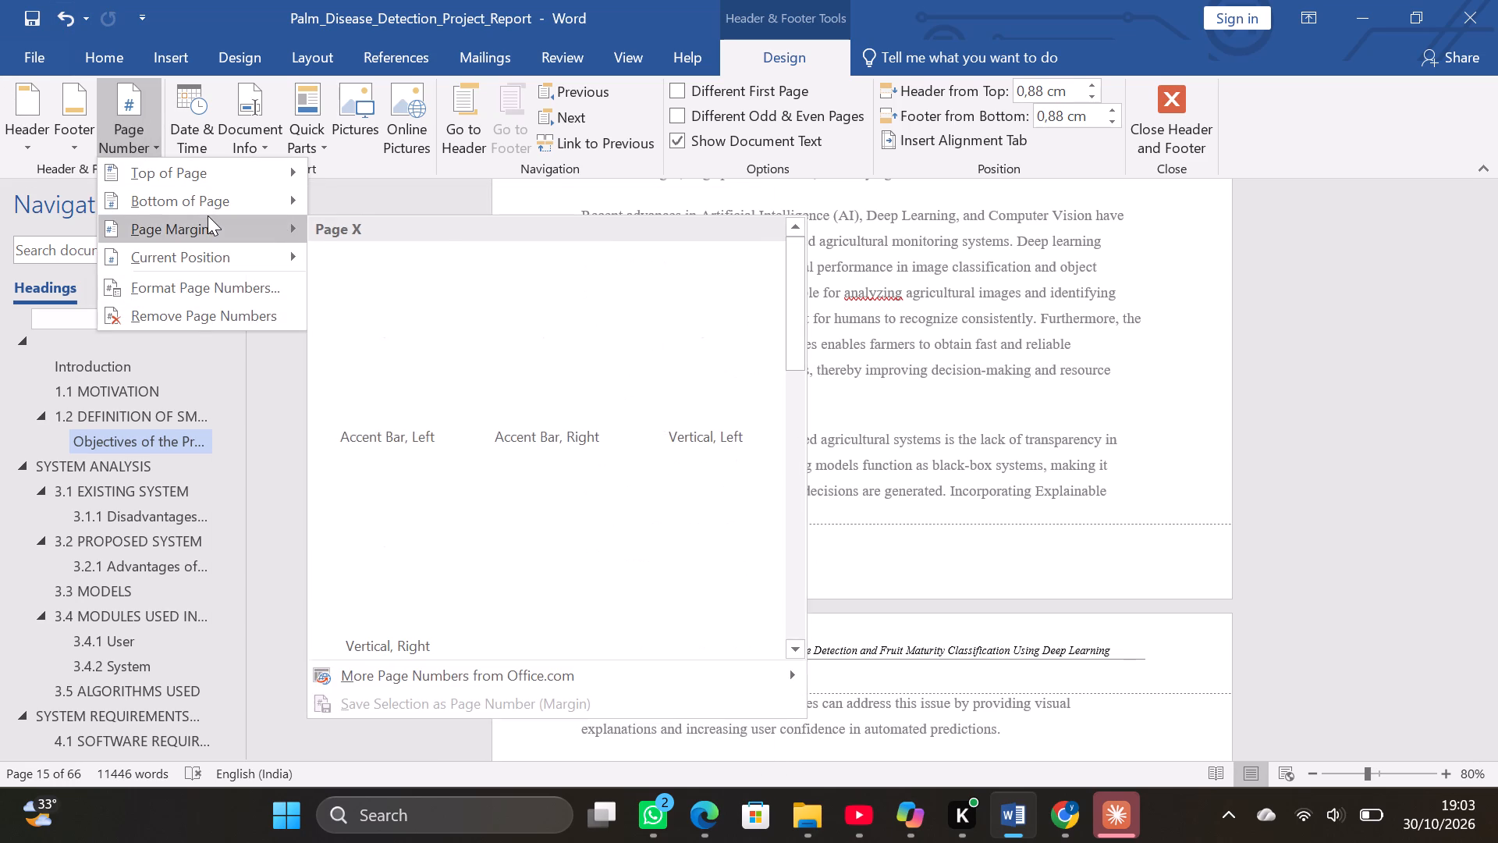
{"action": "left_click", "coordinate": [166, 265]}
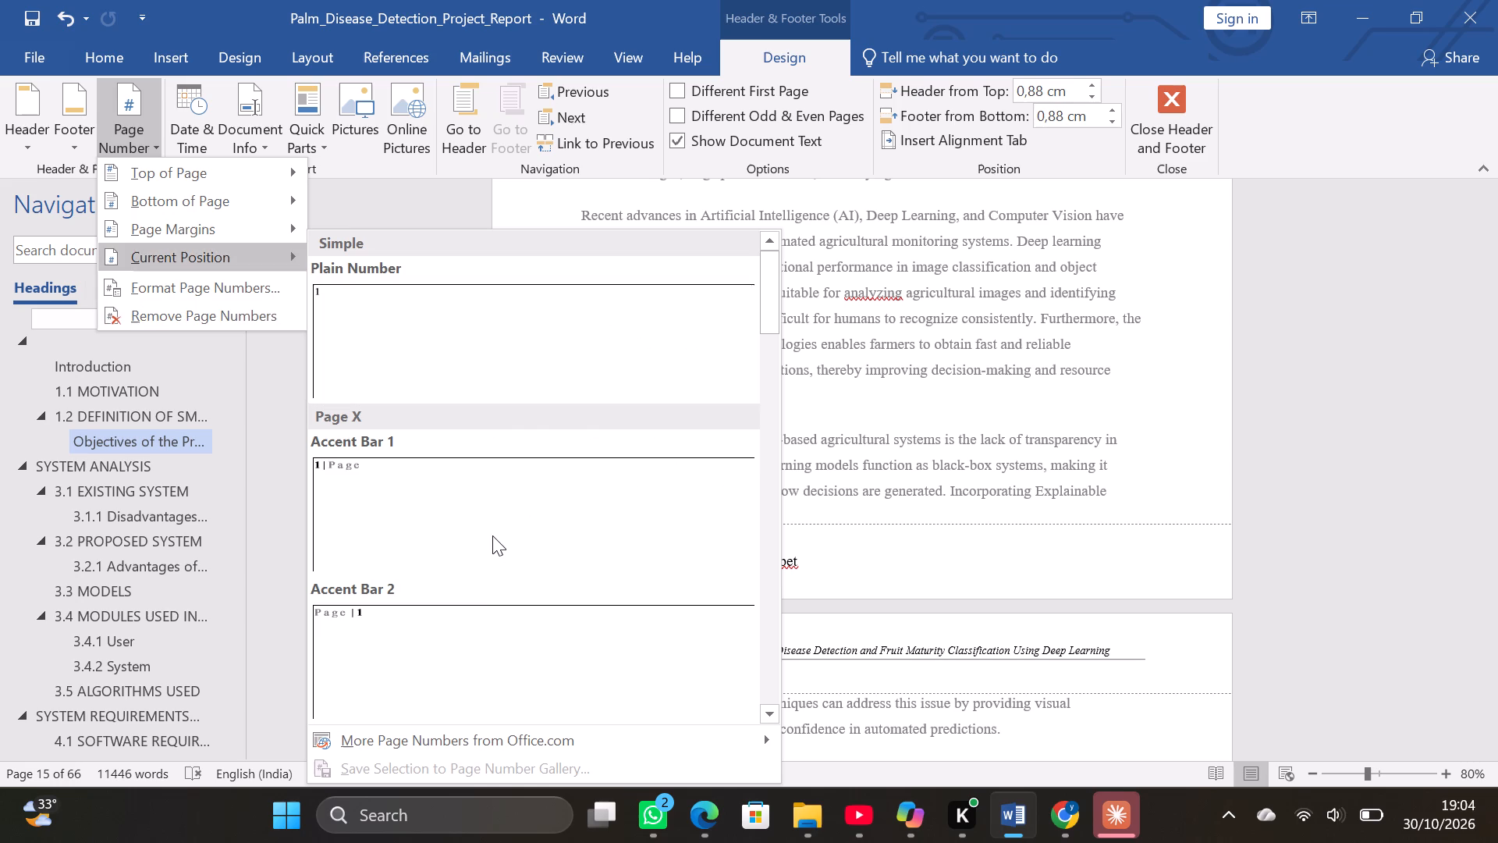
{"action": "scroll", "coordinate": [492, 535], "scroll_direction": "down", "scroll_amount": 6}
{"action": "scroll", "coordinate": [492, 535], "scroll_direction": "up", "scroll_amount": 3}
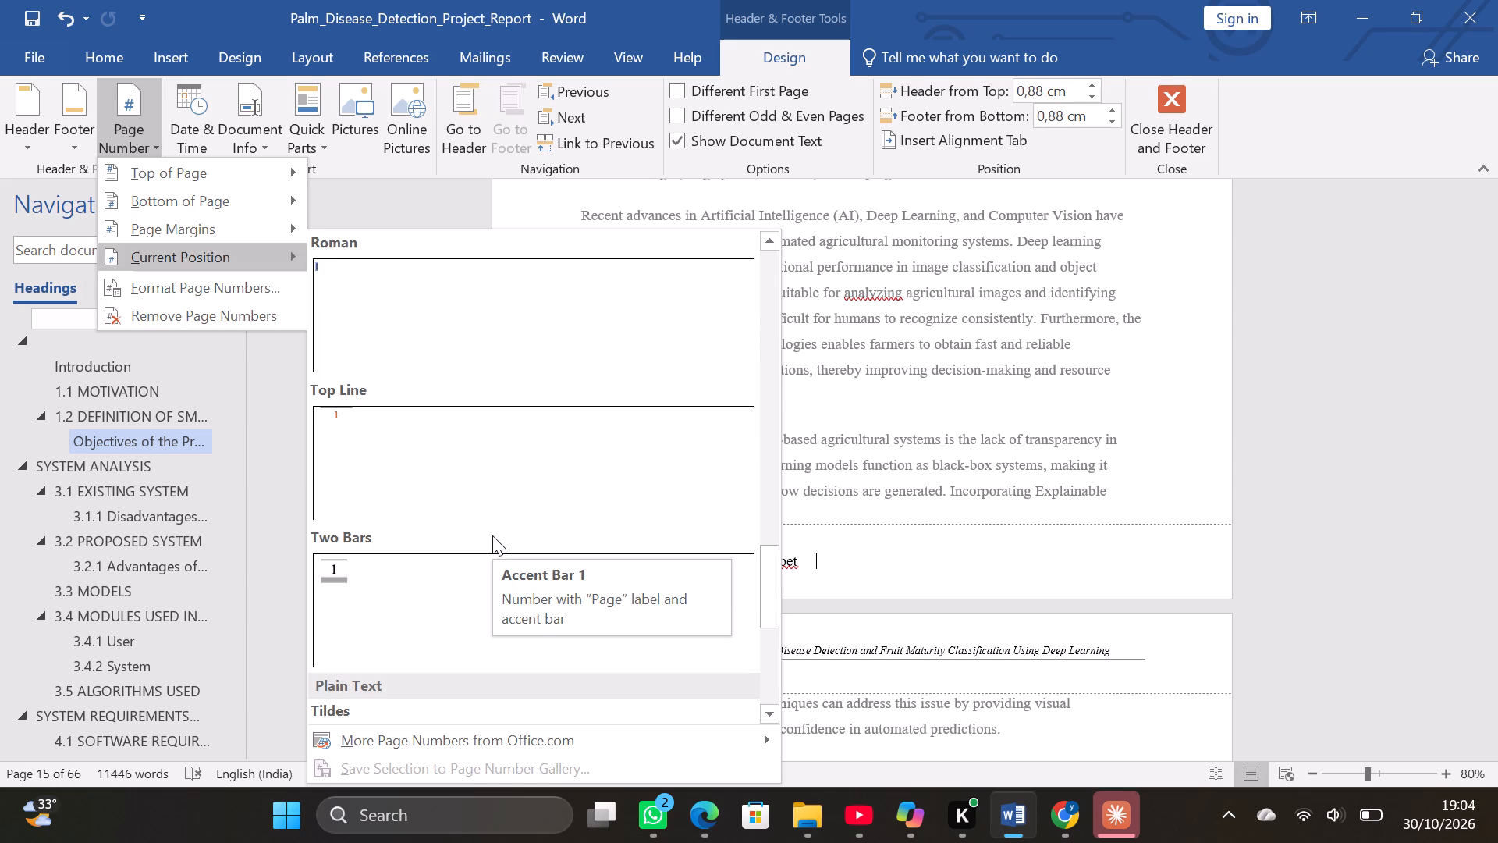
{"action": "scroll", "coordinate": [492, 535], "scroll_direction": "up", "scroll_amount": 1}
{"action": "left_click", "coordinate": [538, 477]}
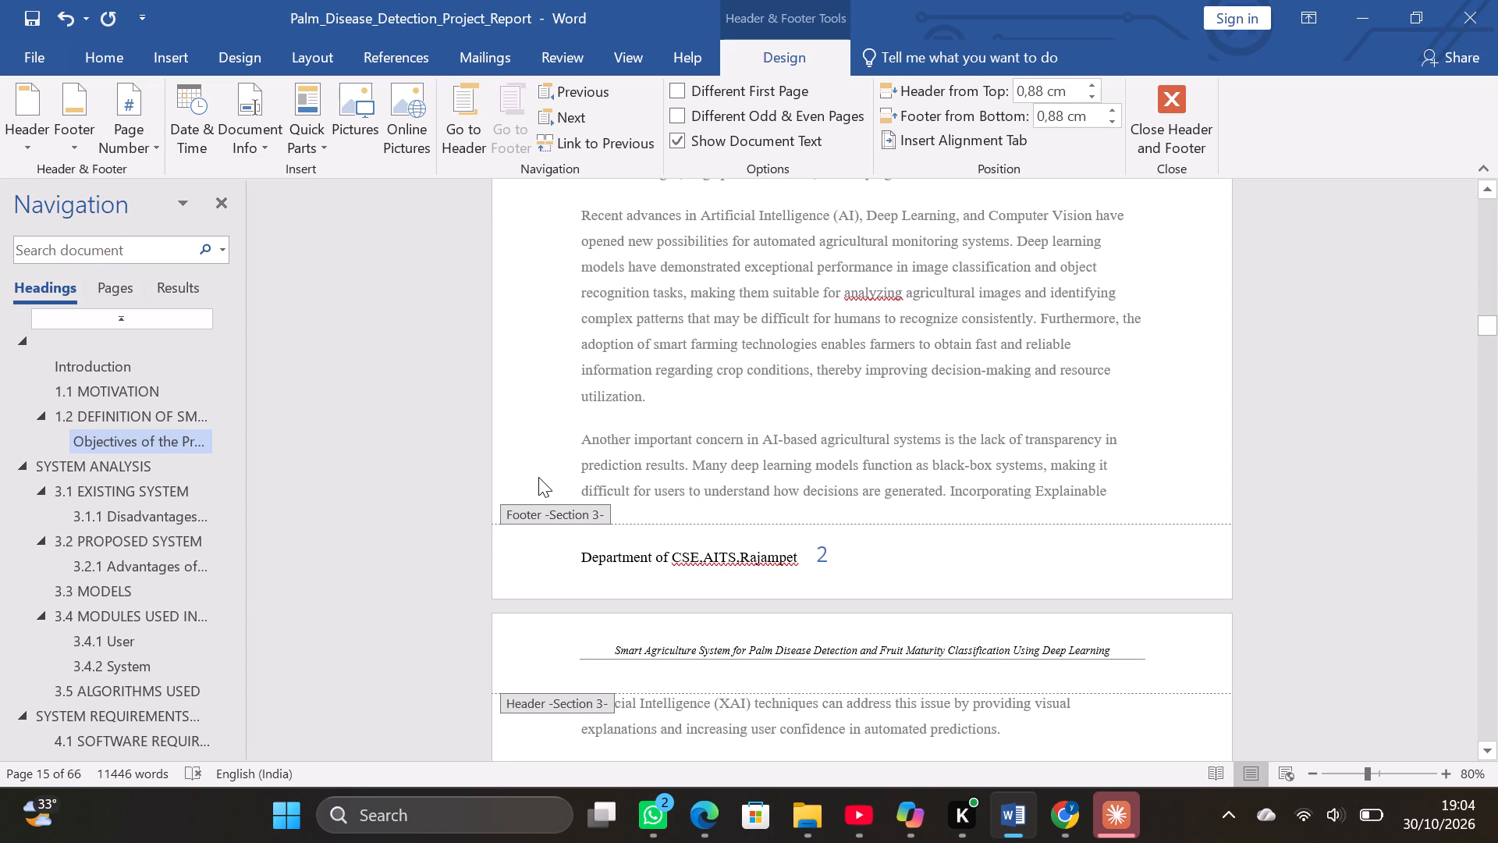
{"action": "scroll", "coordinate": [840, 553], "scroll_direction": "up", "scroll_amount": 8}
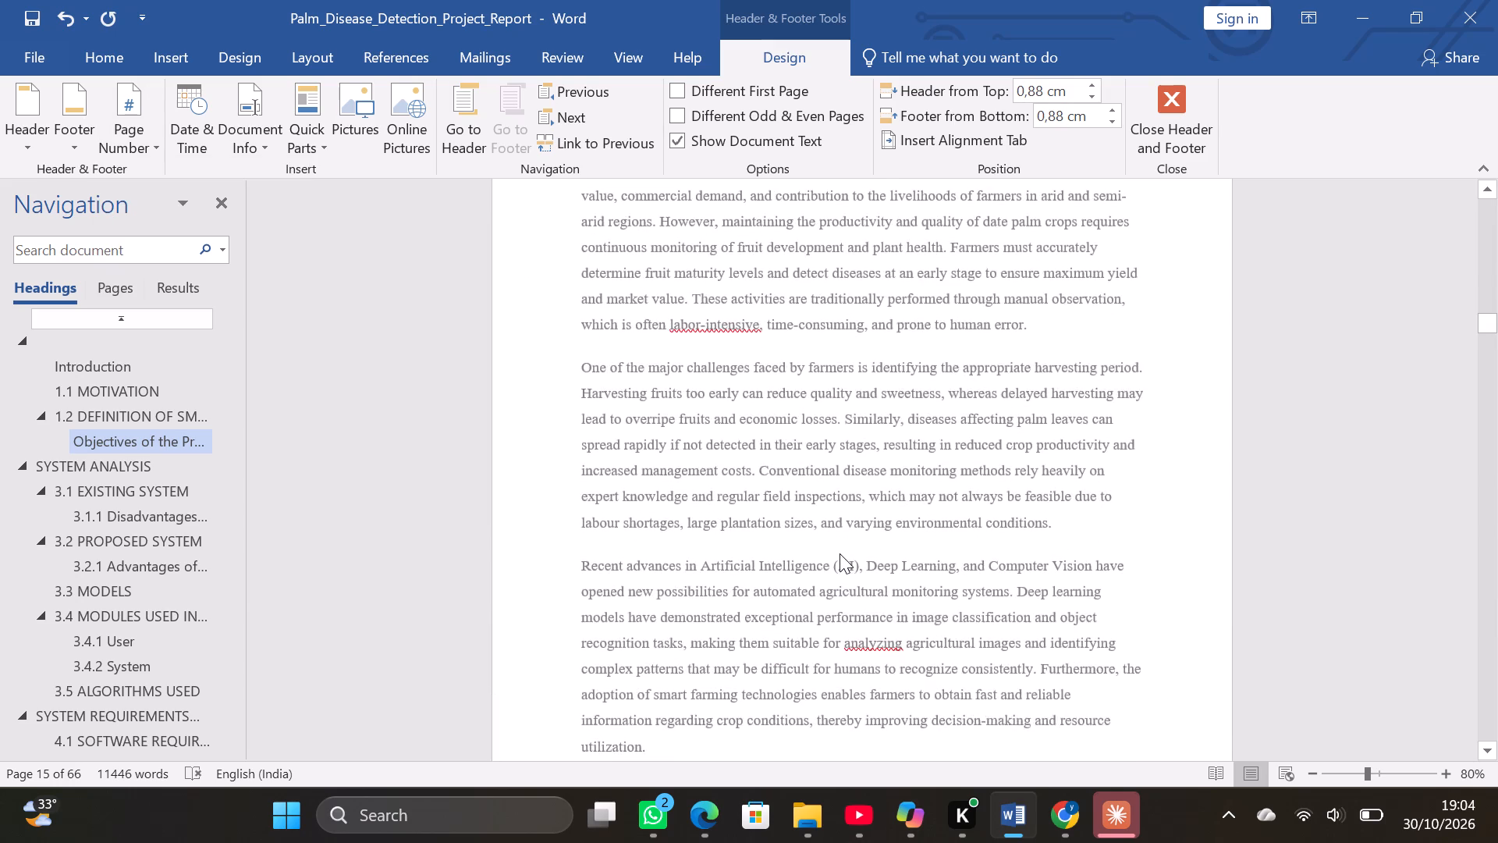
Delete the page number following the department text in the Section 3 footer.
{"action": "scroll", "coordinate": [840, 553], "scroll_direction": "up", "scroll_amount": 12}
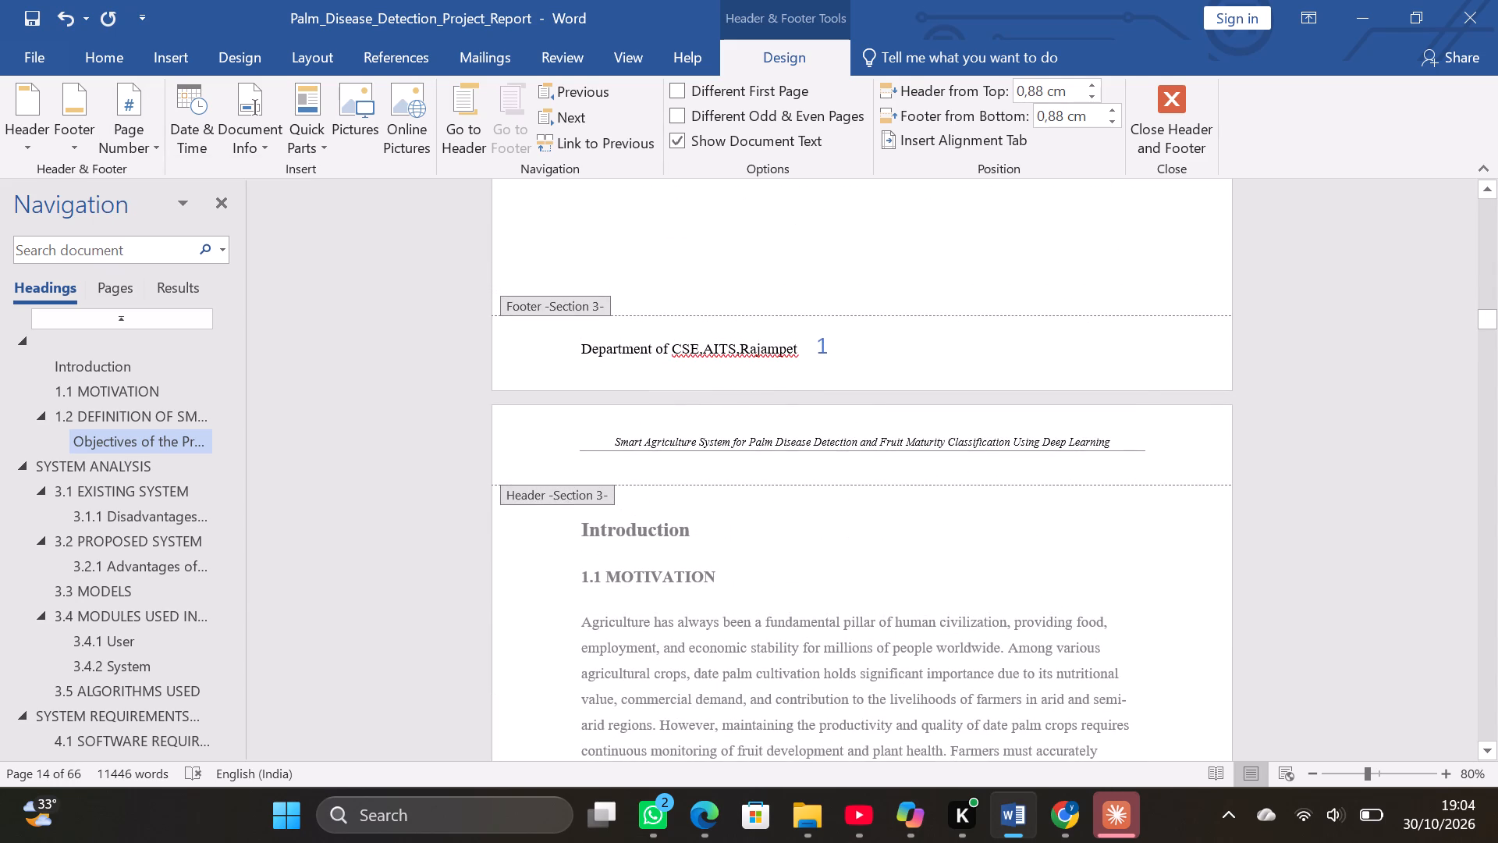
{"action": "left_click", "coordinate": [853, 343]}
{"action": "key", "text": "BackSpace"}
{"action": "key", "text": "BackSpace"}
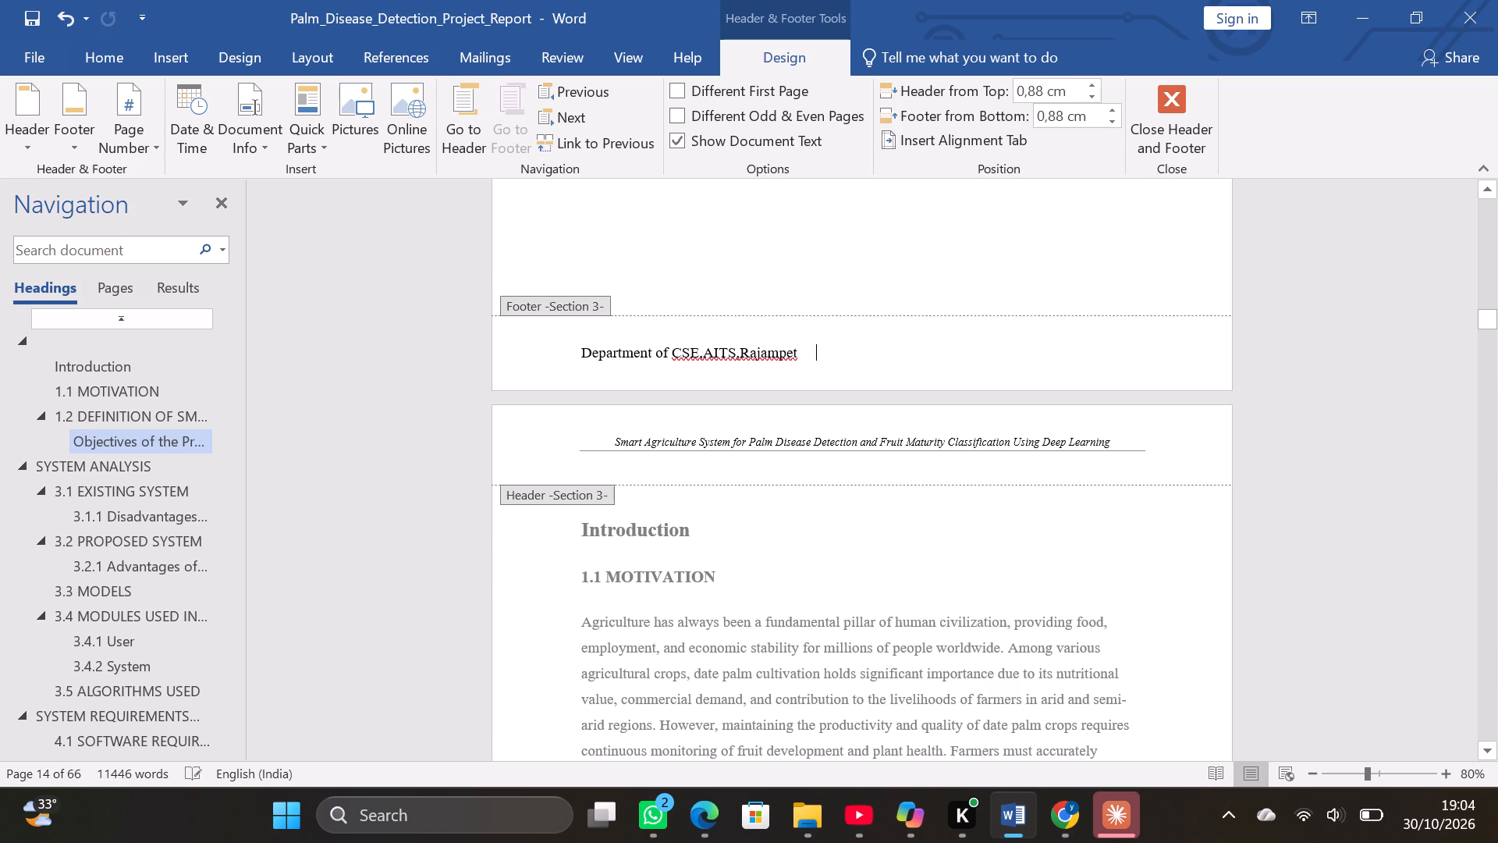
Cut the project title line from the Section 3 header on the Chapter 1 title page.
{"action": "scroll", "coordinate": [853, 343], "scroll_direction": "down", "scroll_amount": 20}
{"action": "scroll", "coordinate": [853, 343], "scroll_direction": "down", "scroll_amount": 1}
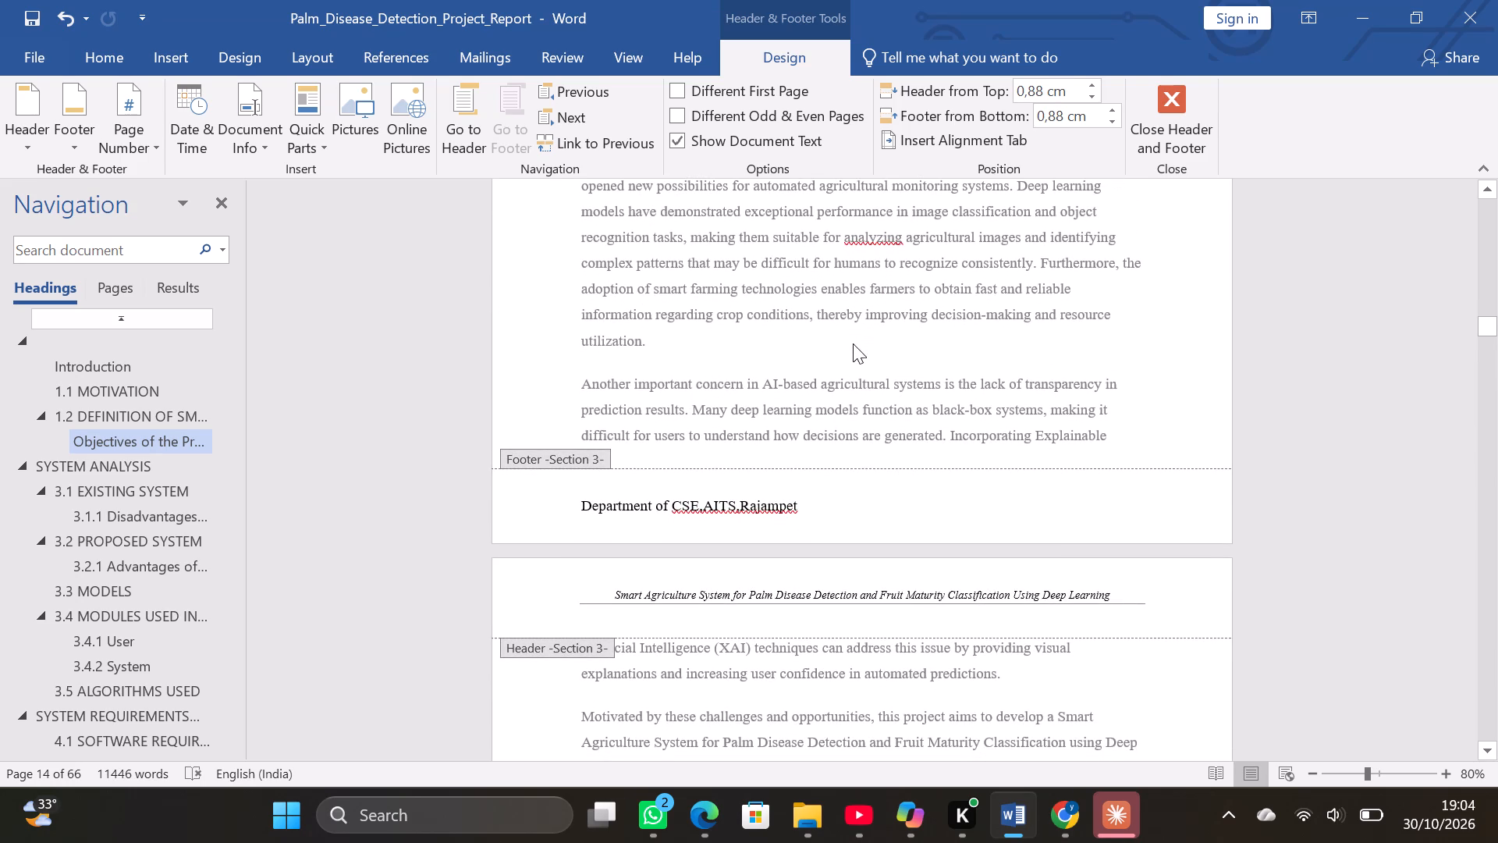
{"action": "scroll", "coordinate": [853, 343], "scroll_direction": "up", "scroll_amount": 20}
{"action": "scroll", "coordinate": [853, 343], "scroll_direction": "up", "scroll_amount": 11}
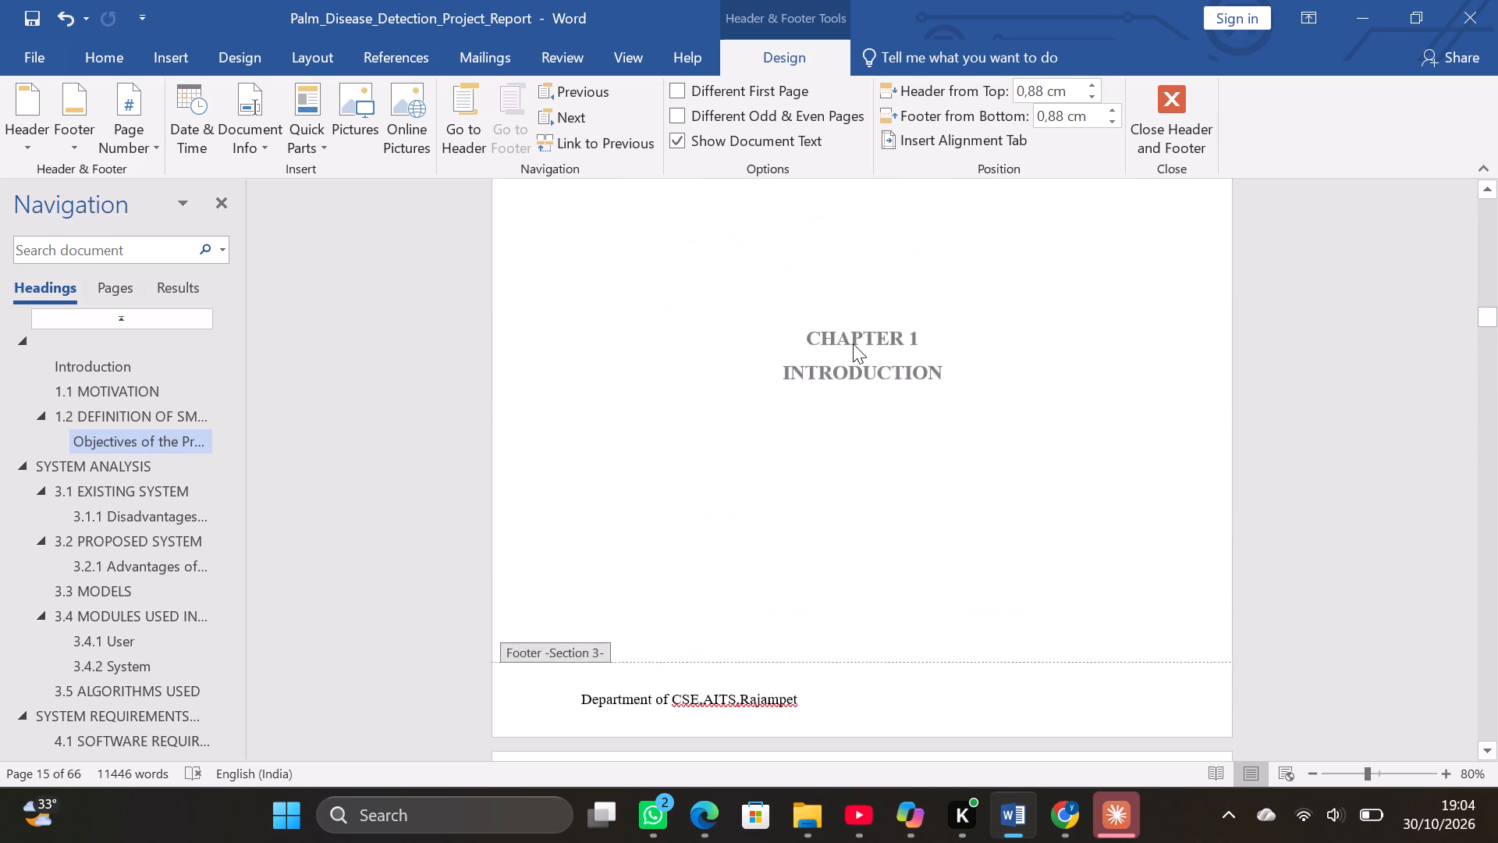
{"action": "scroll", "coordinate": [853, 343], "scroll_direction": "up", "scroll_amount": 12}
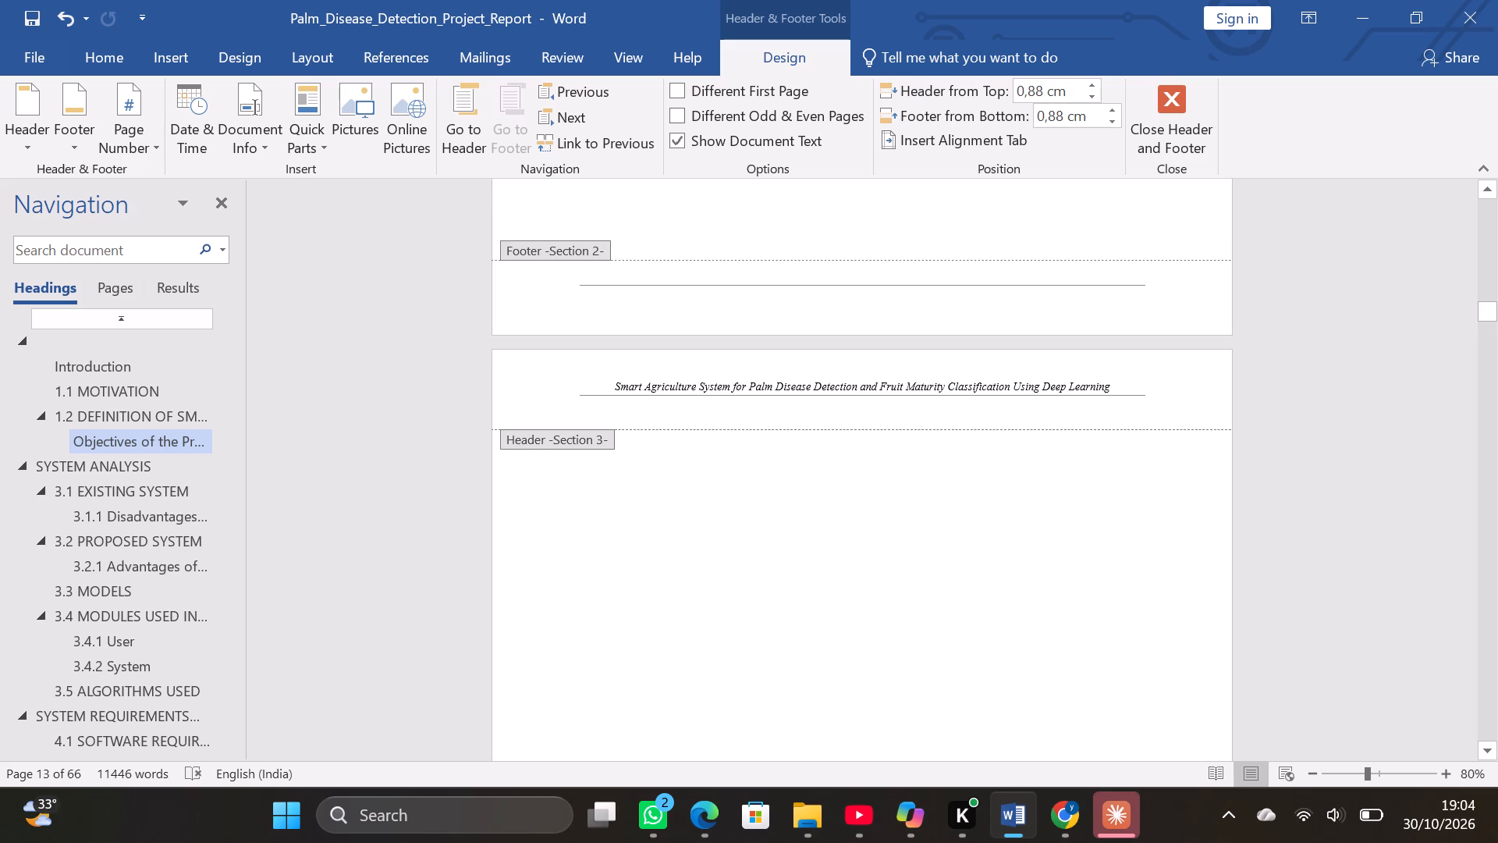
{"action": "left_click", "coordinate": [1163, 386]}
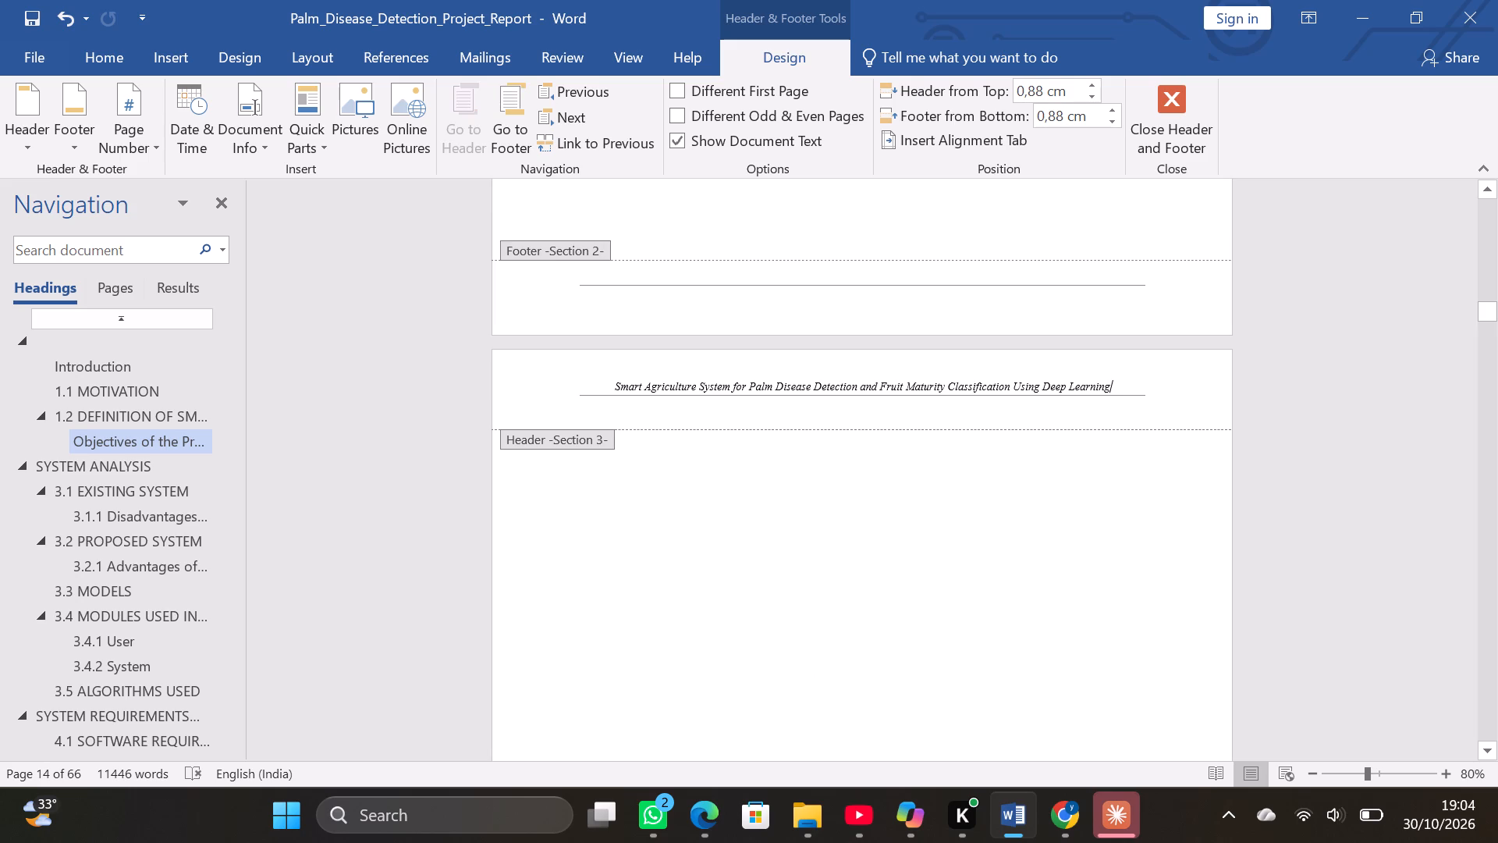
{"action": "left_click_drag", "start_coordinate": [617, 386], "coordinate": [1130, 400]}
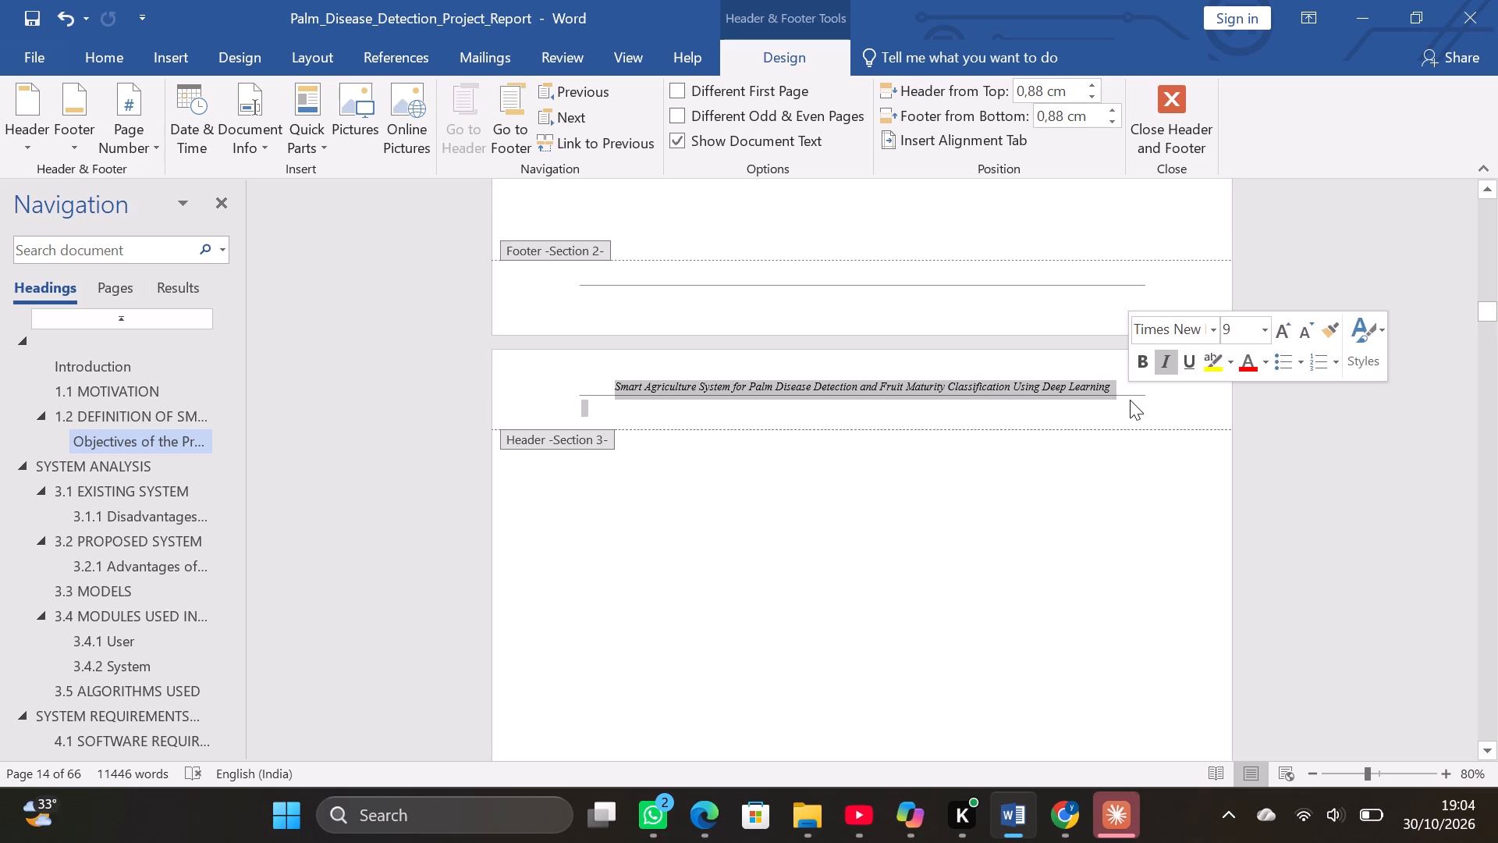
{"action": "key", "text": "ctrl+x"}
Examine the header and footer areas around the boundary between the List of Abbreviations and the Chapter 1 page.
{"action": "scroll", "coordinate": [1130, 400], "scroll_direction": "up", "scroll_amount": 20}
{"action": "scroll", "coordinate": [1130, 400], "scroll_direction": "up", "scroll_amount": 4}
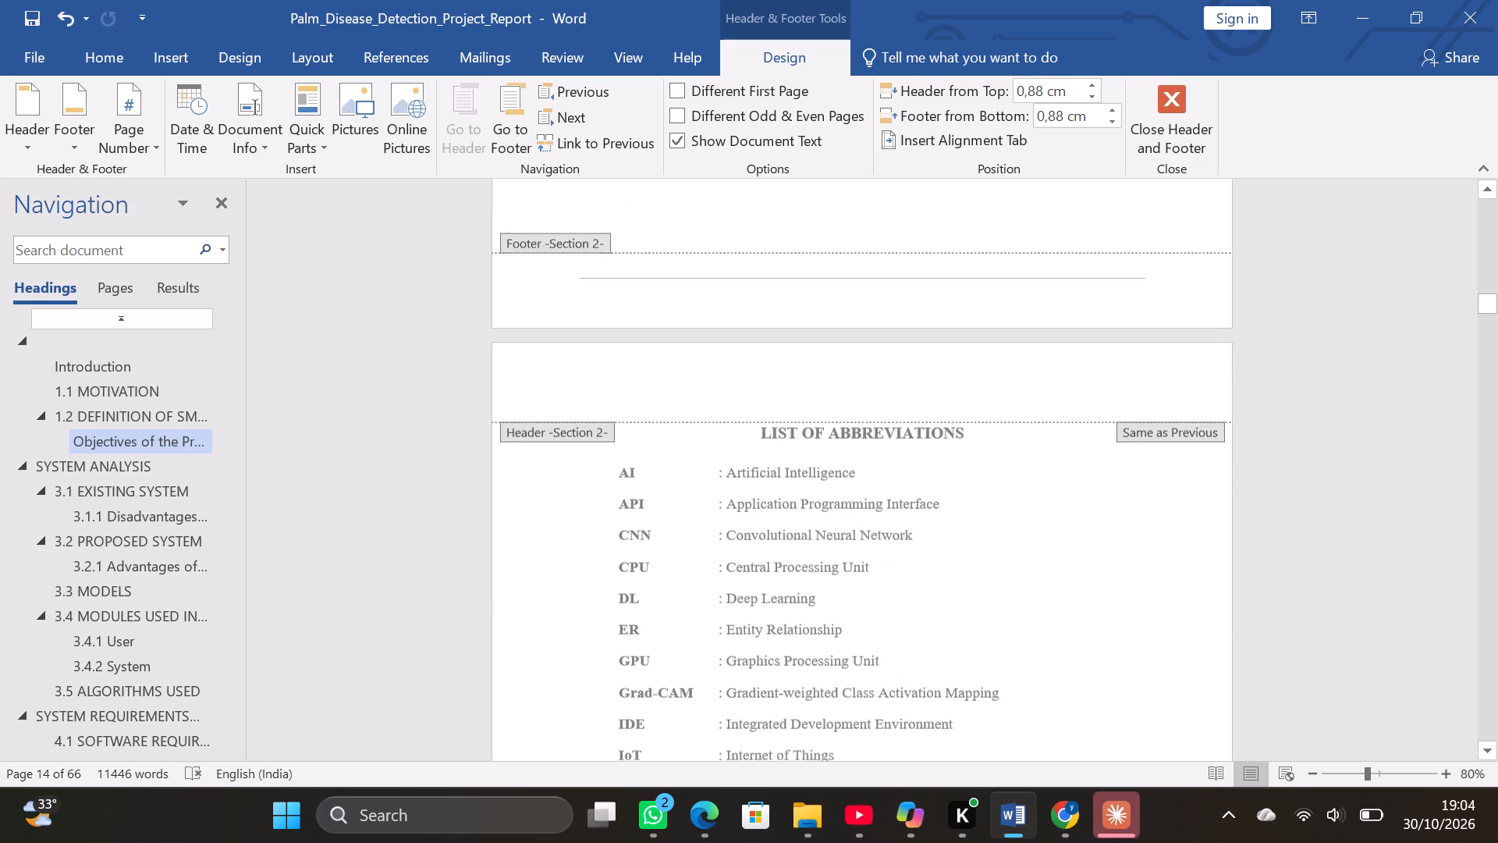
{"action": "scroll", "coordinate": [1130, 400], "scroll_direction": "down", "scroll_amount": 20}
{"action": "scroll", "coordinate": [1130, 400], "scroll_direction": "down", "scroll_amount": 9}
{"action": "scroll", "coordinate": [1130, 400], "scroll_direction": "up", "scroll_amount": 2}
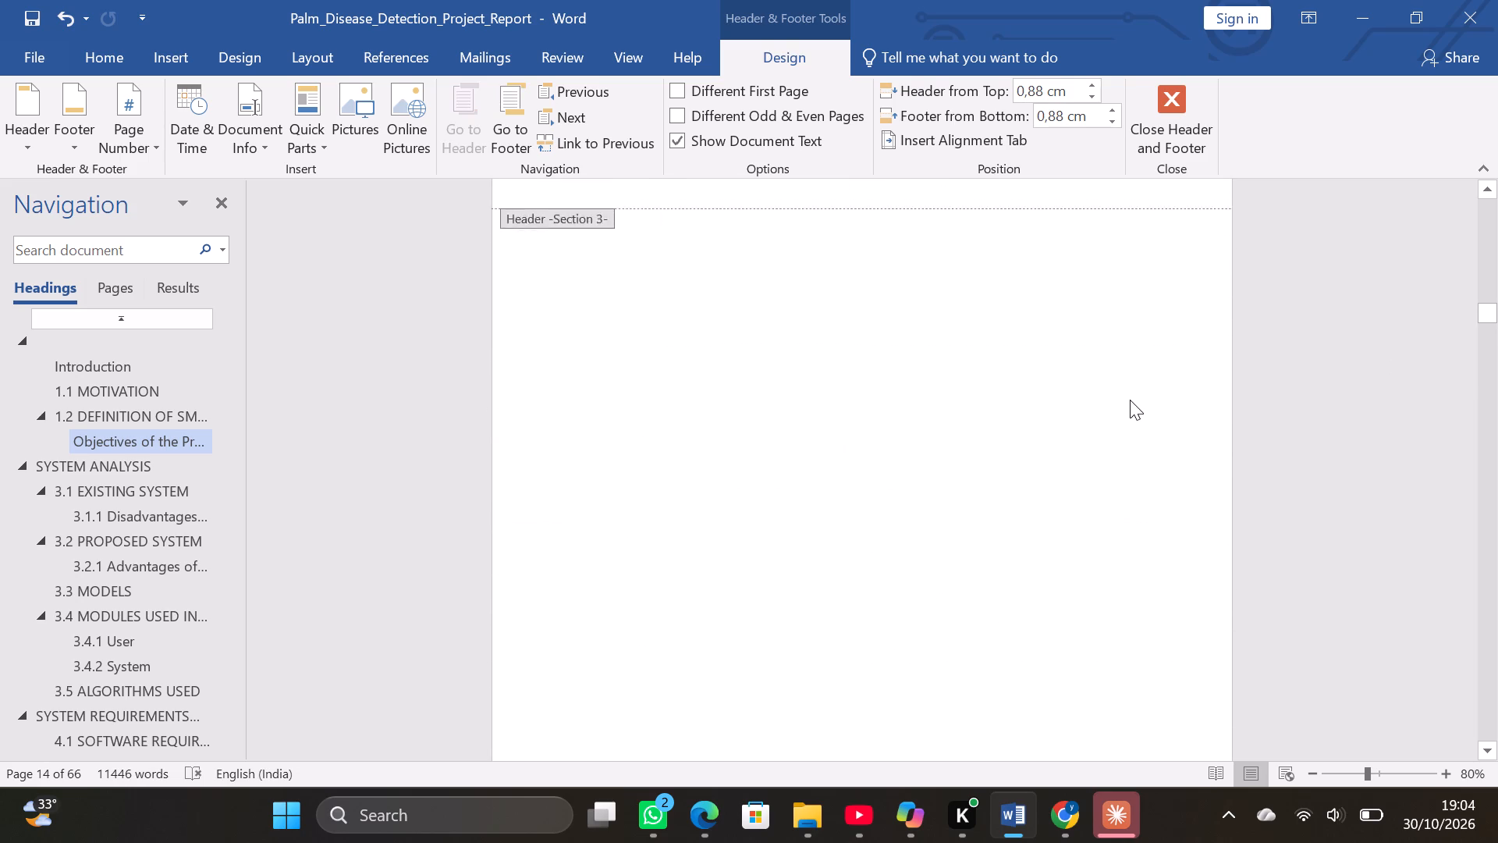
{"action": "scroll", "coordinate": [1130, 400], "scroll_direction": "up", "scroll_amount": 12}
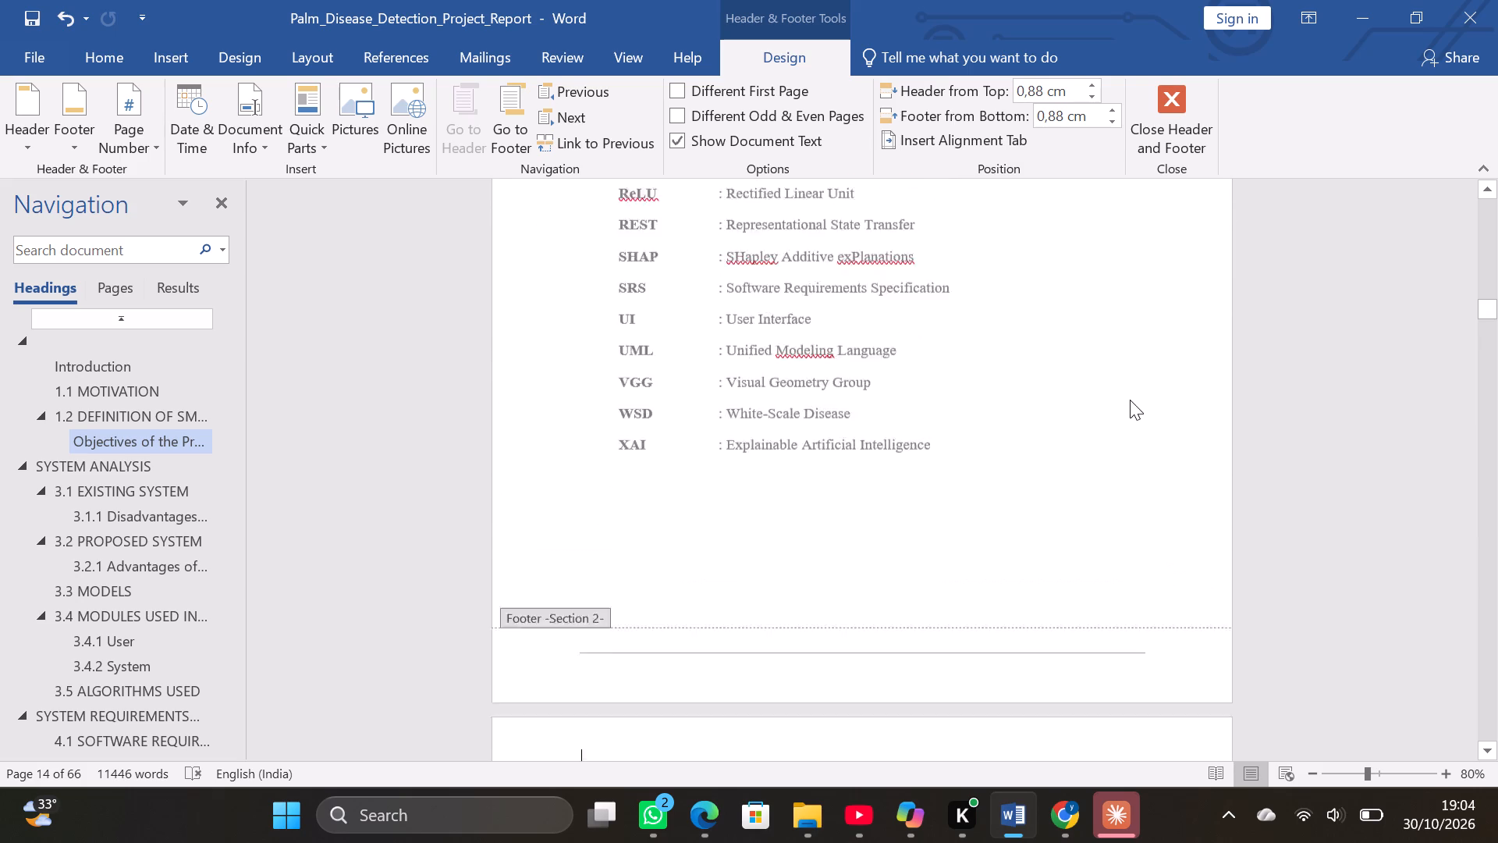
{"action": "scroll", "coordinate": [1130, 400], "scroll_direction": "up", "scroll_amount": 2}
{"action": "scroll", "coordinate": [1130, 400], "scroll_direction": "down", "scroll_amount": 9}
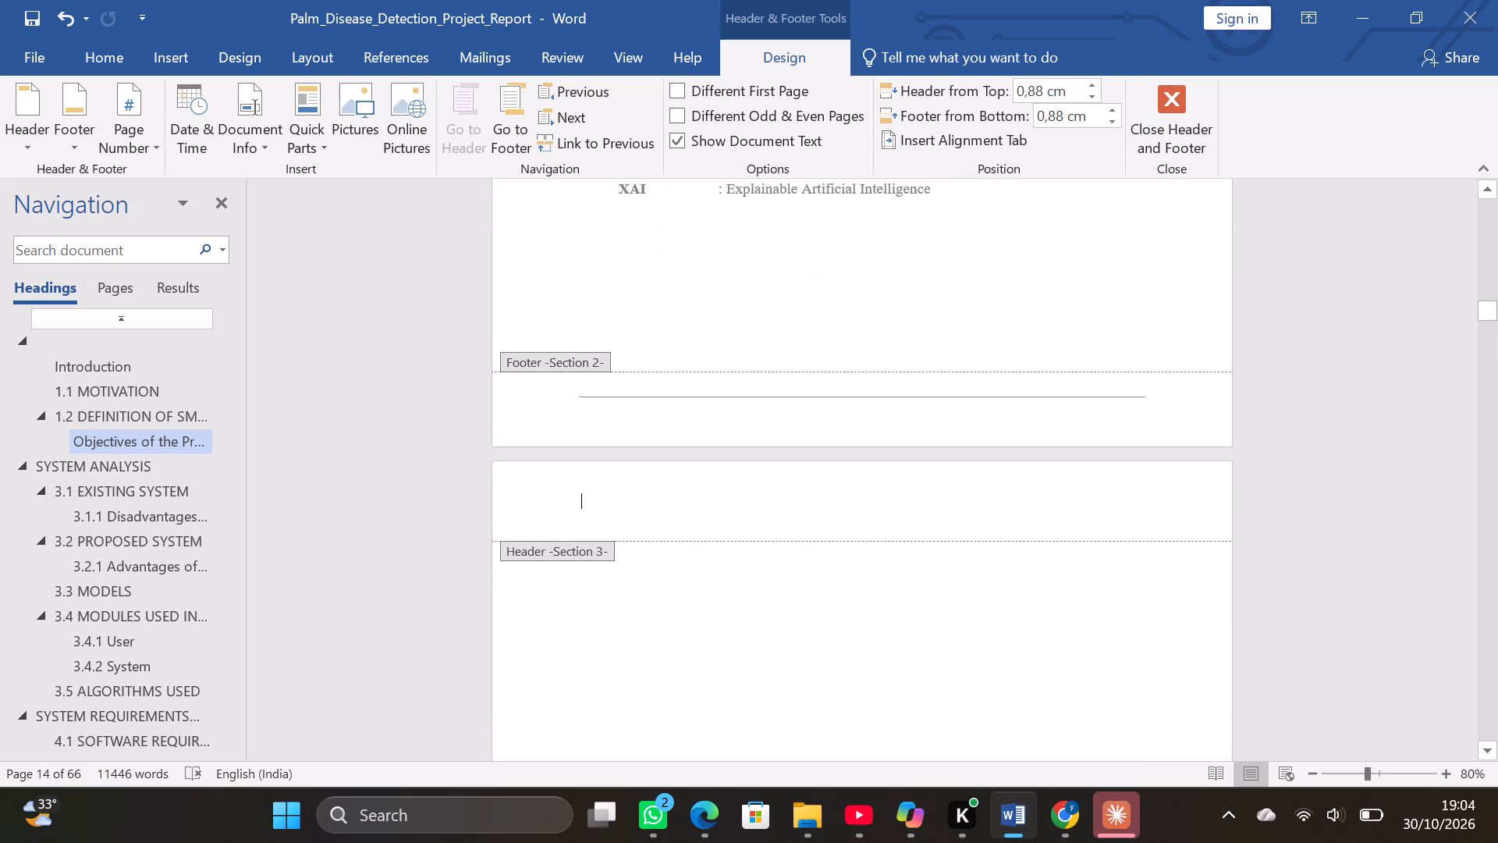
{"action": "scroll", "coordinate": [1130, 400], "scroll_direction": "down", "scroll_amount": 15}
{"action": "scroll", "coordinate": [1130, 400], "scroll_direction": "up", "scroll_amount": 10}
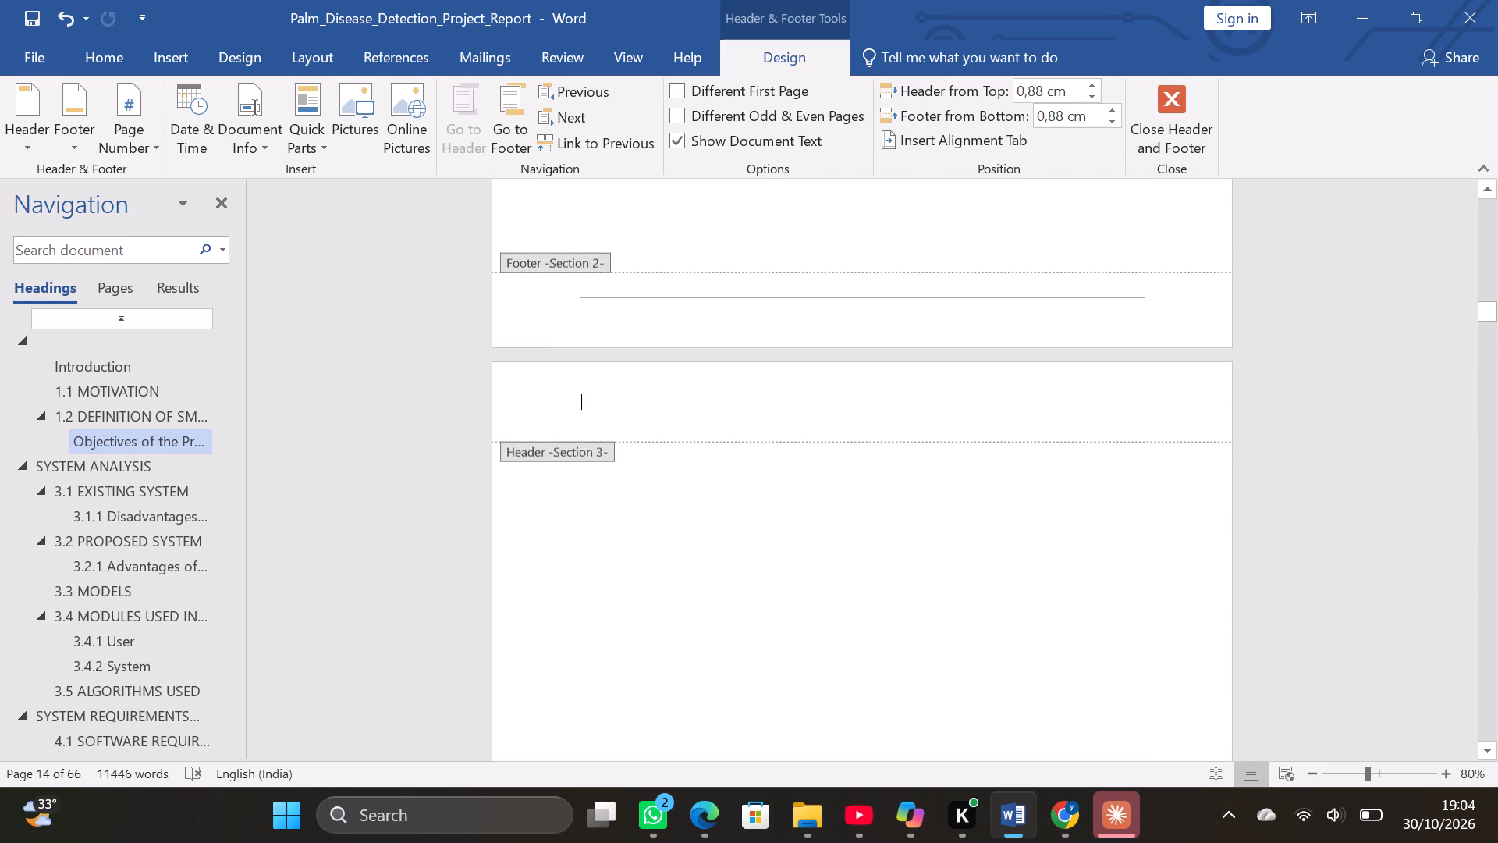
{"action": "scroll", "coordinate": [1130, 400], "scroll_direction": "up", "scroll_amount": 3}
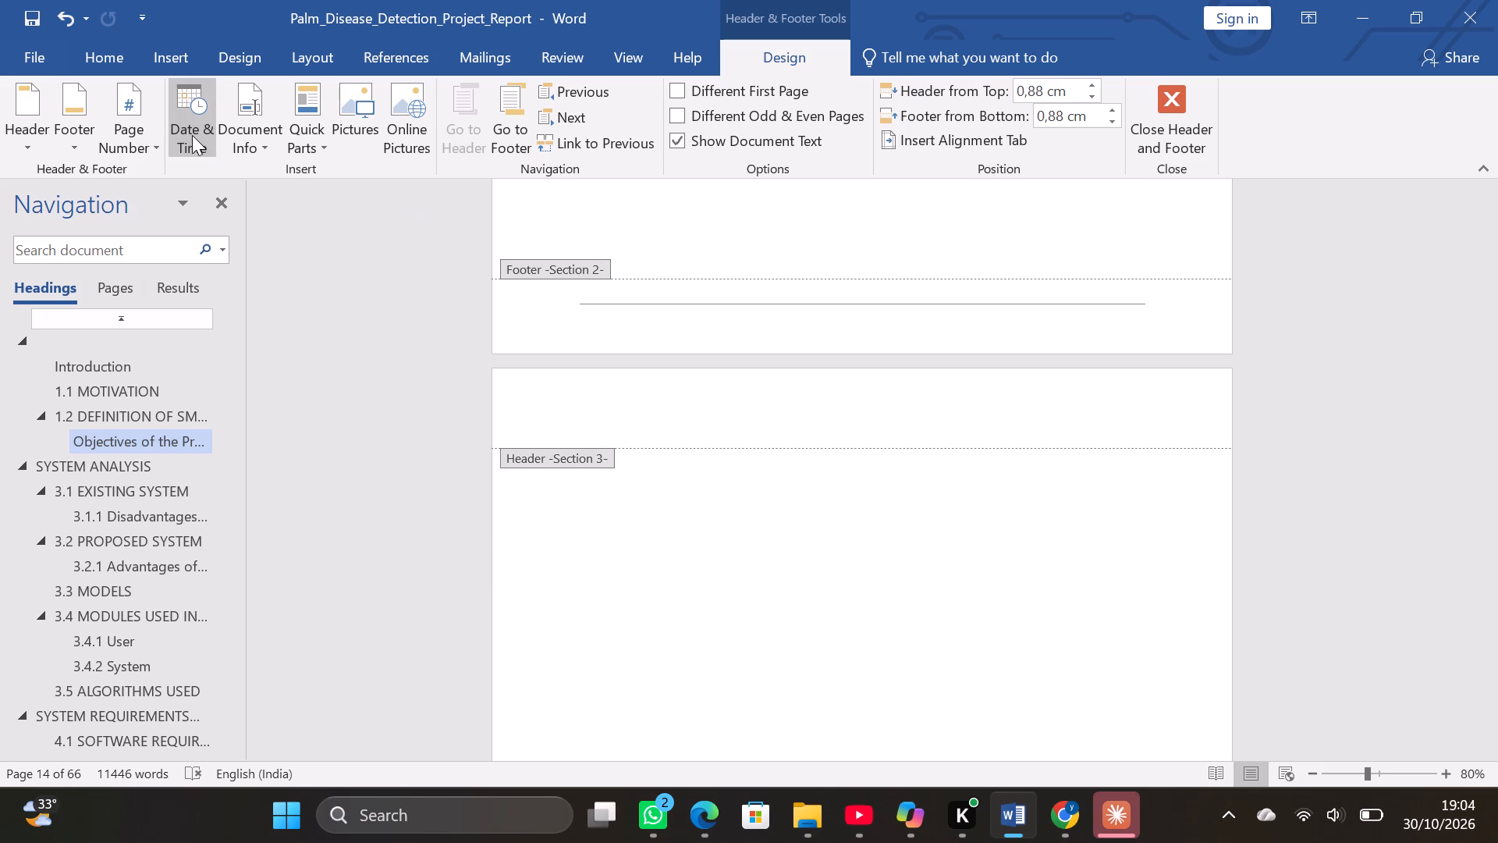
Browse the built-in header designs for the Section 3 header on the Introduction page.
{"action": "left_click", "coordinate": [36, 128]}
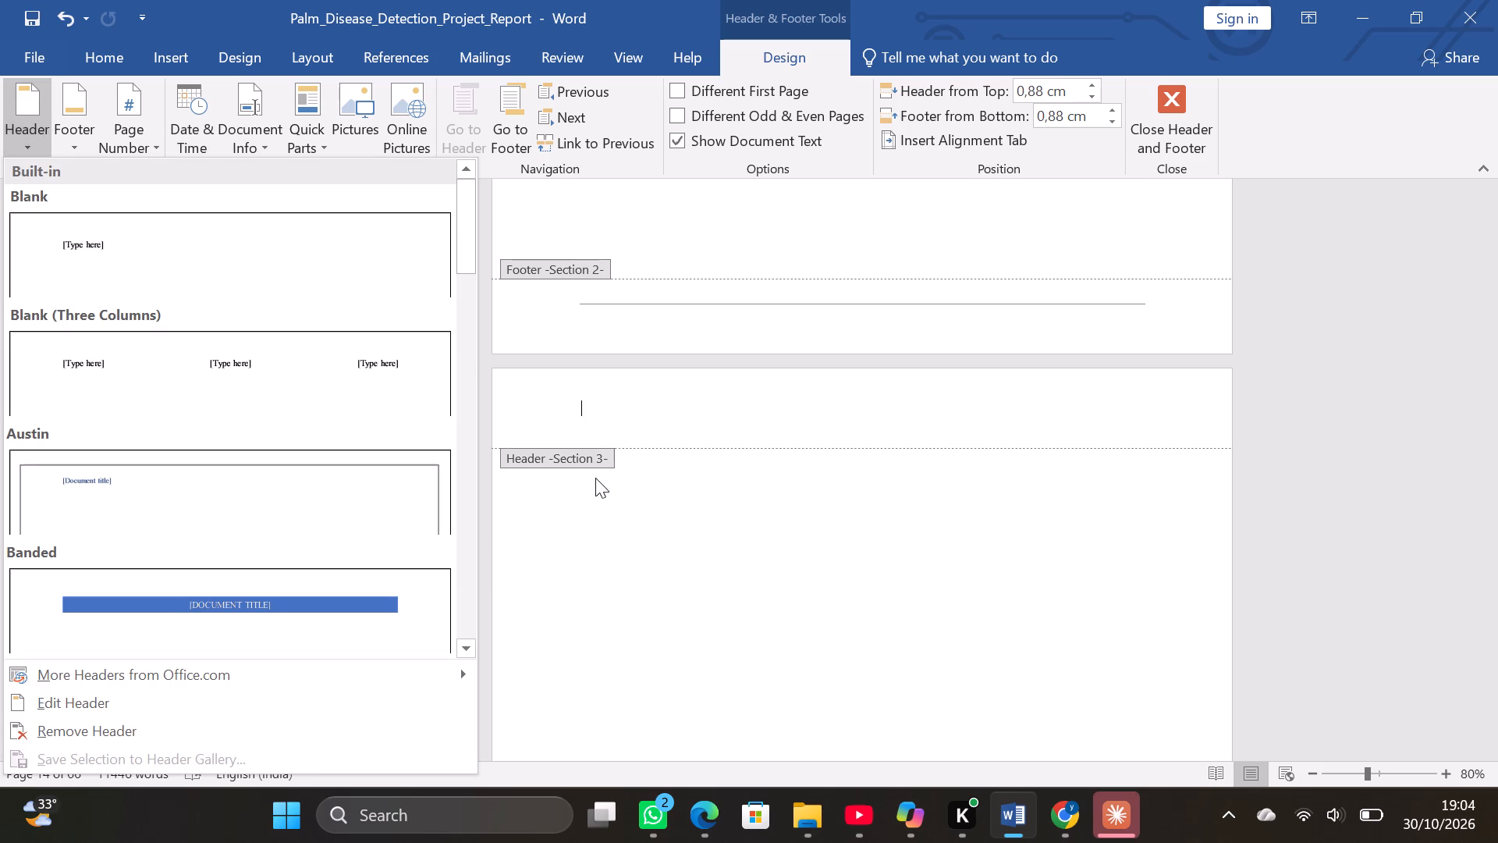
{"action": "scroll", "coordinate": [595, 478], "scroll_direction": "down", "scroll_amount": 19}
{"action": "scroll", "coordinate": [595, 478], "scroll_direction": "down", "scroll_amount": 5}
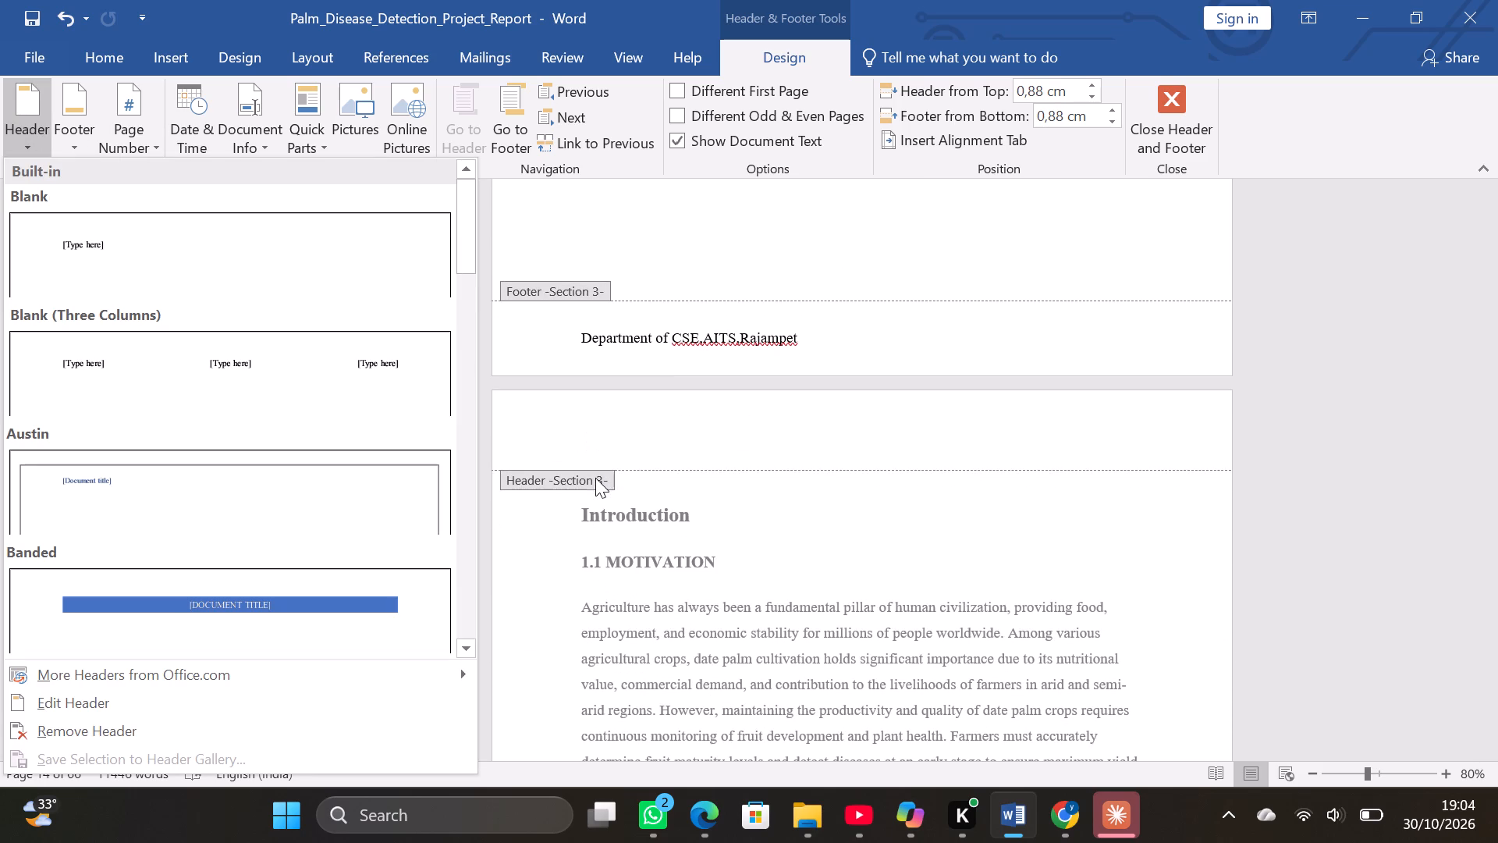
{"action": "left_click", "coordinate": [634, 454]}
{"action": "left_click", "coordinate": [634, 454]}
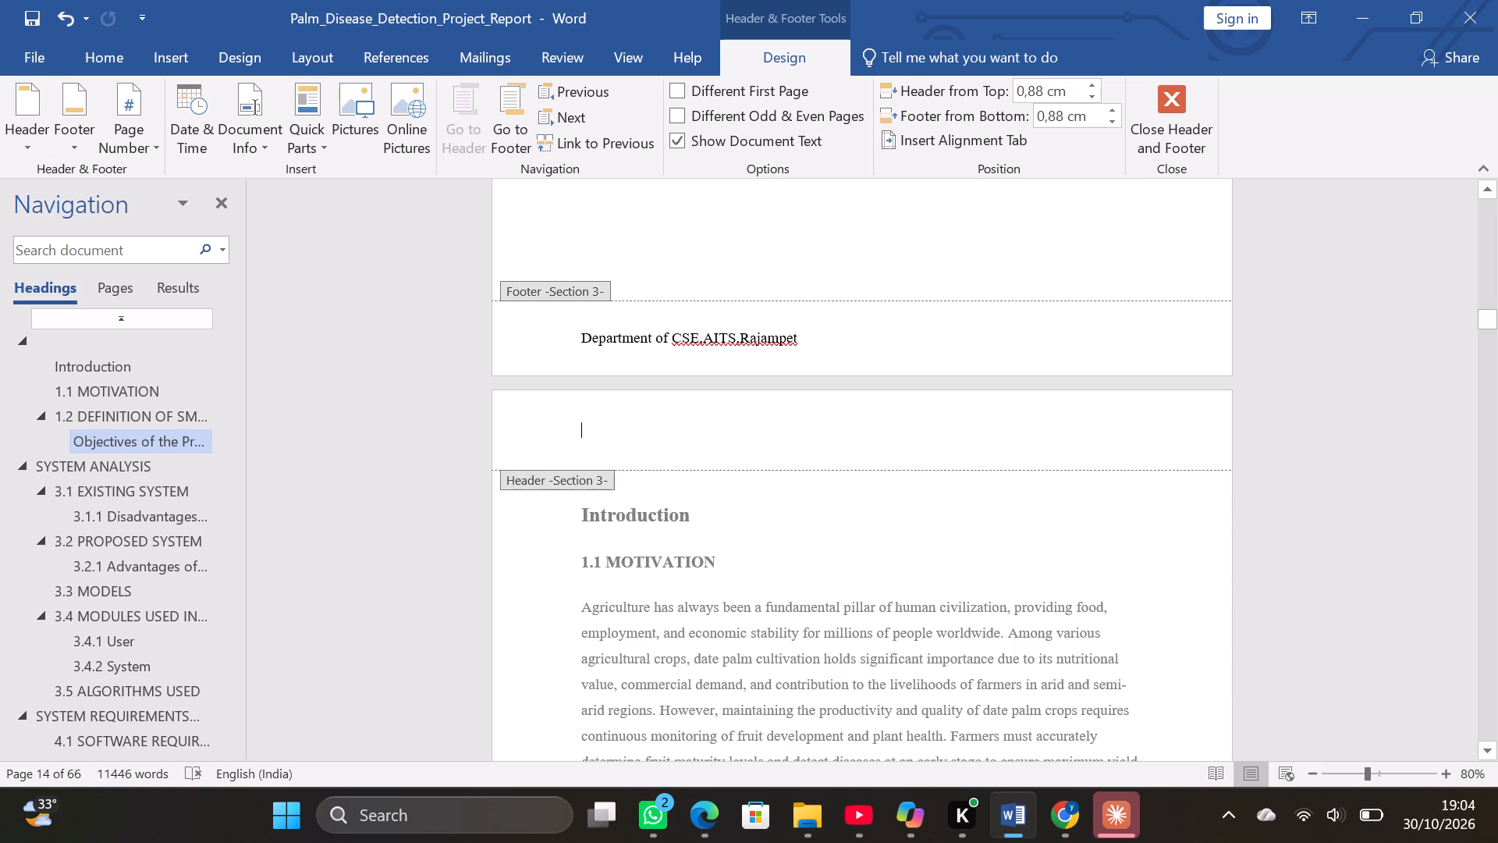
{"action": "left_click", "coordinate": [30, 131]}
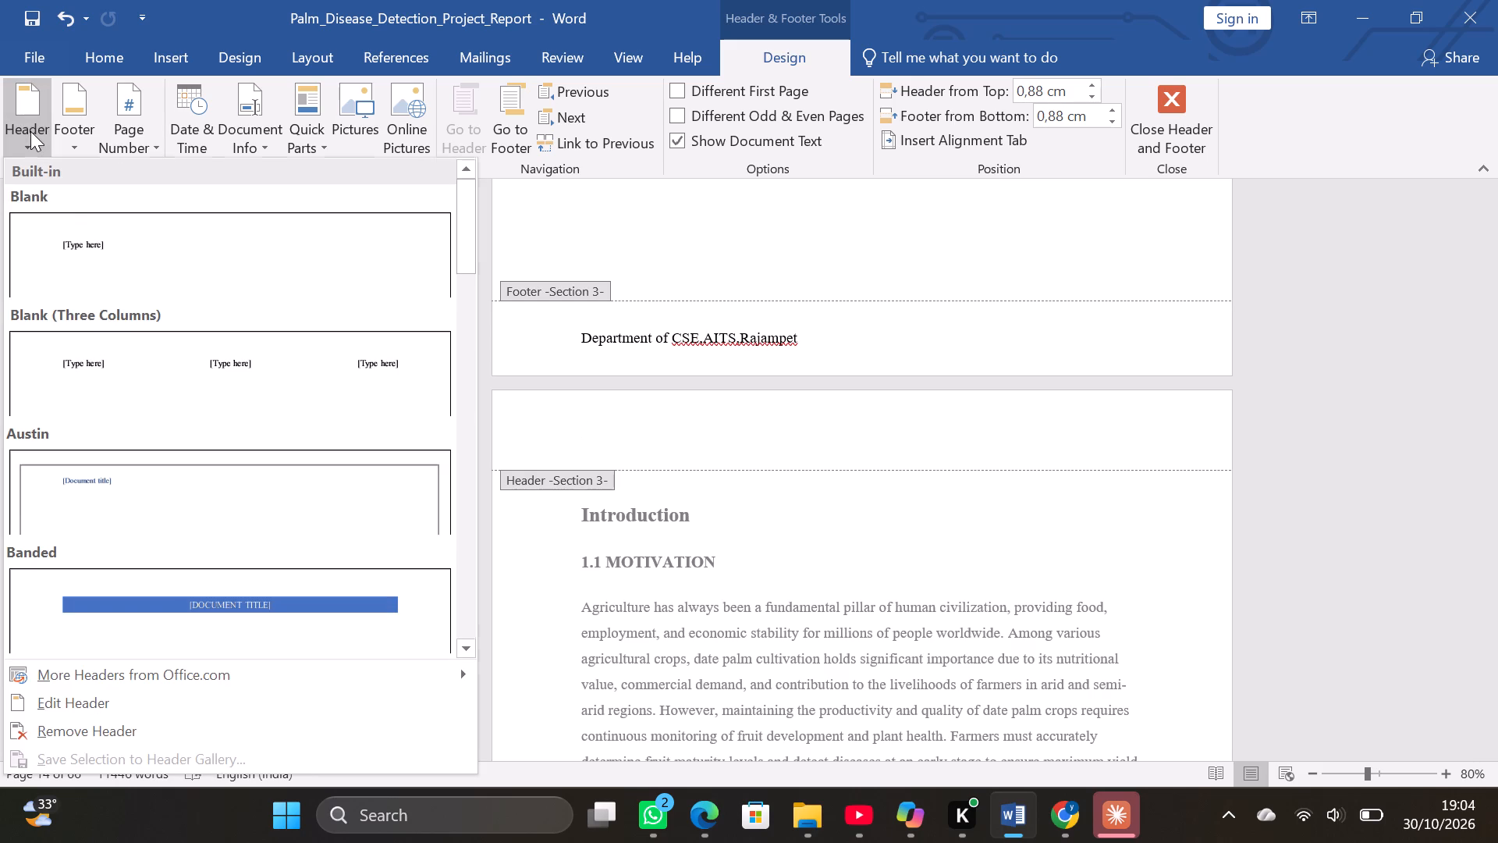
{"action": "scroll", "coordinate": [223, 390], "scroll_direction": "down", "scroll_amount": 11}
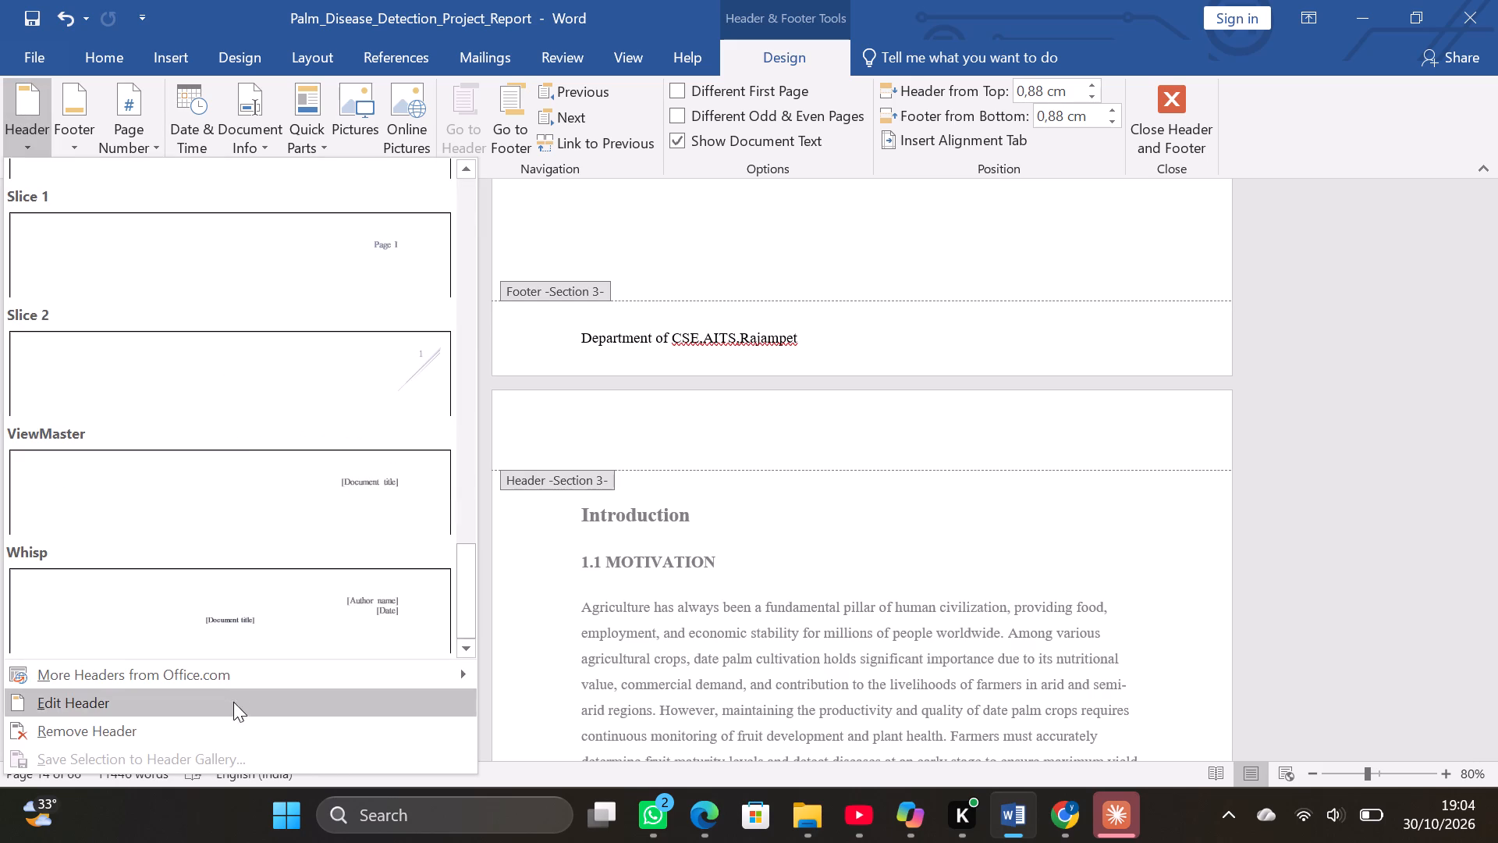
{"action": "scroll", "coordinate": [353, 544], "scroll_direction": "down", "scroll_amount": 10}
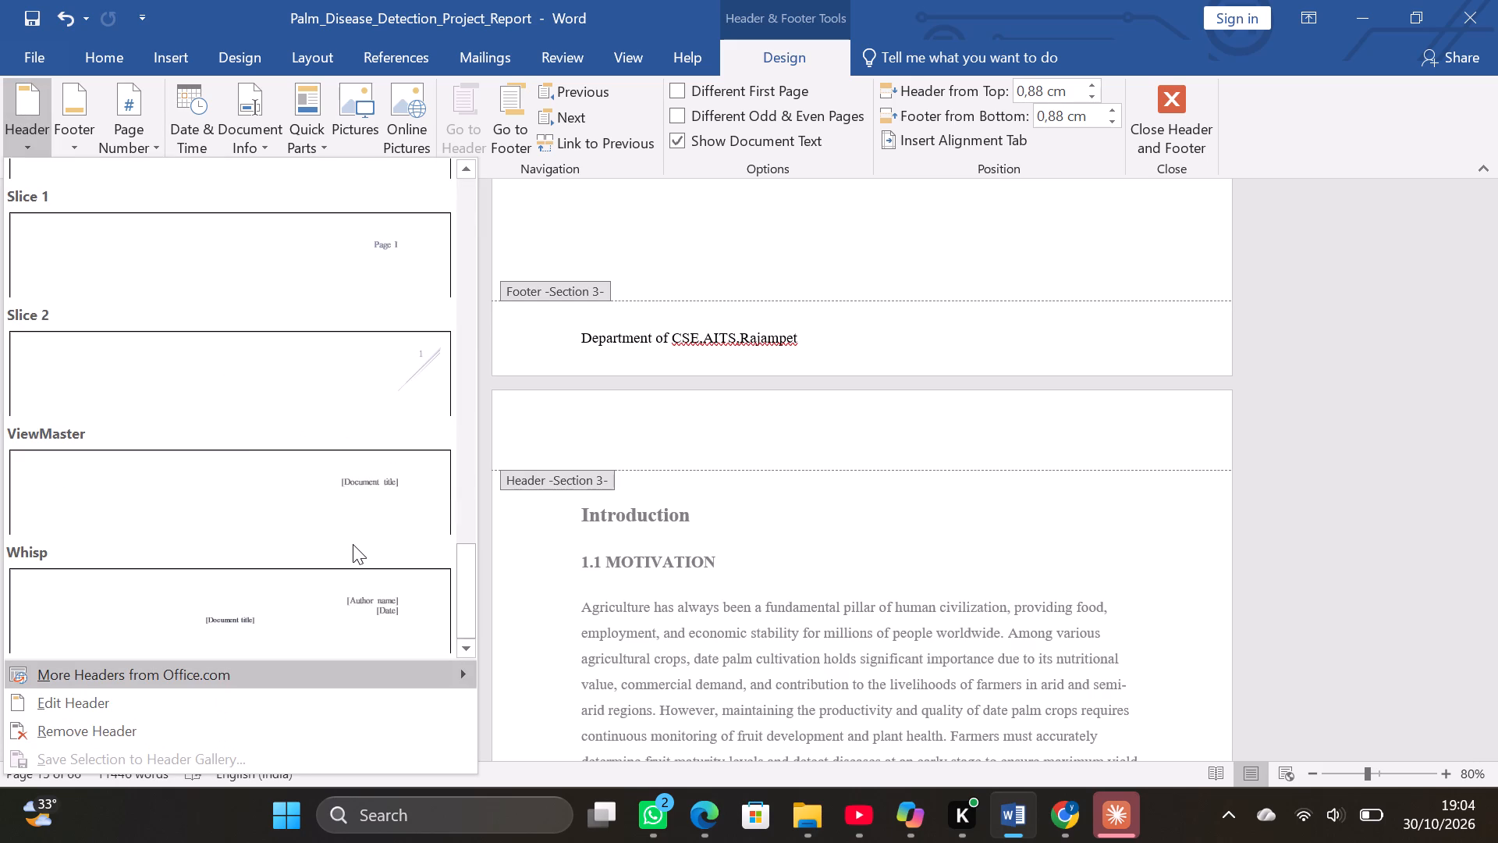
{"action": "scroll", "coordinate": [353, 544], "scroll_direction": "down", "scroll_amount": 20}
{"action": "scroll", "coordinate": [353, 544], "scroll_direction": "down", "scroll_amount": 5}
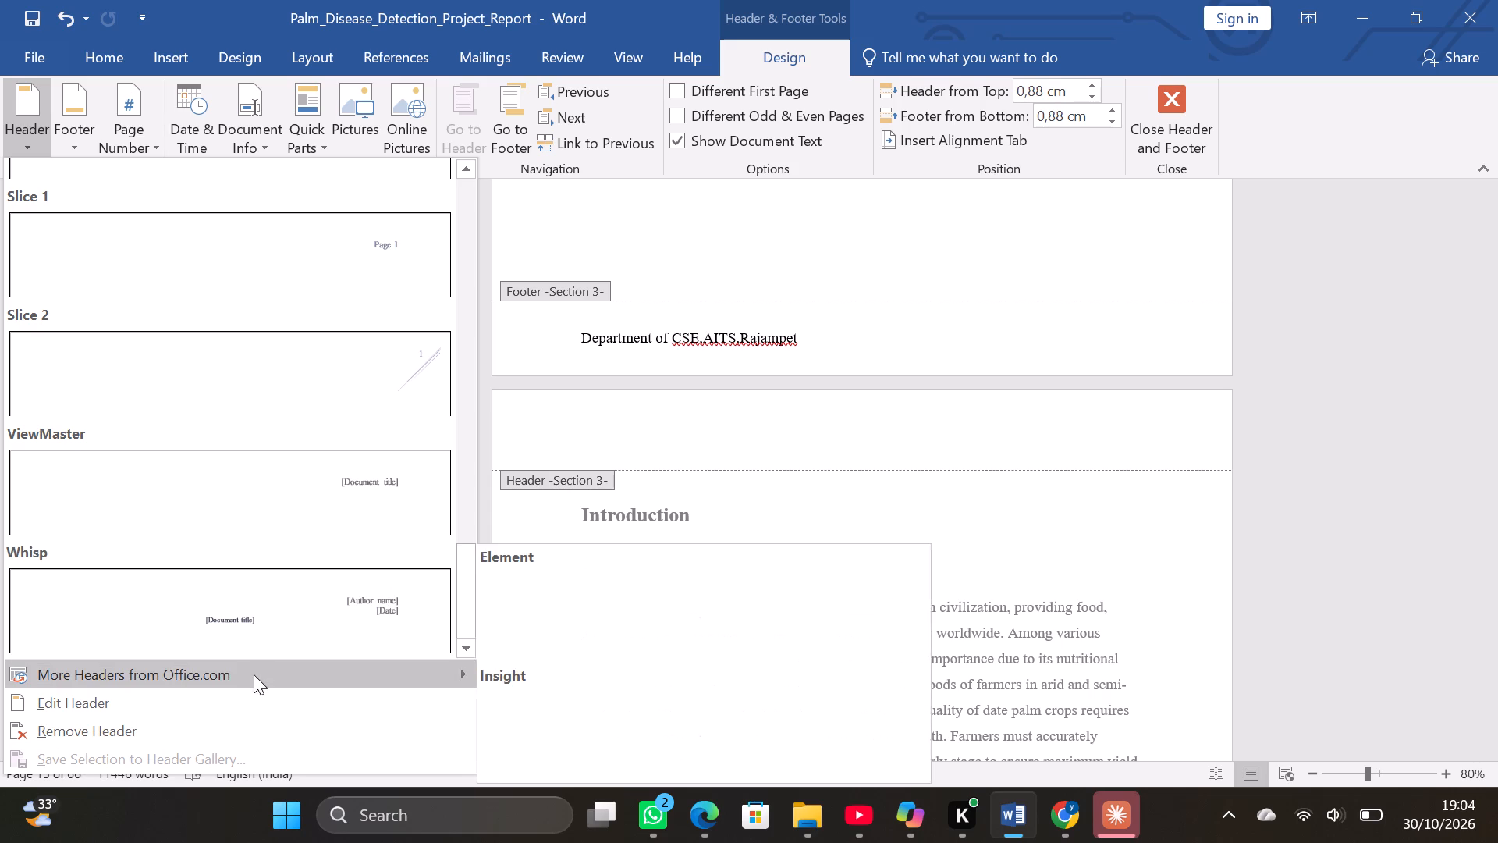
{"action": "scroll", "coordinate": [390, 271], "scroll_direction": "up", "scroll_amount": 20}
{"action": "scroll", "coordinate": [390, 271], "scroll_direction": "up", "scroll_amount": 20}
{"action": "scroll", "coordinate": [390, 271], "scroll_direction": "up", "scroll_amount": 2}
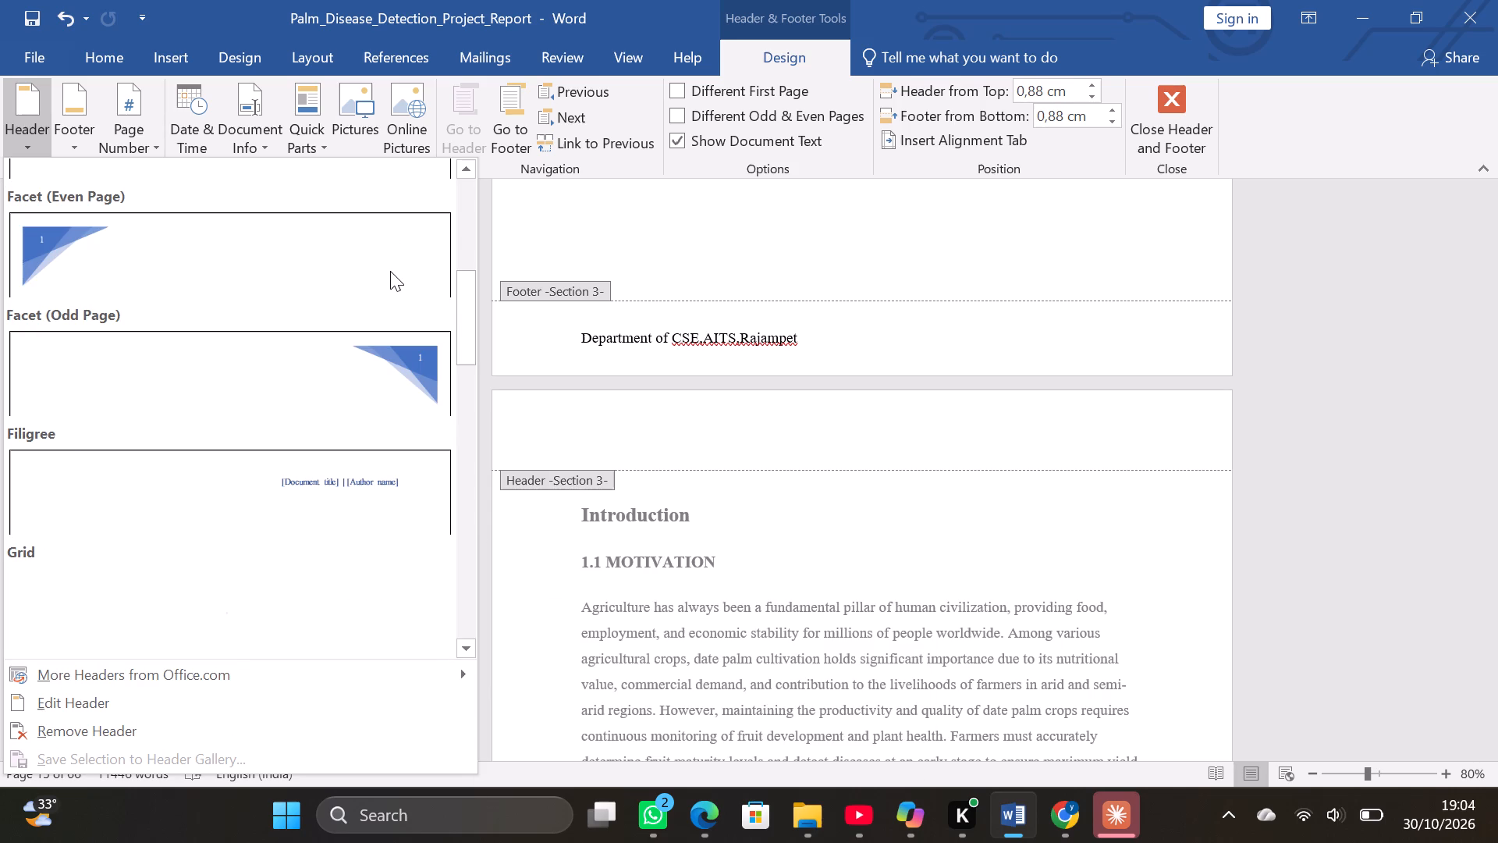
{"action": "scroll", "coordinate": [390, 271], "scroll_direction": "up", "scroll_amount": 14}
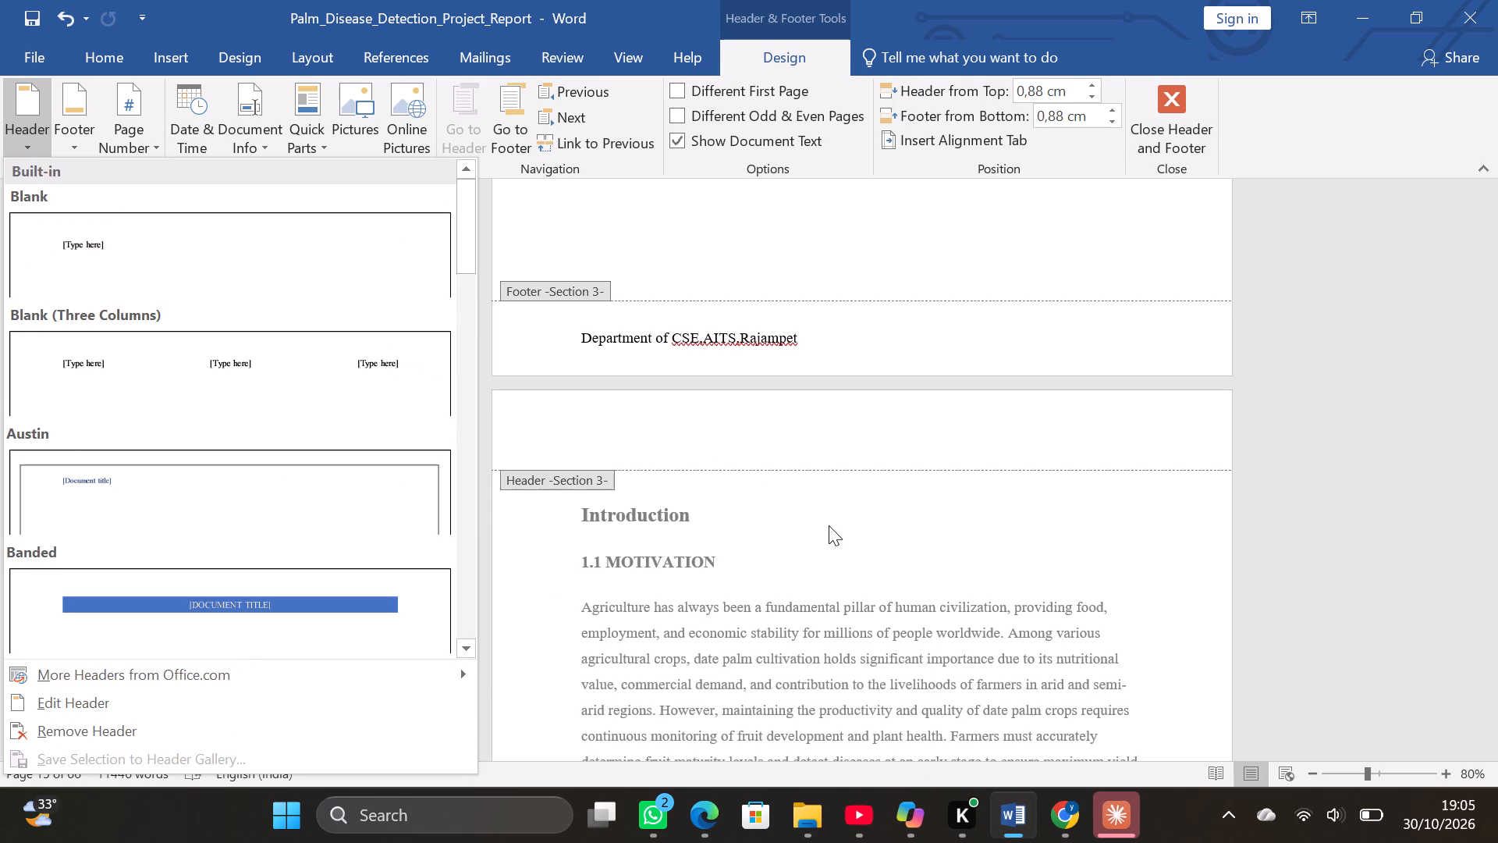
Switch to the ChatGPT conversation in Chrome.
{"action": "left_click", "coordinate": [1046, 829]}
{"action": "left_click", "coordinate": [1099, 708]}
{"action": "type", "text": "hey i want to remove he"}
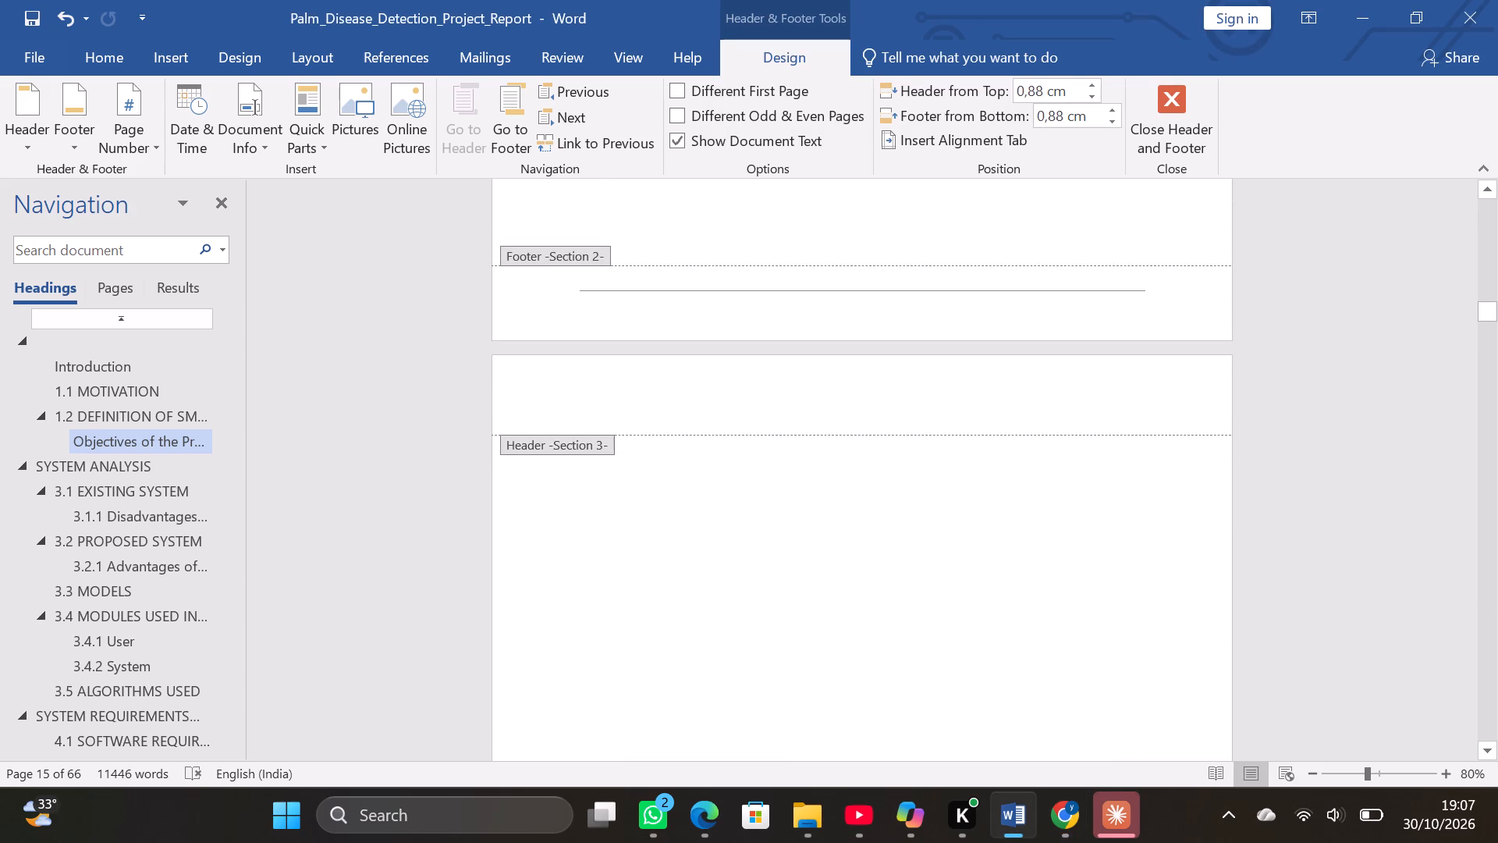
{"action": "left_click", "coordinate": [701, 418]}
{"action": "left_click", "coordinate": [594, 448]}
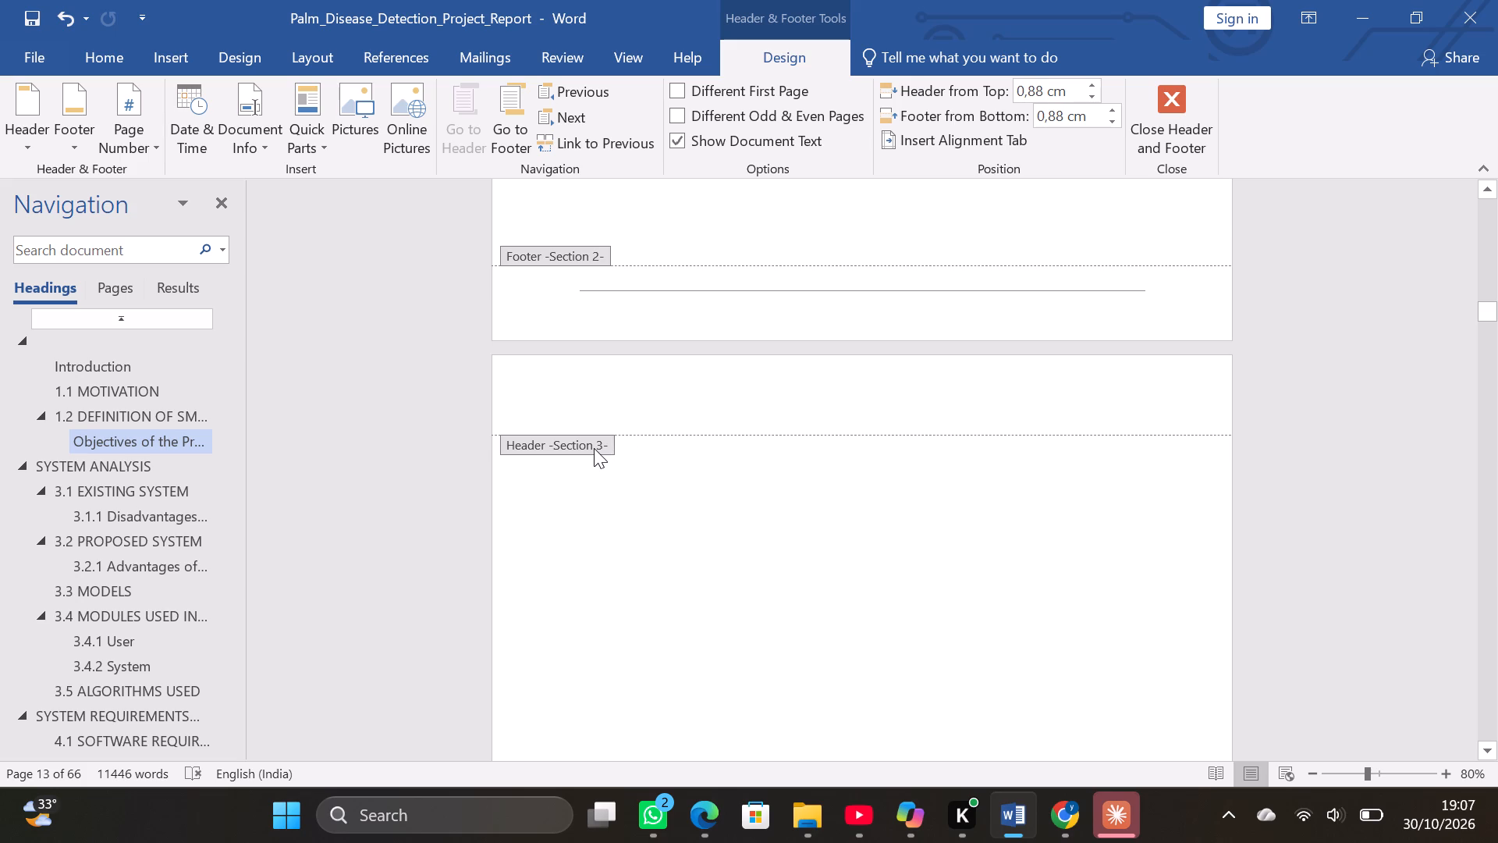
{"action": "double_click", "coordinate": [594, 448]}
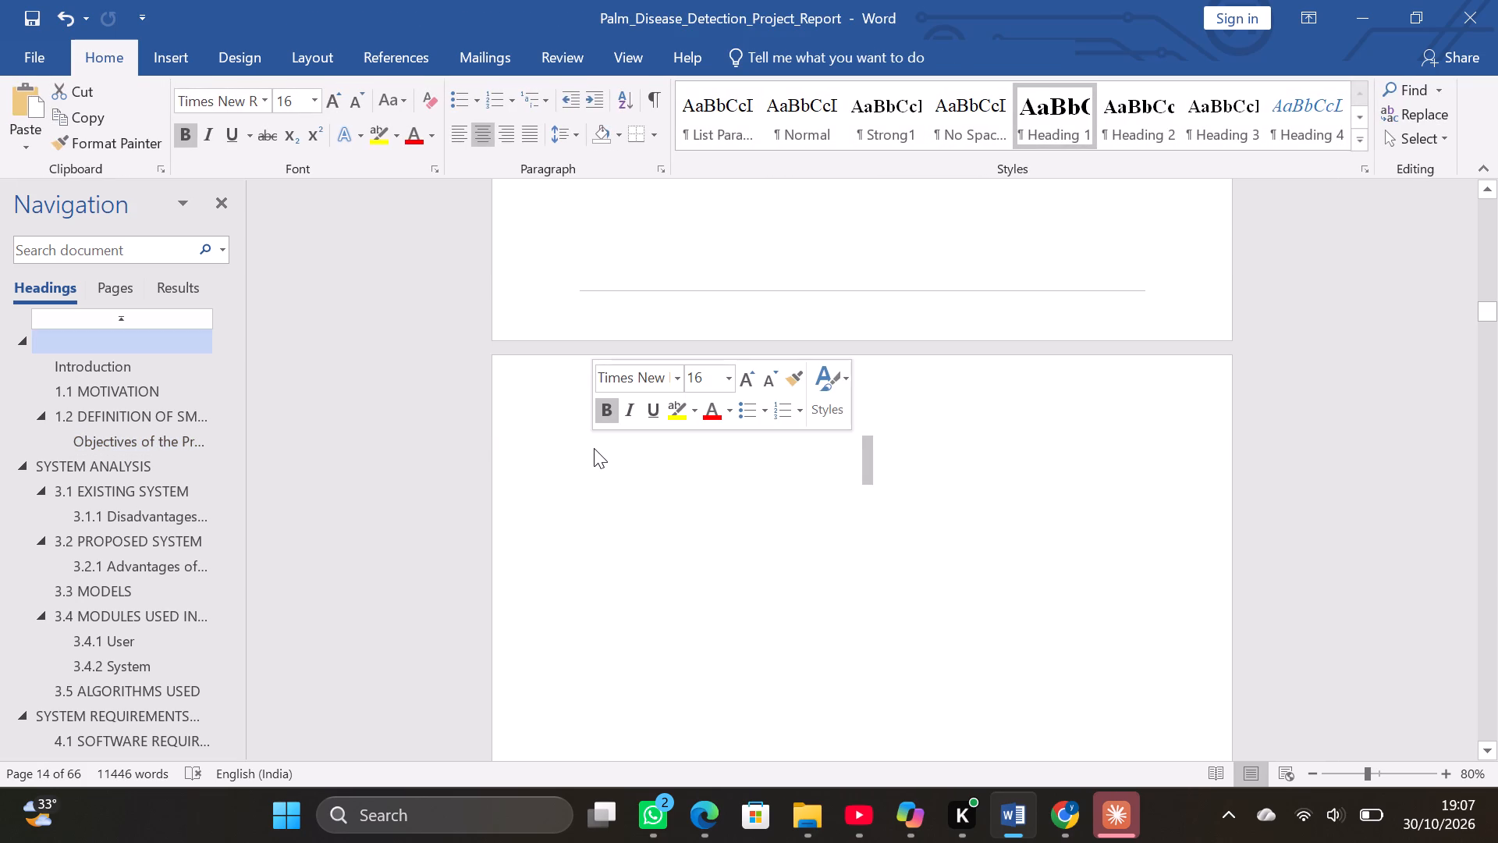
{"action": "scroll", "coordinate": [594, 448], "scroll_direction": "down", "scroll_amount": 12}
{"action": "scroll", "coordinate": [594, 448], "scroll_direction": "down", "scroll_amount": 12}
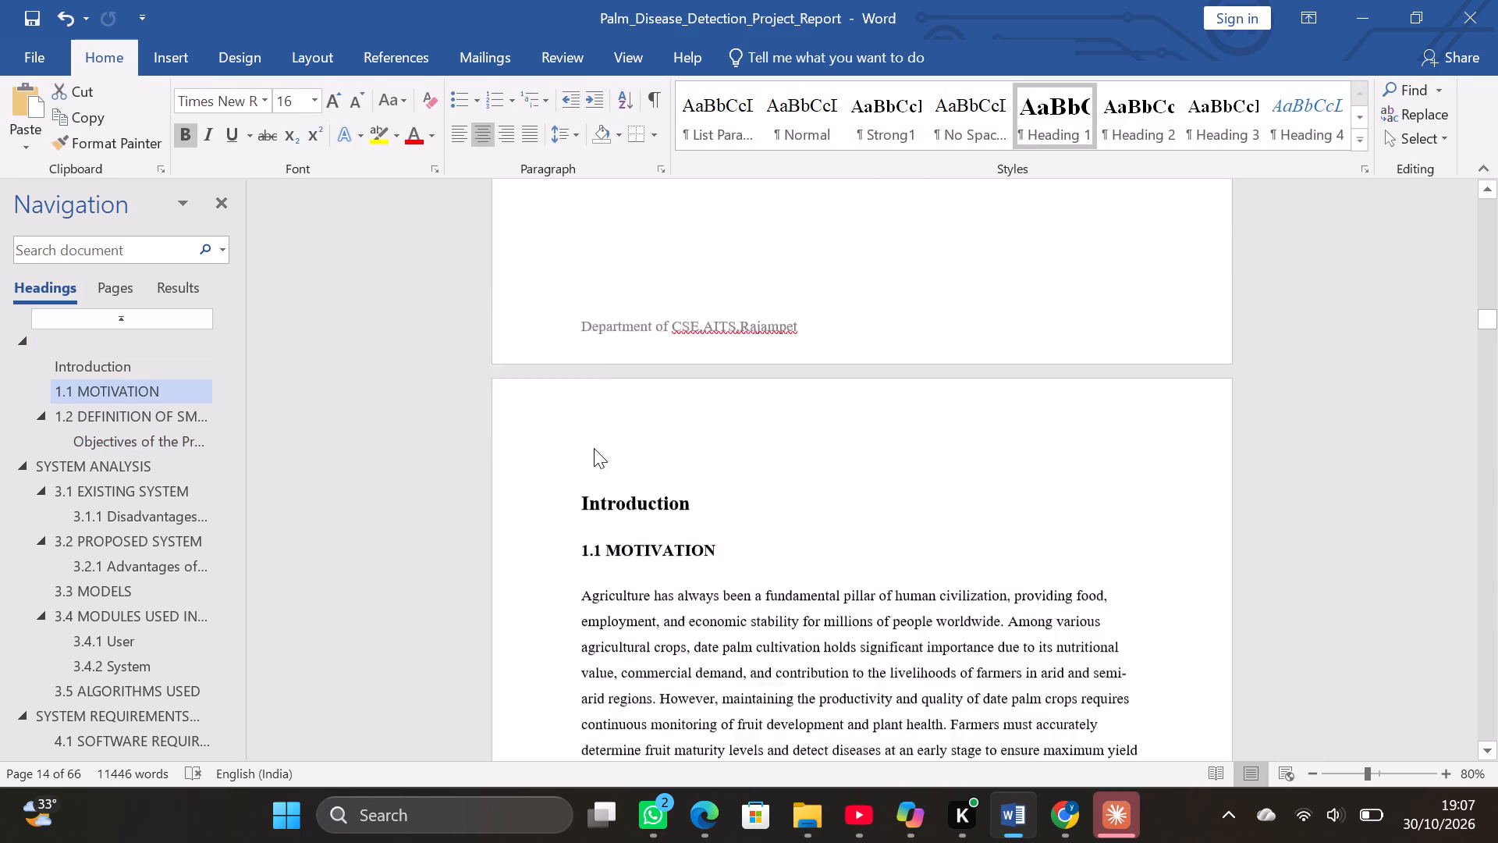
{"action": "scroll", "coordinate": [594, 448], "scroll_direction": "down", "scroll_amount": 6}
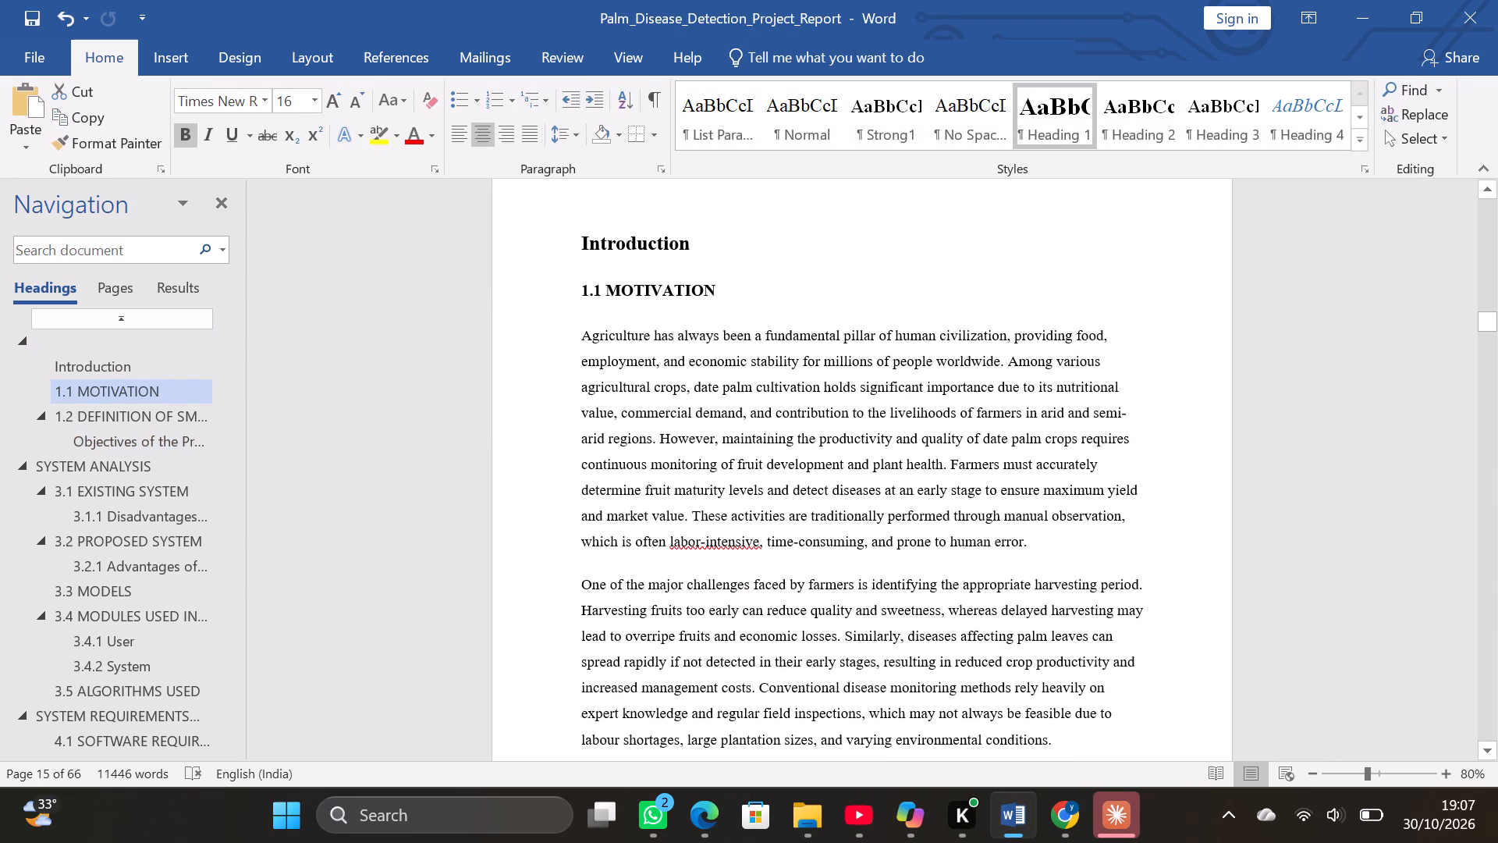
Open the Section 3 header on the Introduction page for editing.
{"action": "left_click", "coordinate": [660, 237]}
{"action": "scroll", "coordinate": [660, 237], "scroll_direction": "up", "scroll_amount": 5}
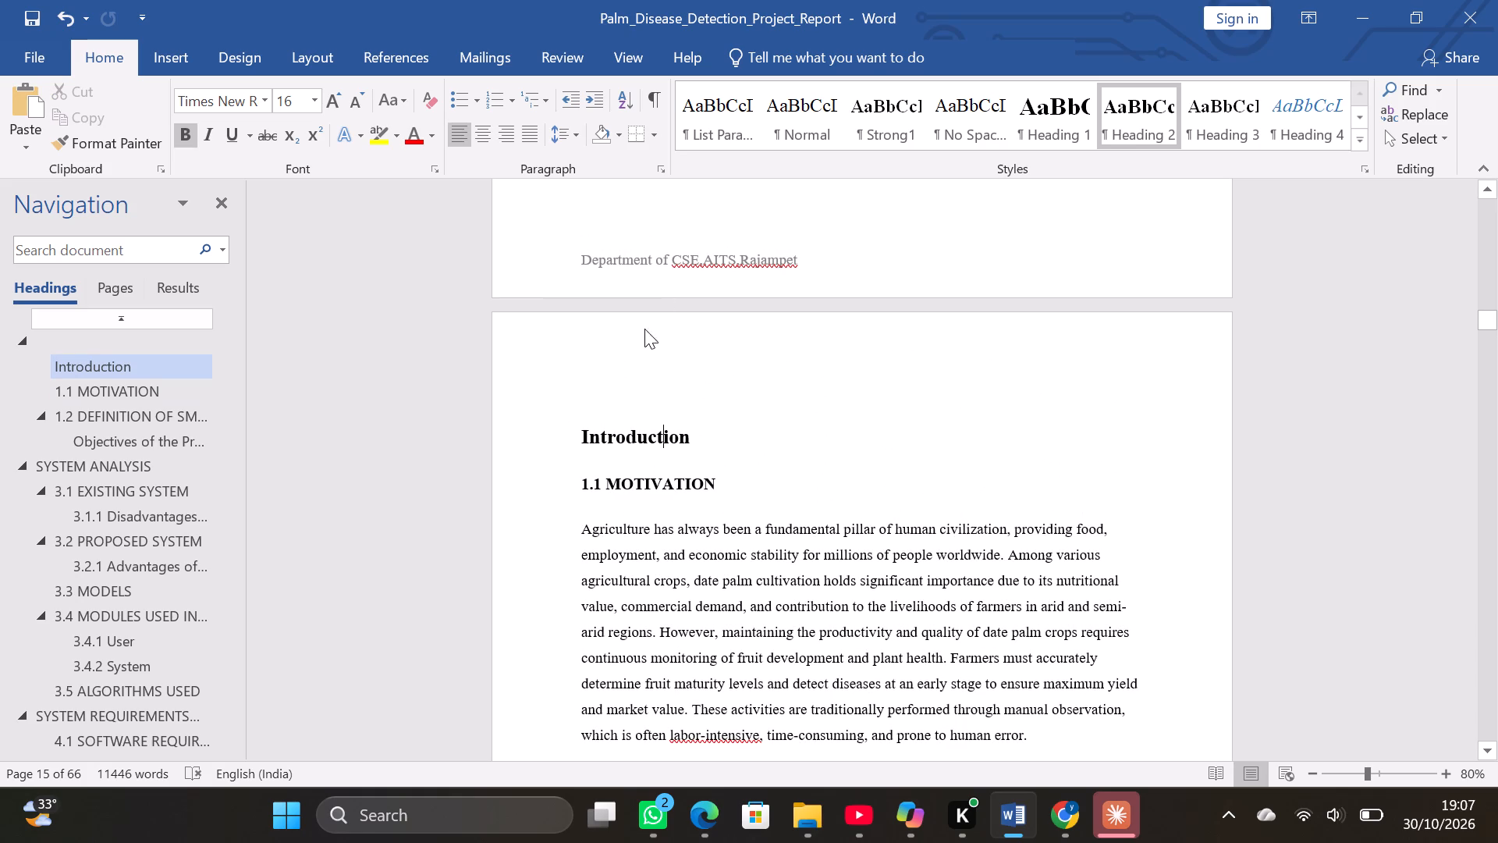
{"action": "double_click", "coordinate": [629, 348]}
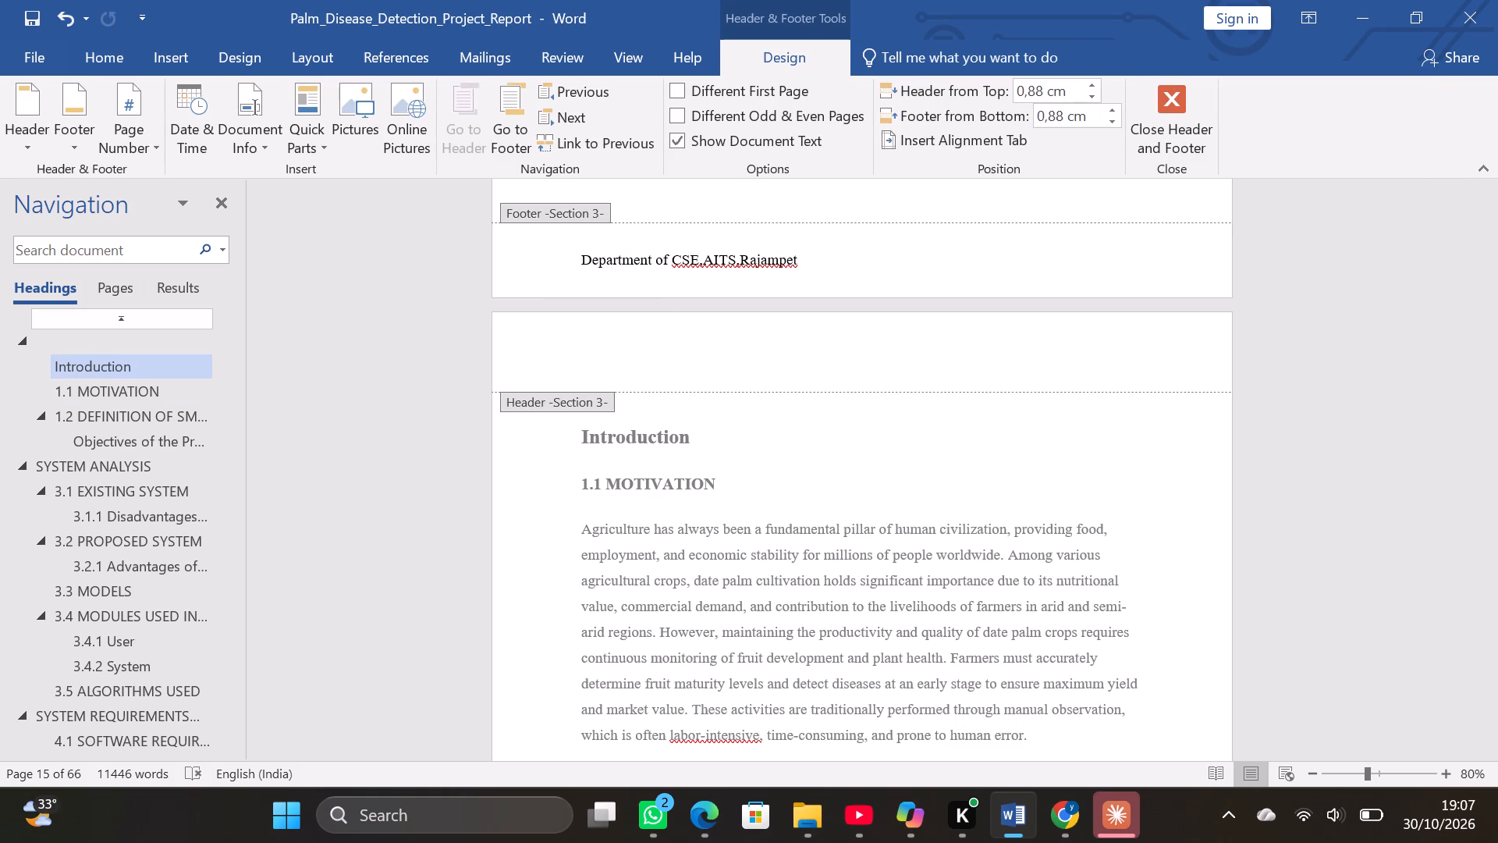
Browse the built-in header designs for the Section 3 header.
{"action": "left_click", "coordinate": [56, 167]}
{"action": "left_click", "coordinate": [38, 155]}
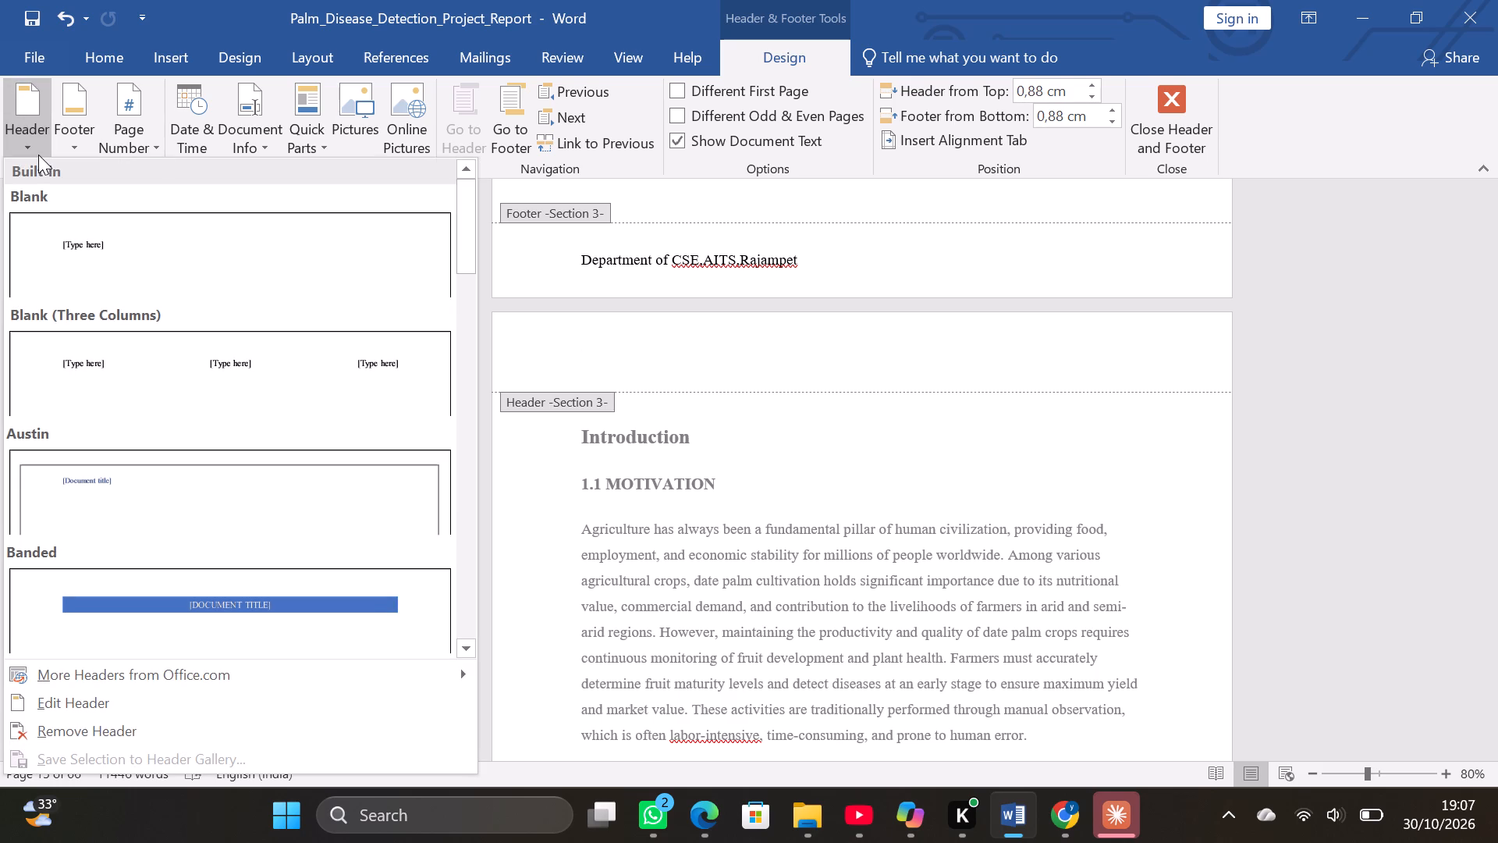
{"action": "scroll", "coordinate": [172, 278], "scroll_direction": "down", "scroll_amount": 1}
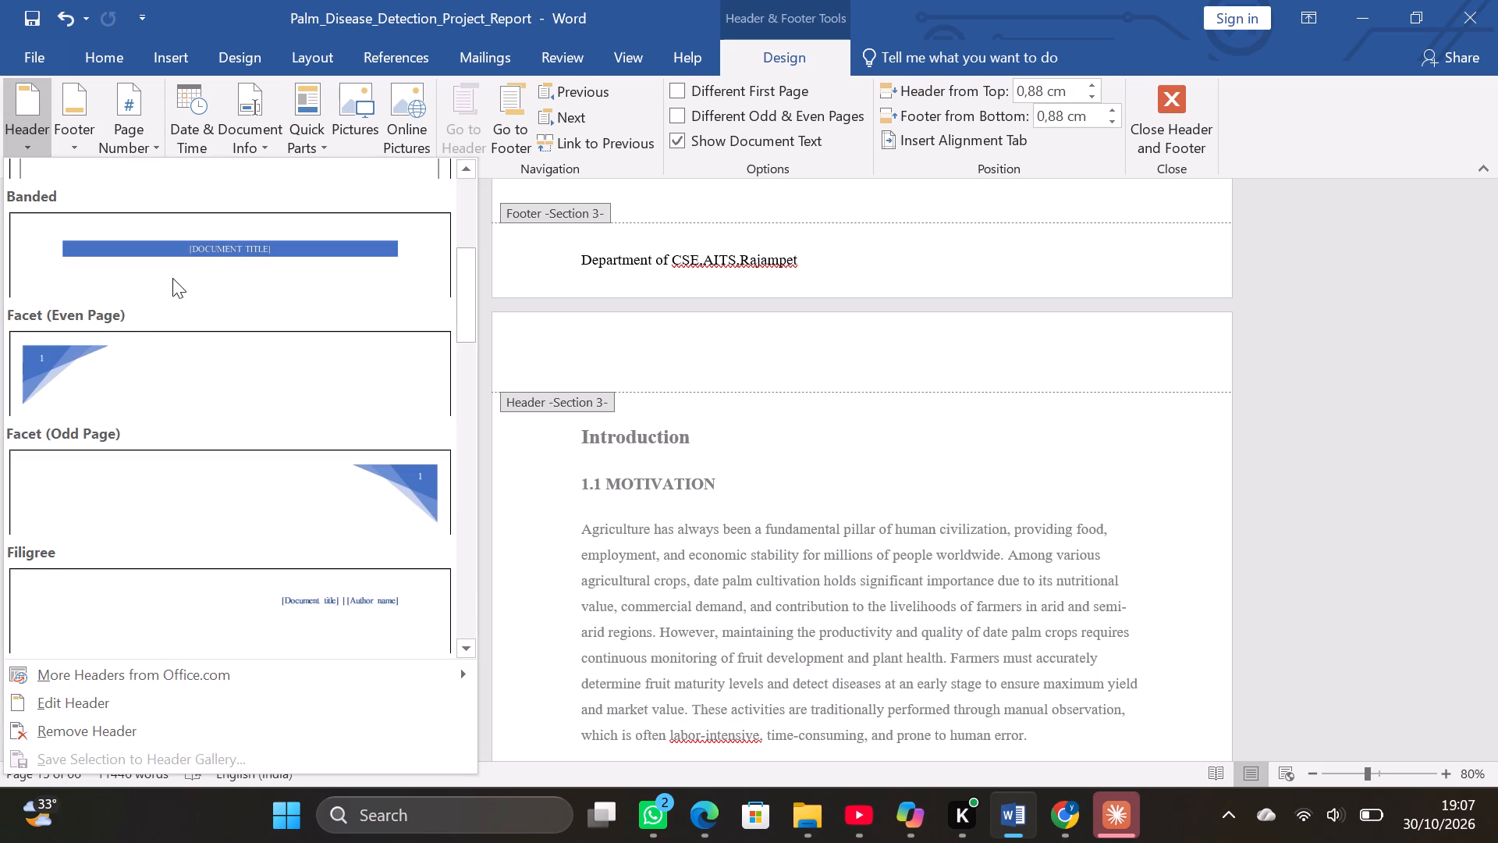
{"action": "scroll", "coordinate": [172, 278], "scroll_direction": "down", "scroll_amount": 12}
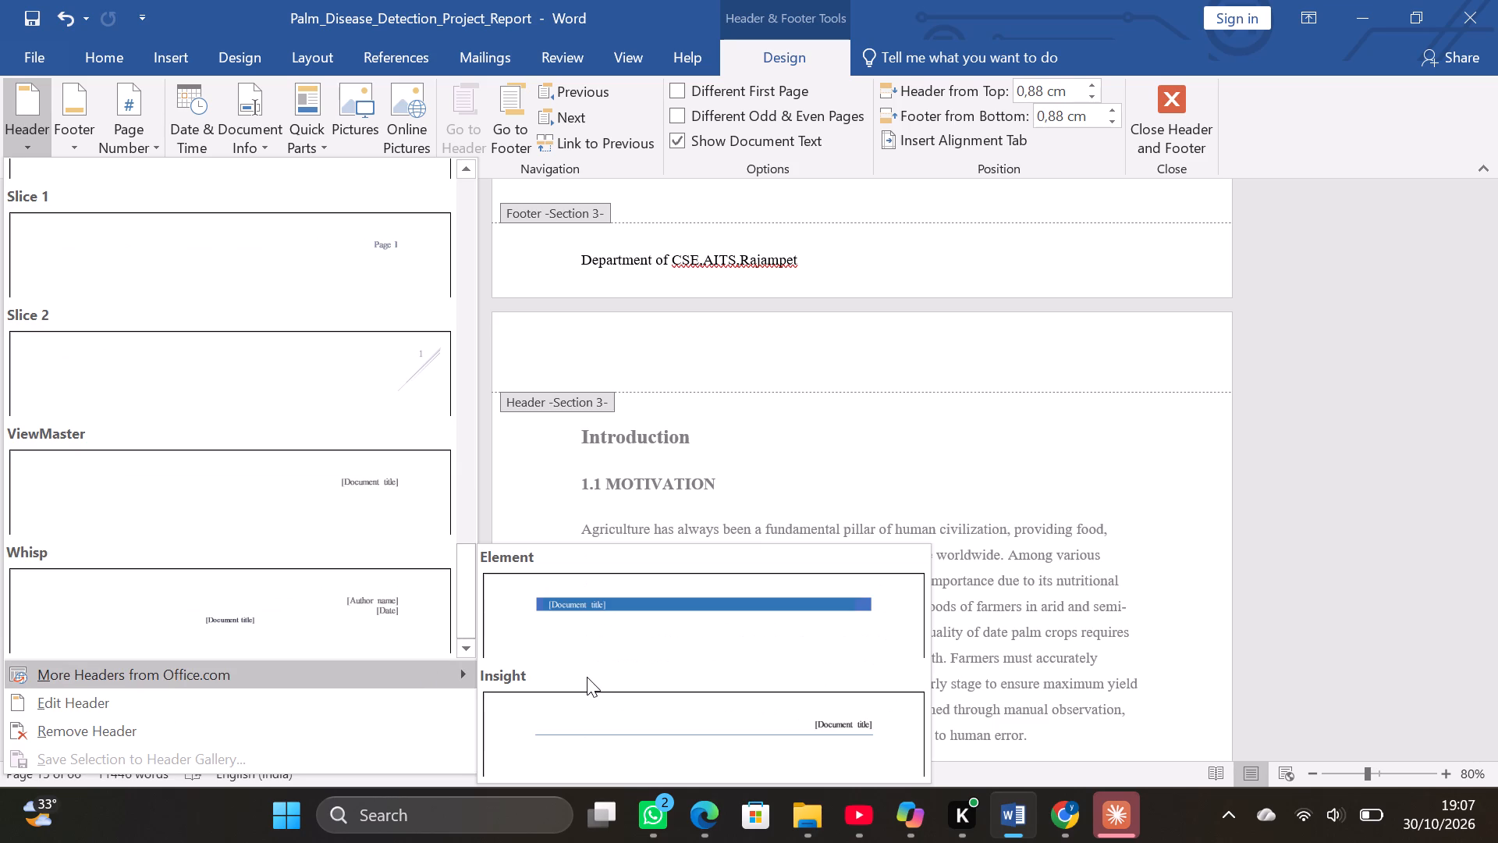
{"action": "scroll", "coordinate": [587, 677], "scroll_direction": "down", "scroll_amount": 12}
{"action": "scroll", "coordinate": [312, 489], "scroll_direction": "down", "scroll_amount": 20}
{"action": "scroll", "coordinate": [312, 489], "scroll_direction": "down", "scroll_amount": 1}
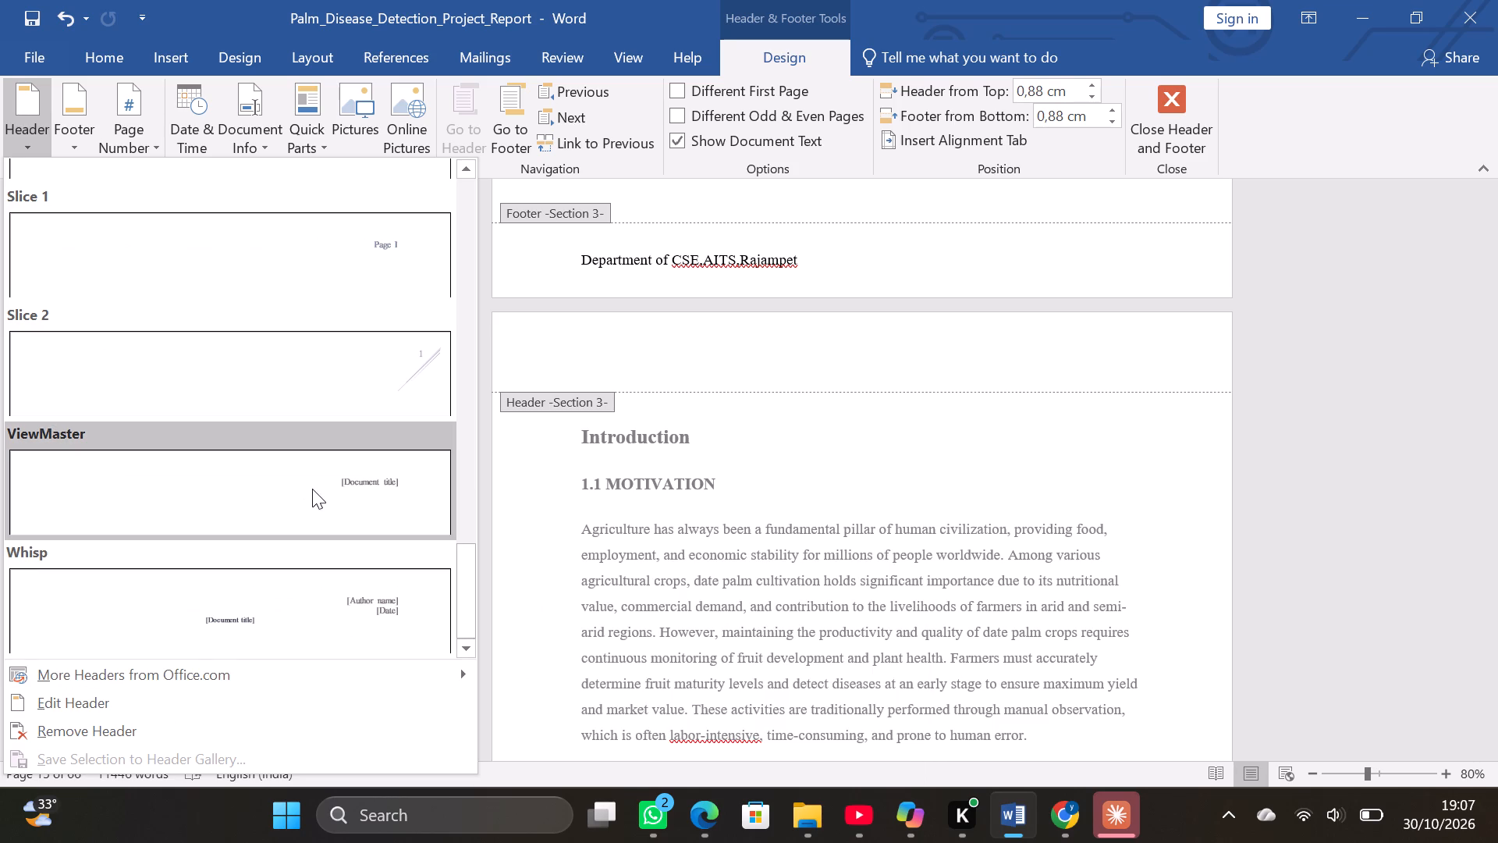
{"action": "scroll", "coordinate": [312, 489], "scroll_direction": "down", "scroll_amount": 17}
{"action": "left_click", "coordinate": [1497, 254]}
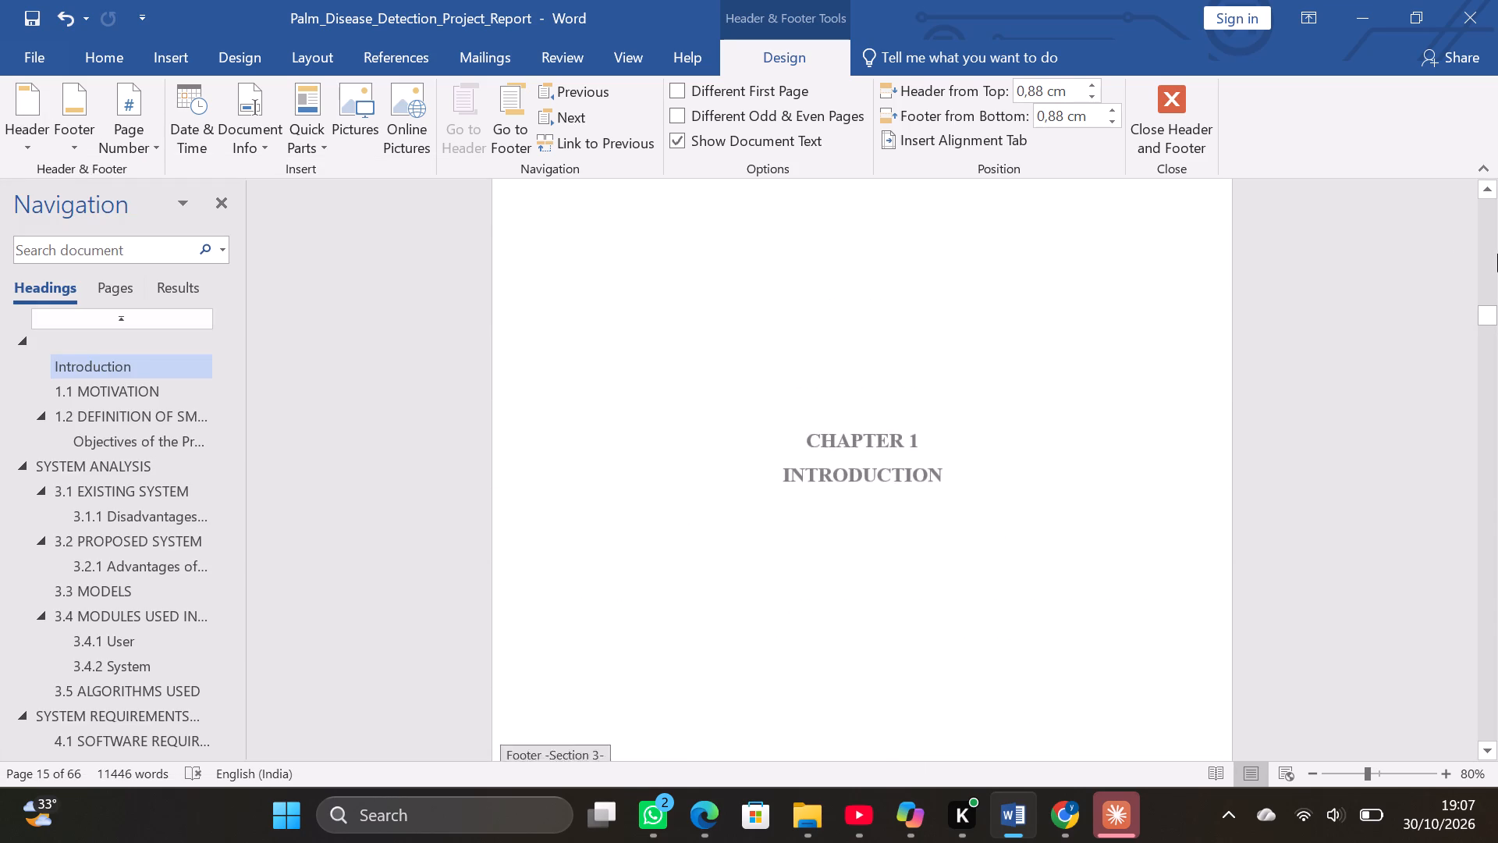
Link the Section 3 header on the Chapter 1 title page to the previous section, replacing its own header.
{"action": "scroll", "coordinate": [1001, 618], "scroll_direction": "down", "scroll_amount": 16}
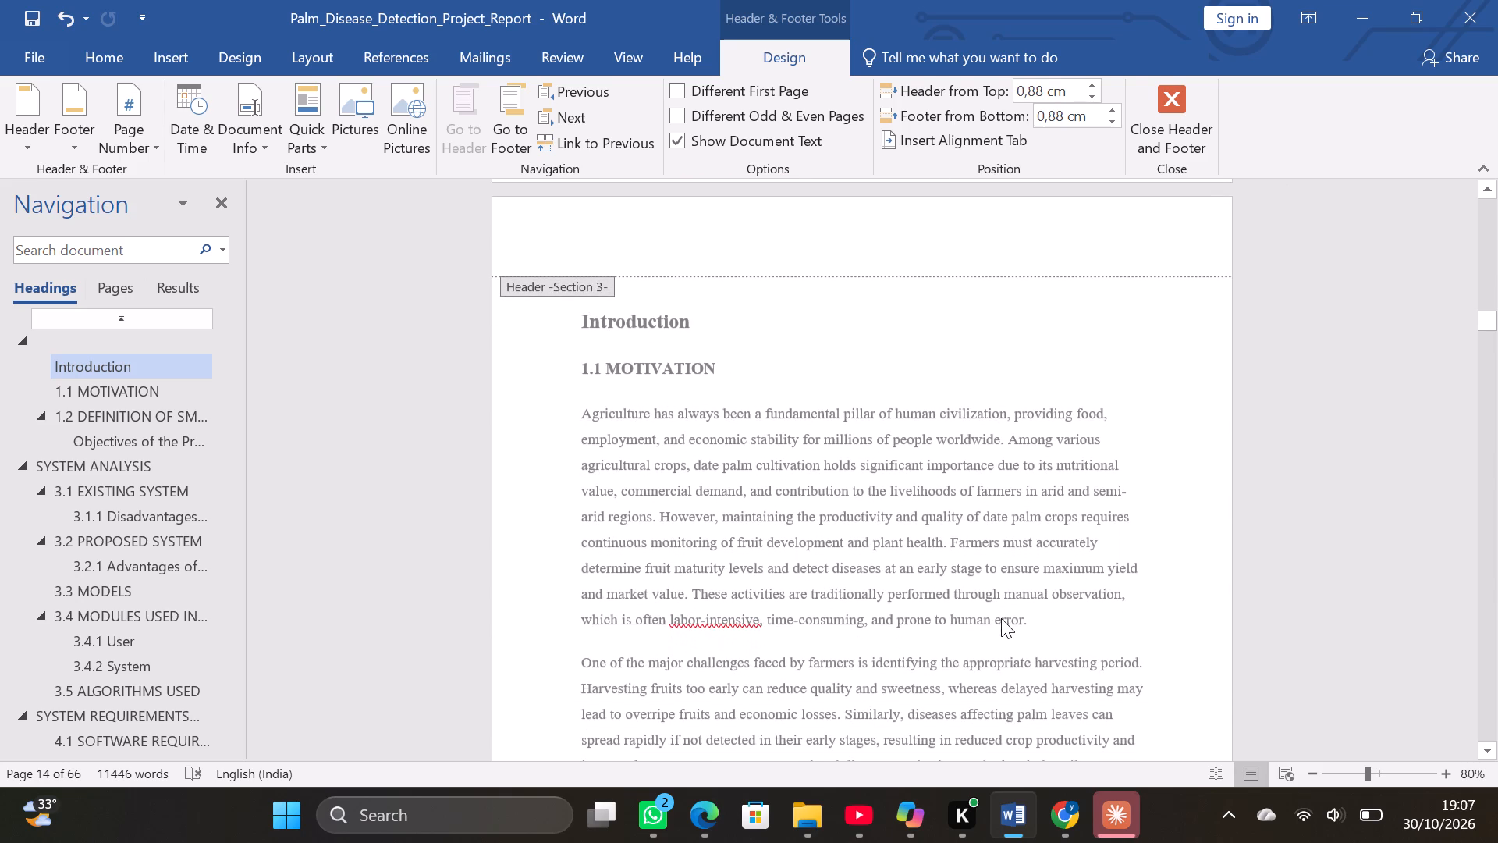
{"action": "left_click", "coordinate": [580, 115]}
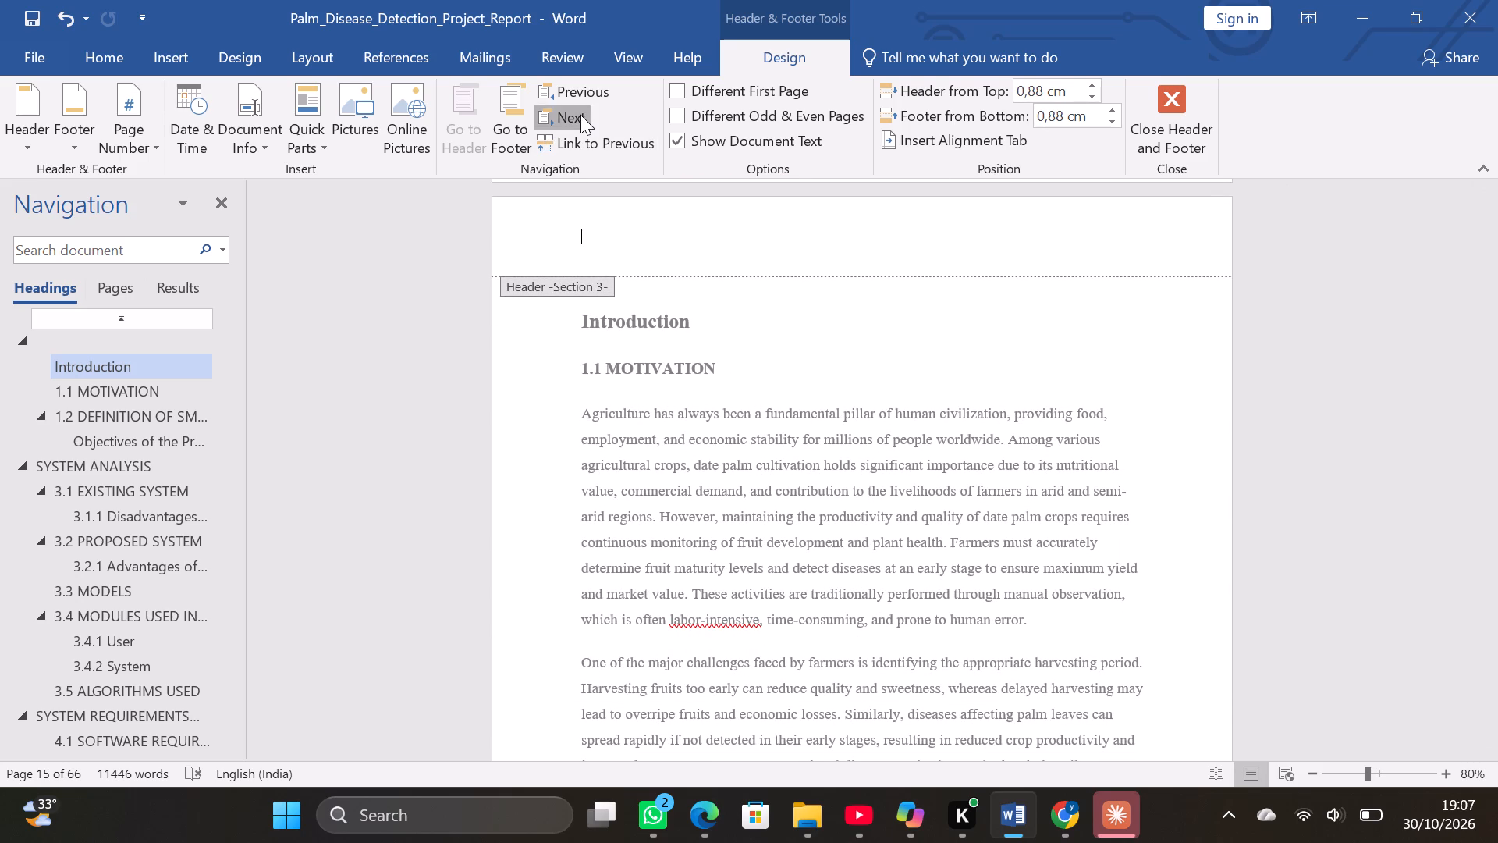
{"action": "scroll", "coordinate": [596, 272], "scroll_direction": "up", "scroll_amount": 3}
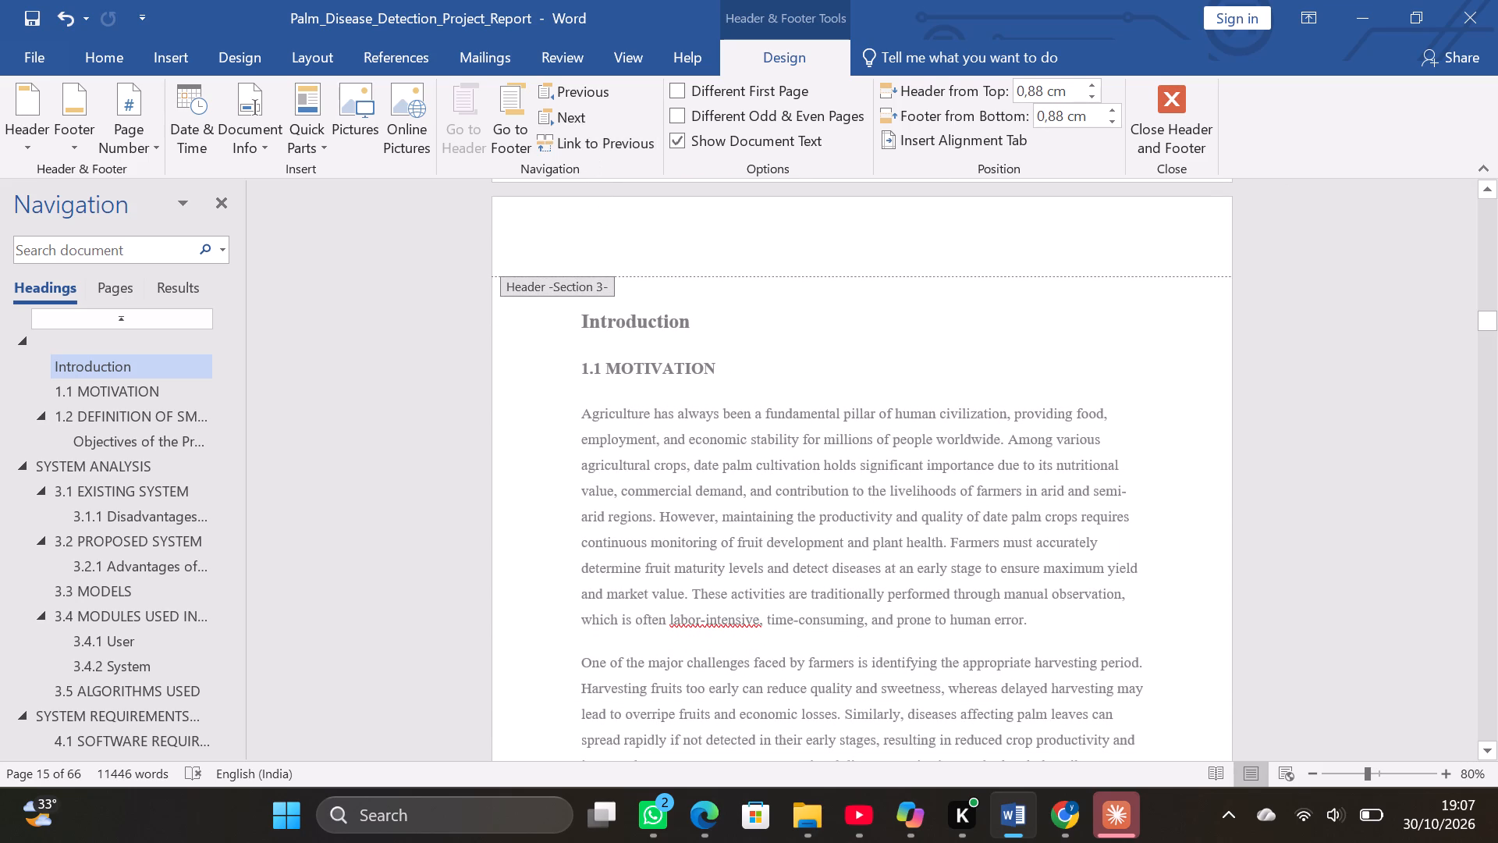
{"action": "scroll", "coordinate": [596, 272], "scroll_direction": "up", "scroll_amount": 17}
{"action": "scroll", "coordinate": [596, 272], "scroll_direction": "up", "scroll_amount": 9}
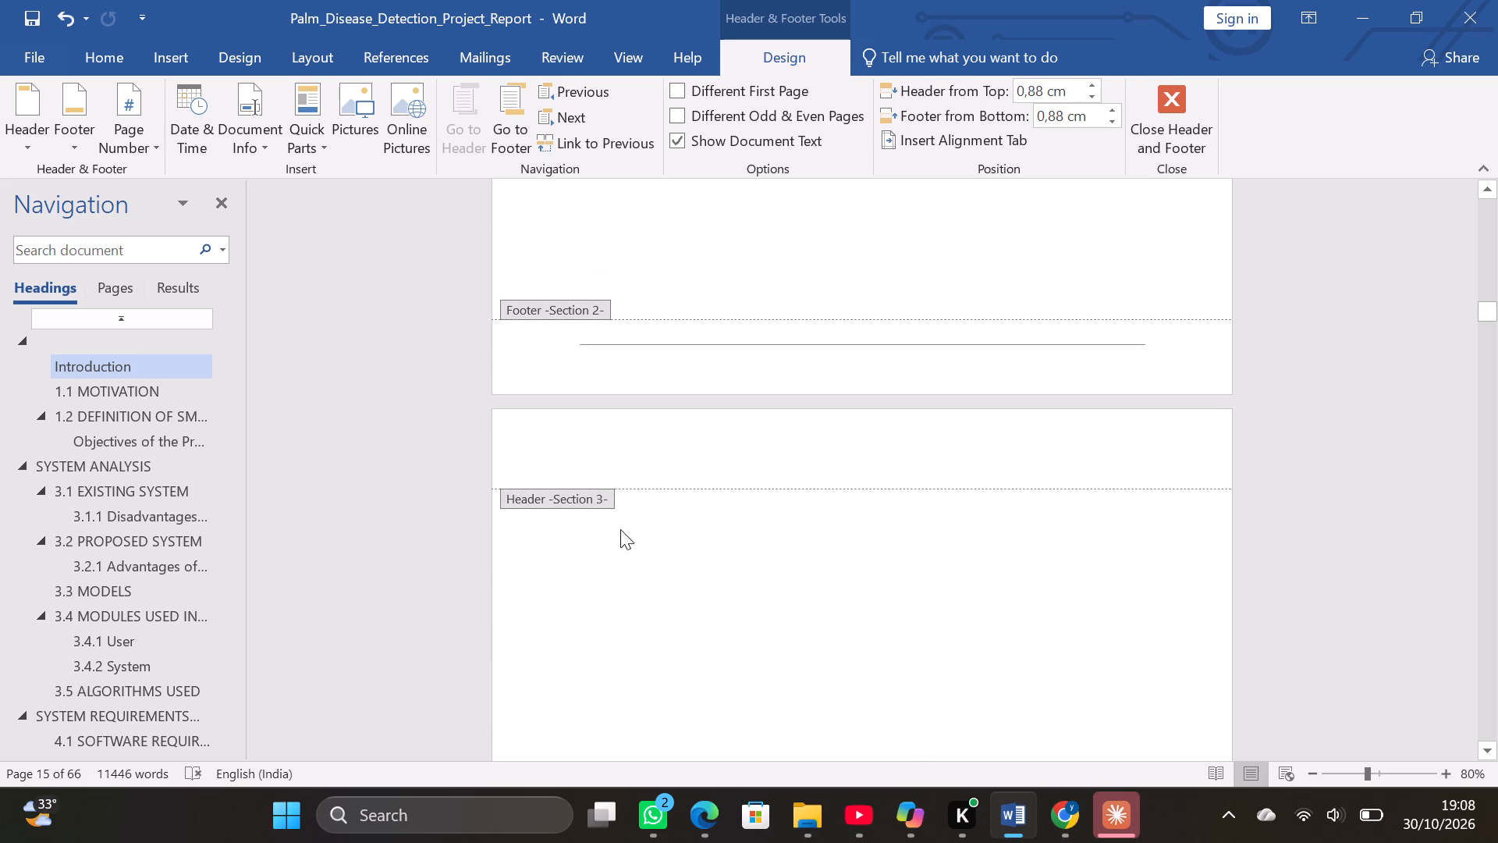
{"action": "left_click", "coordinate": [620, 473]}
{"action": "left_click", "coordinate": [605, 137]}
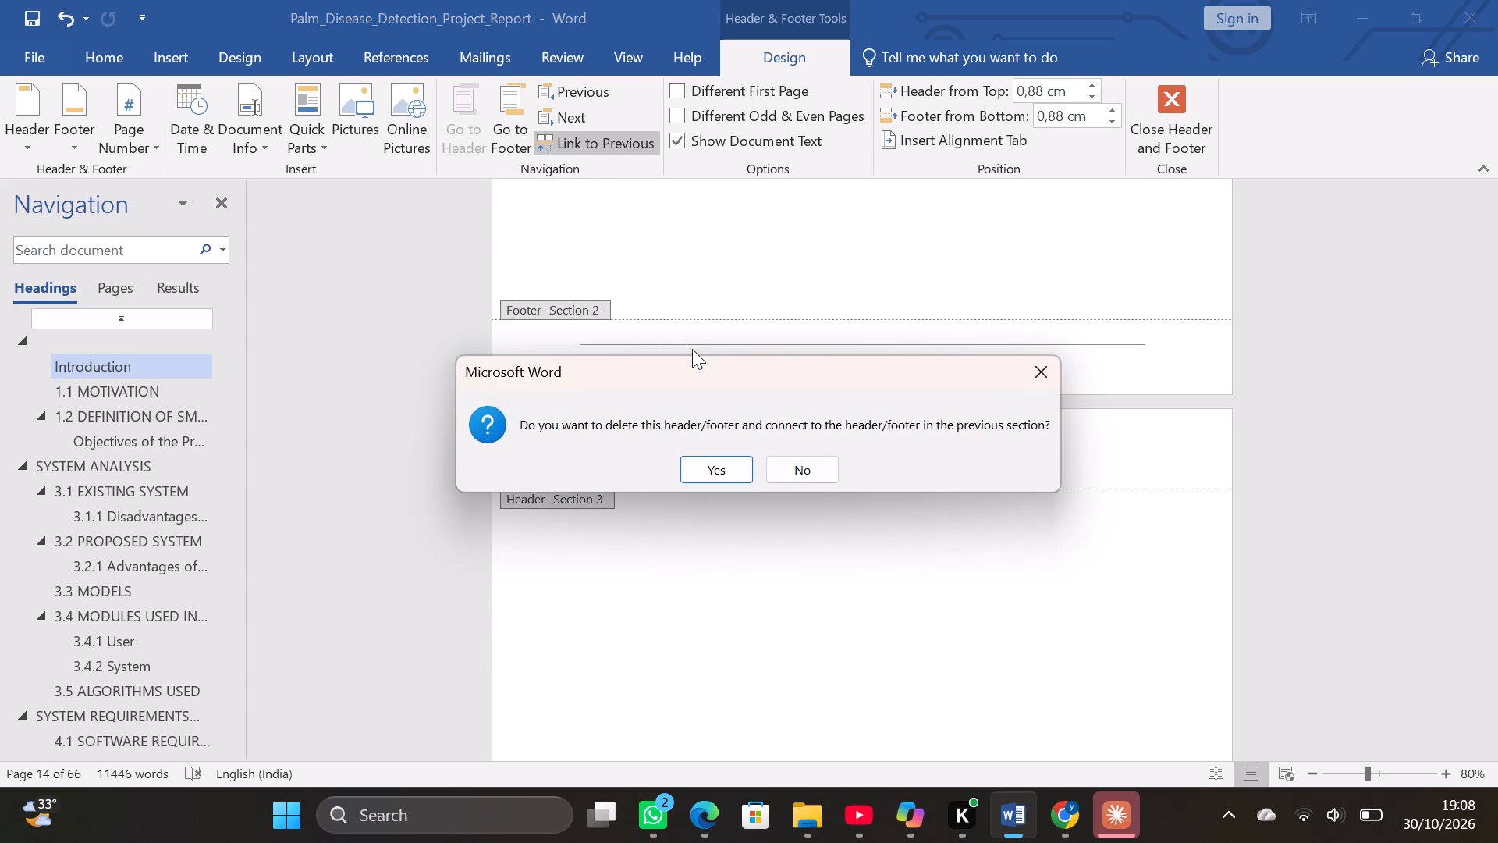
{"action": "left_click", "coordinate": [737, 475]}
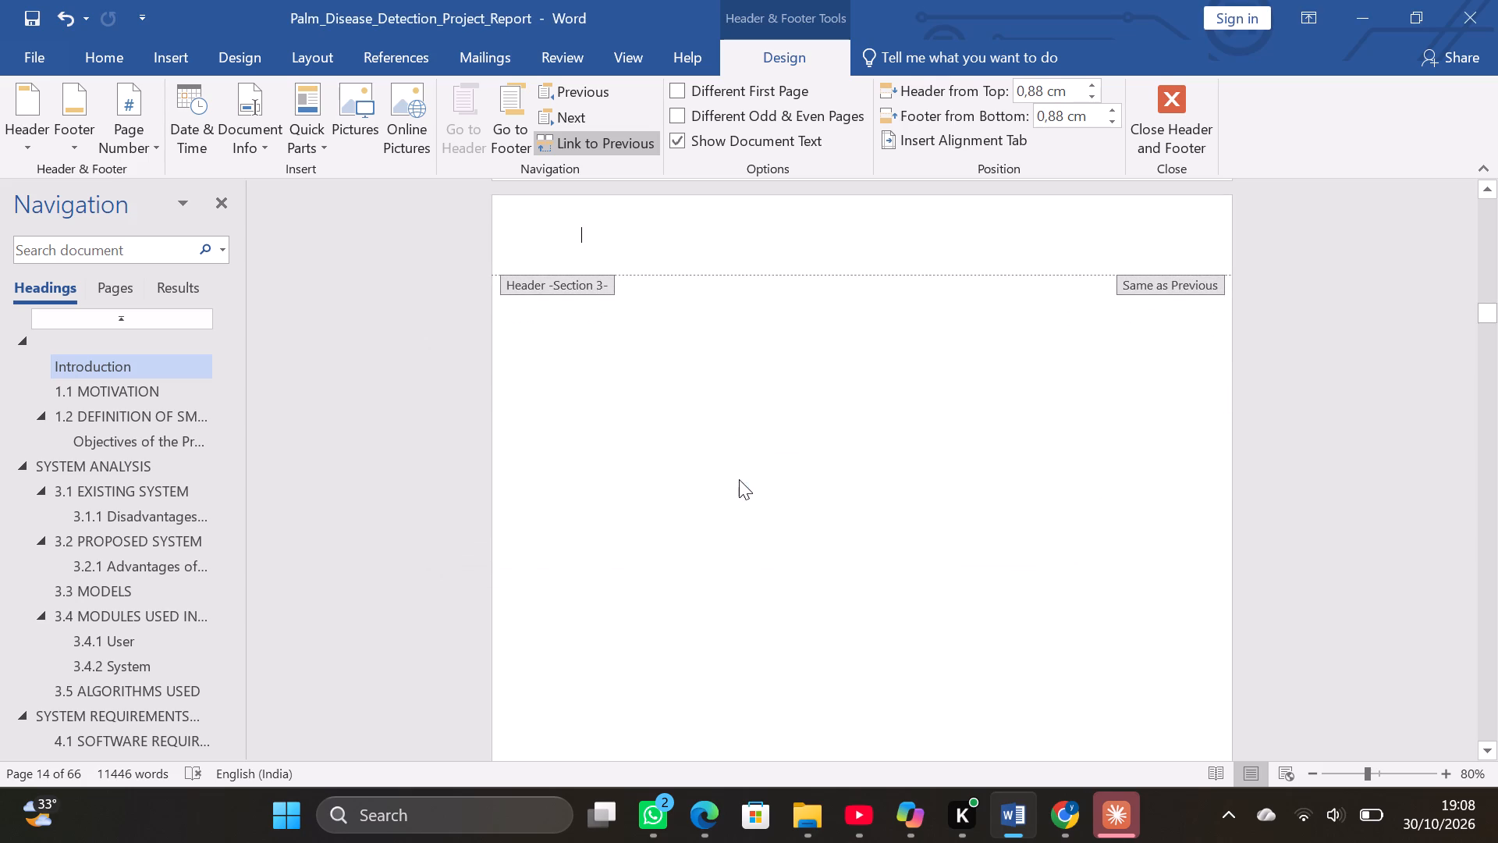
Paste the header "Smart Agriculture System for Palm Disease Detection and Fruit Maturity Classification Using Deep Learning" into the Introduction page's header.
{"action": "scroll", "coordinate": [740, 554], "scroll_direction": "up", "scroll_amount": 8}
{"action": "scroll", "coordinate": [740, 554], "scroll_direction": "down", "scroll_amount": 16}
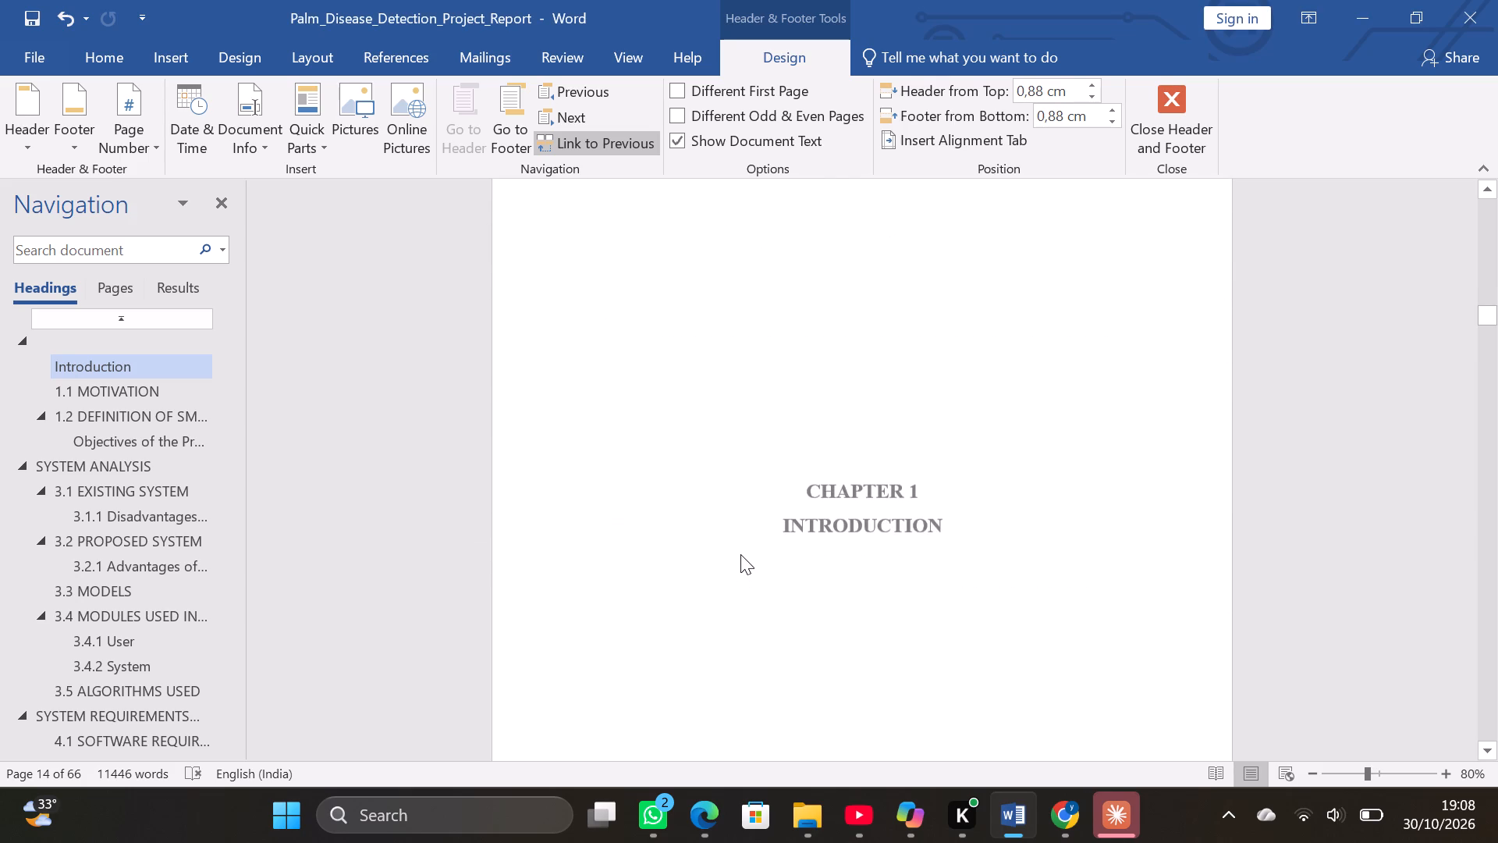
{"action": "scroll", "coordinate": [740, 554], "scroll_direction": "down", "scroll_amount": 12}
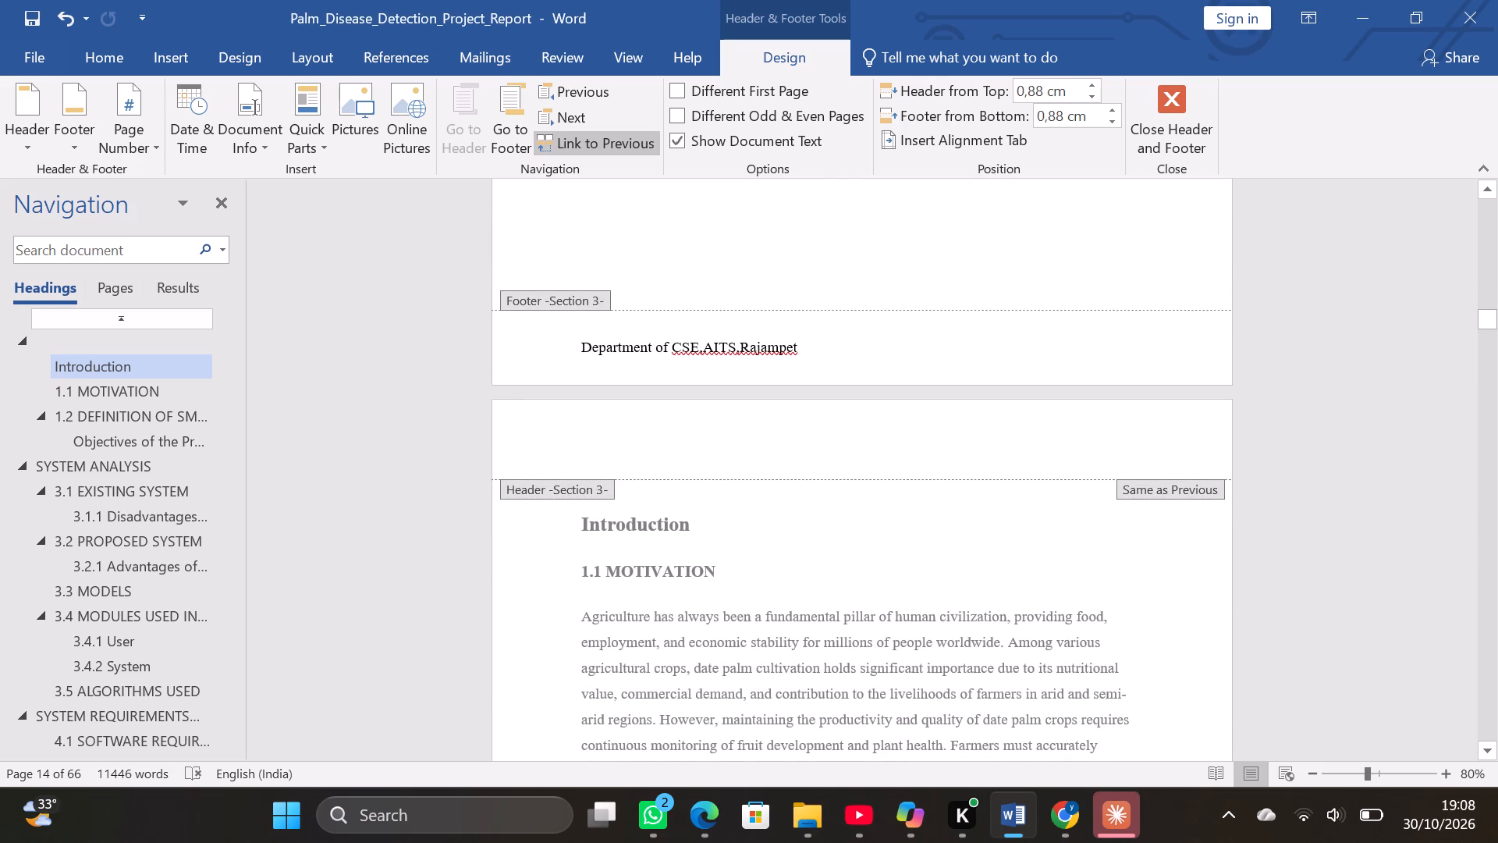
{"action": "left_click", "coordinate": [820, 353]}
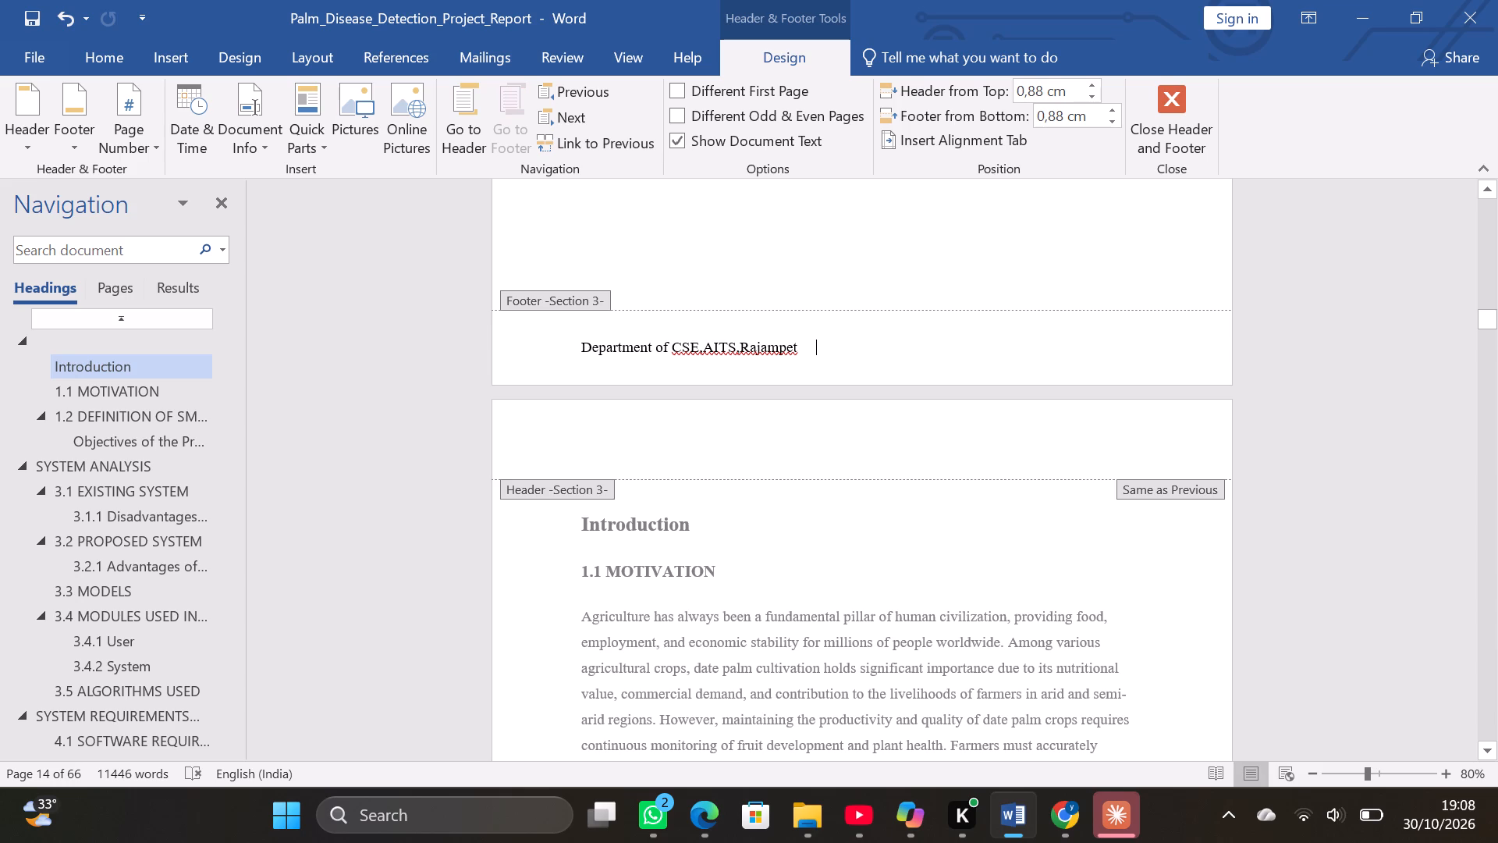
{"action": "left_click", "coordinate": [810, 433]}
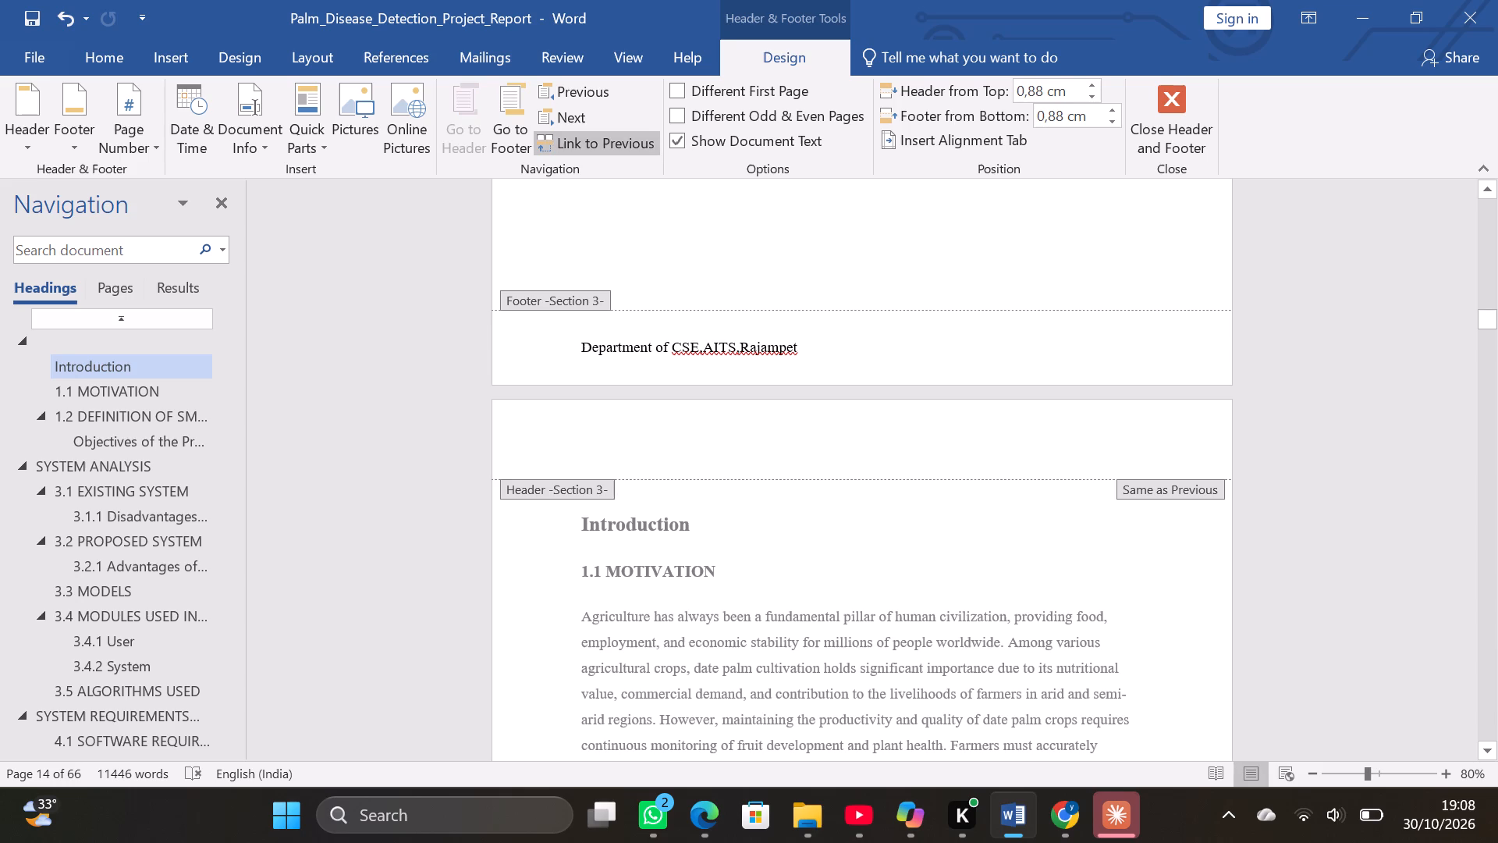
{"action": "key", "text": "ctrl+v"}
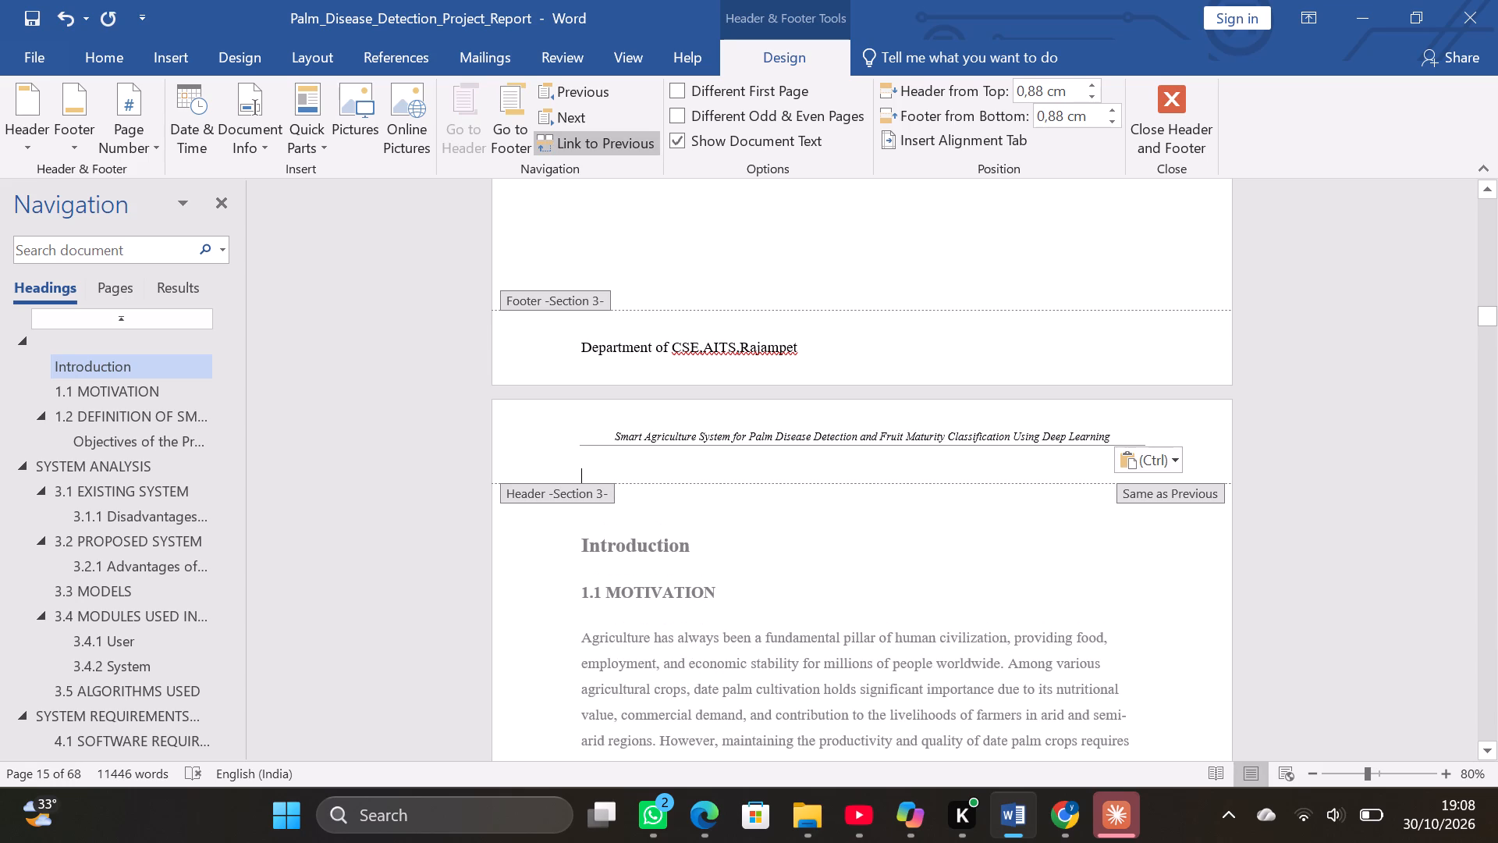
Insert one blank line above the project title in the Introduction page's header.
{"action": "left_click", "coordinate": [618, 432]}
{"action": "key", "text": "Return"}
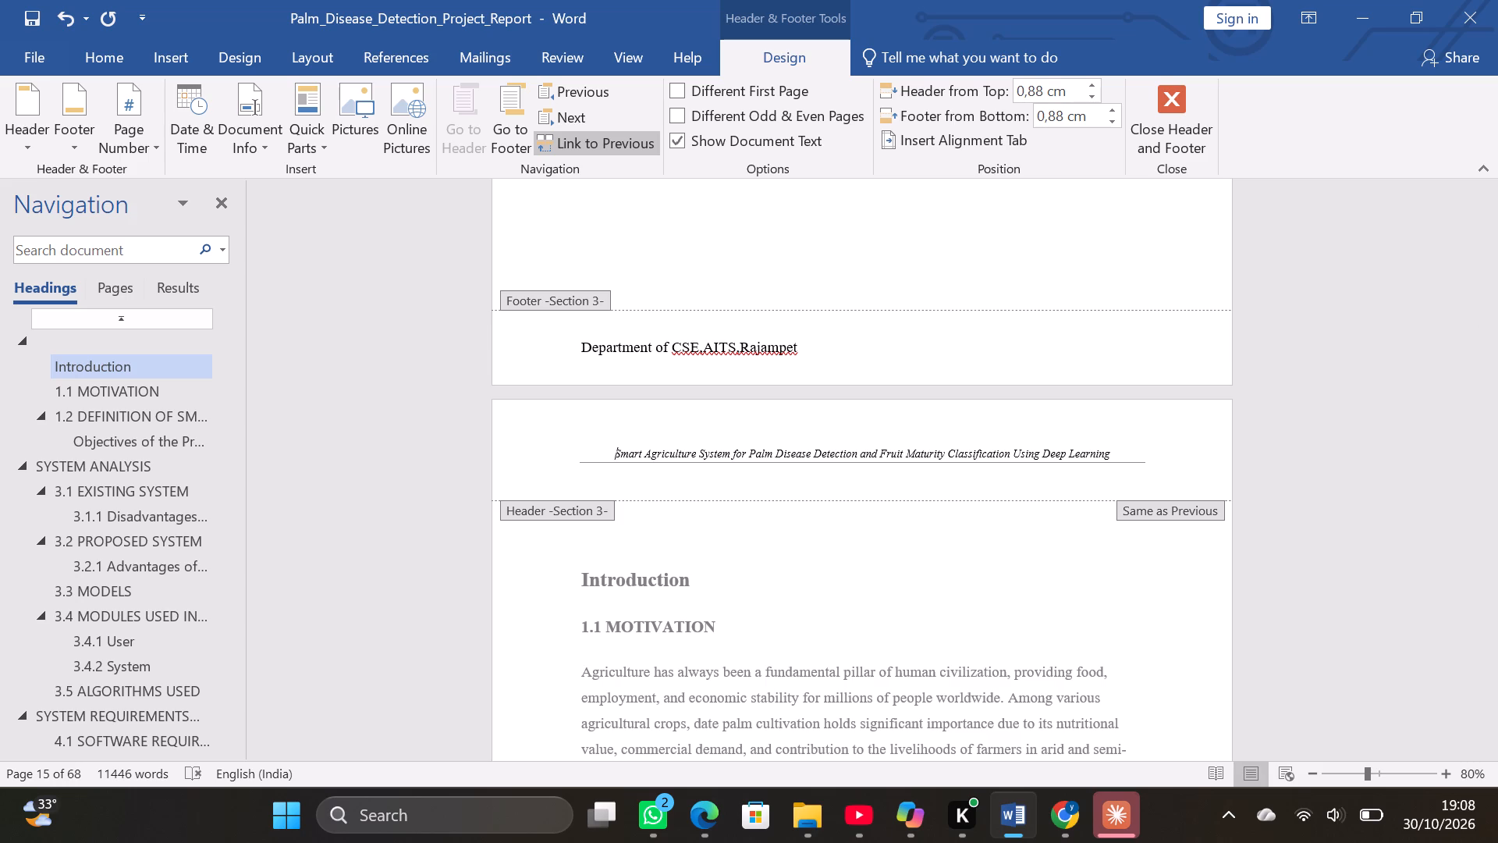
{"action": "scroll", "coordinate": [618, 432], "scroll_direction": "down", "scroll_amount": 6}
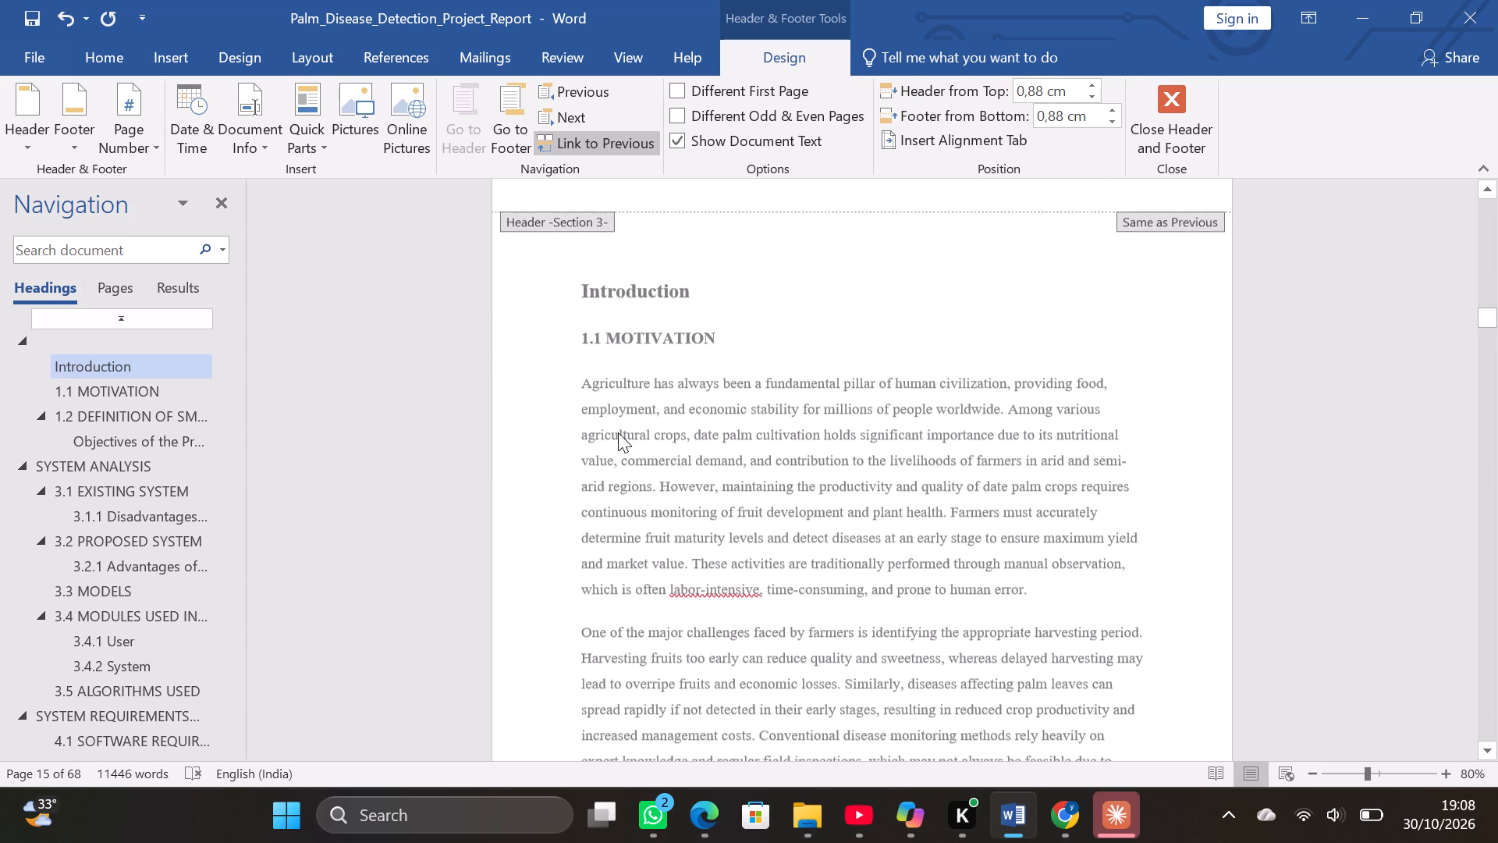
{"action": "scroll", "coordinate": [618, 432], "scroll_direction": "down", "scroll_amount": 8}
{"action": "scroll", "coordinate": [618, 432], "scroll_direction": "up", "scroll_amount": 6}
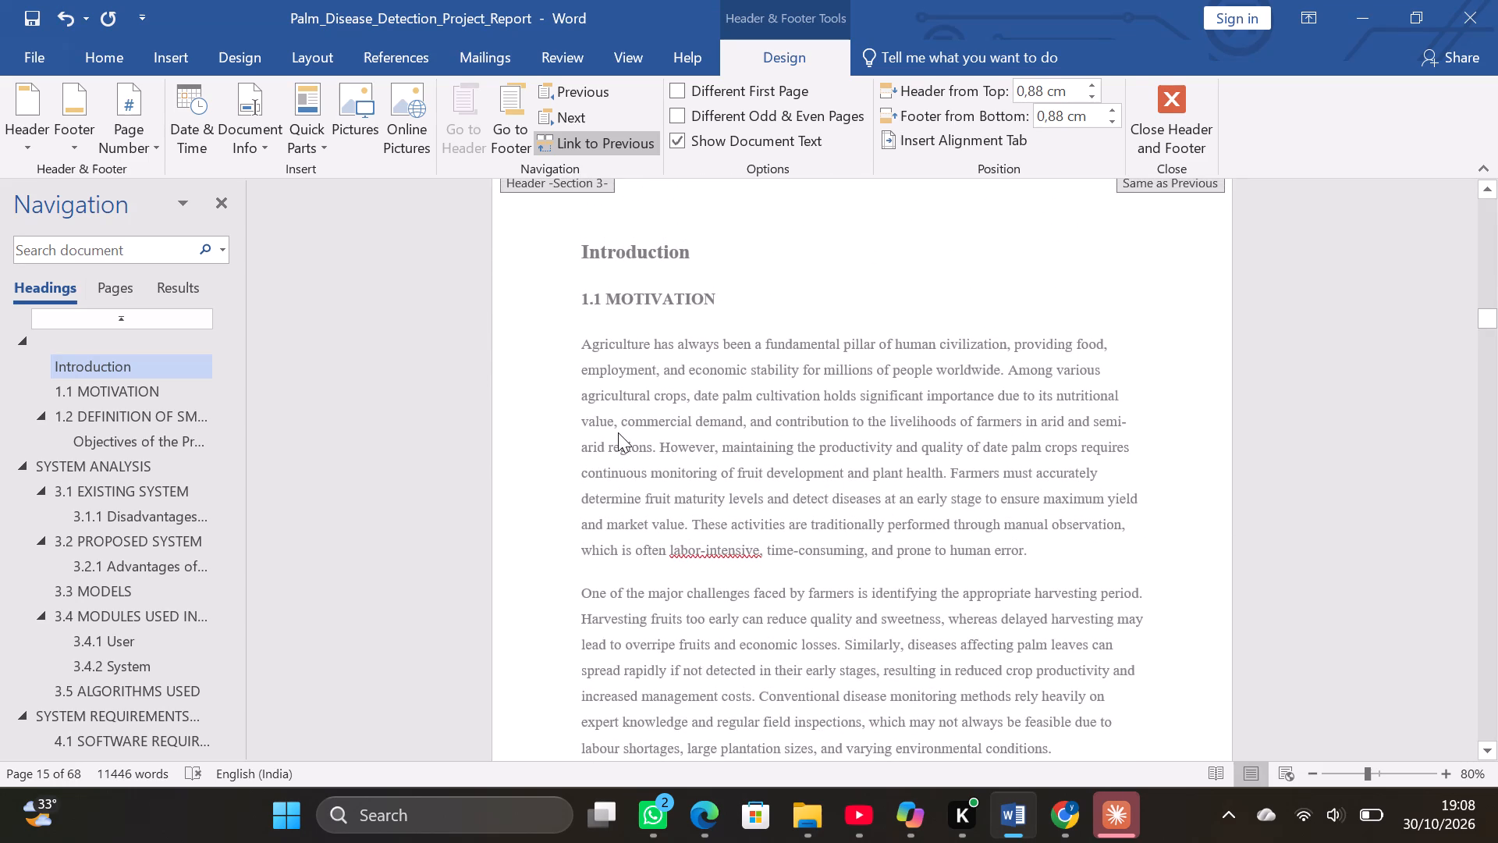
{"action": "scroll", "coordinate": [618, 432], "scroll_direction": "up", "scroll_amount": 7}
{"action": "key", "text": "BackSpace"}
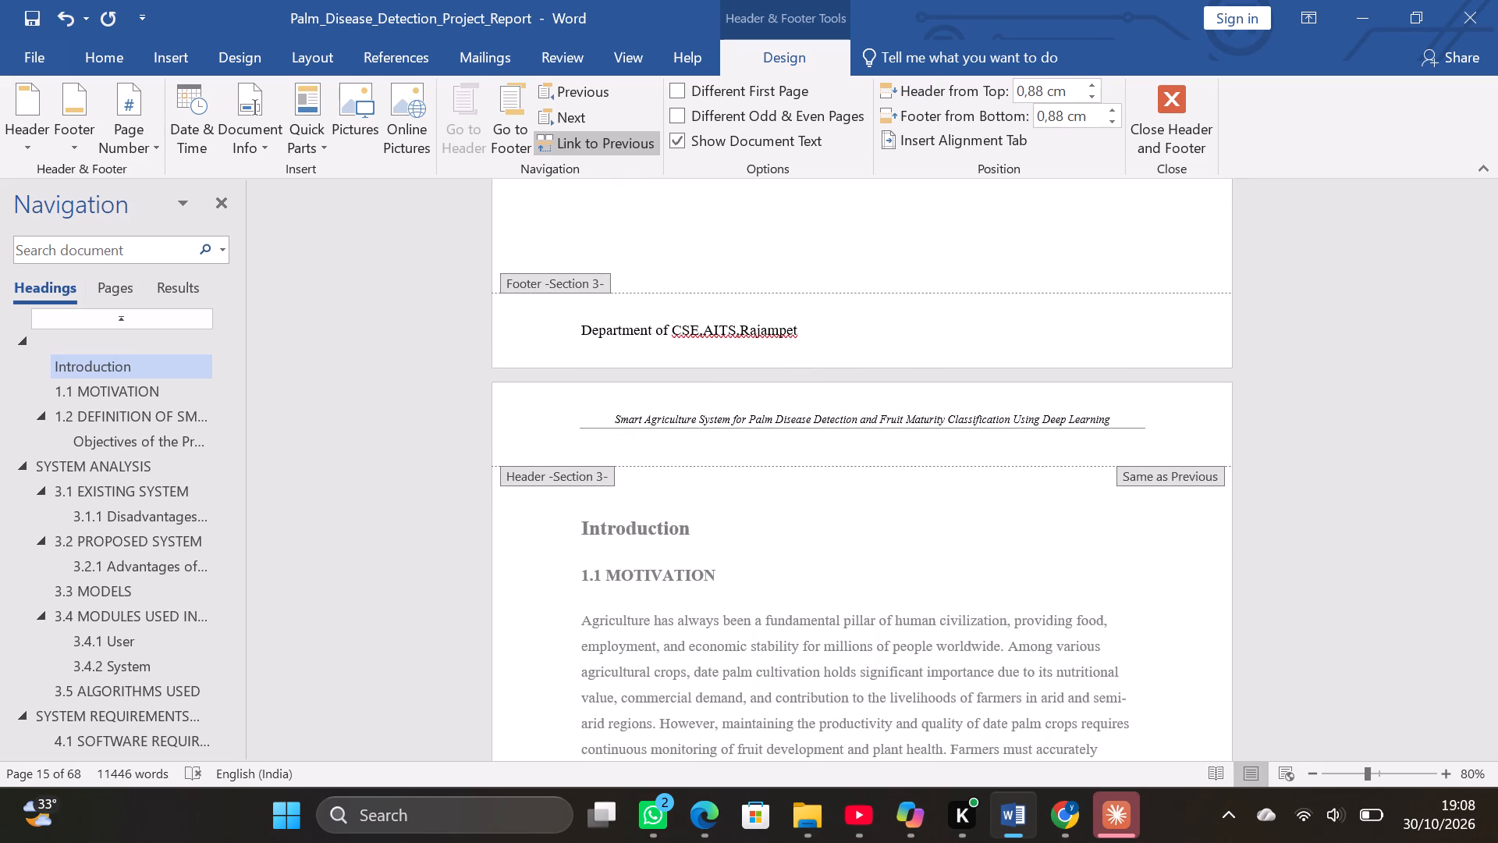
{"action": "key", "text": "Return"}
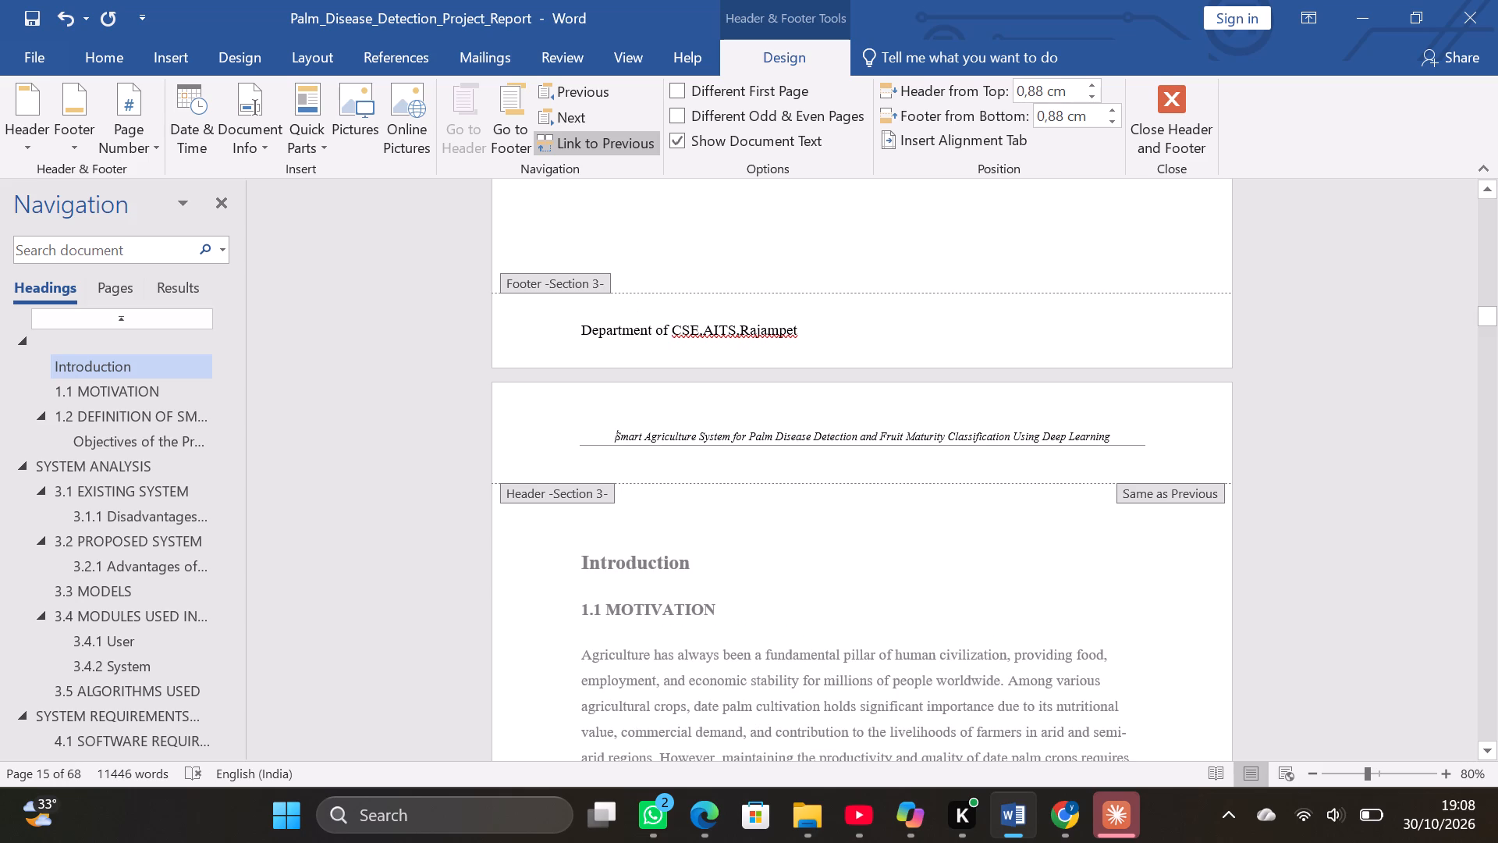
Cut "Department of CSE,AITS,Rajampet" from the Section 3 footer and link that footer to the previous section.
{"action": "left_click_drag", "start_coordinate": [581, 325], "coordinate": [778, 330]}
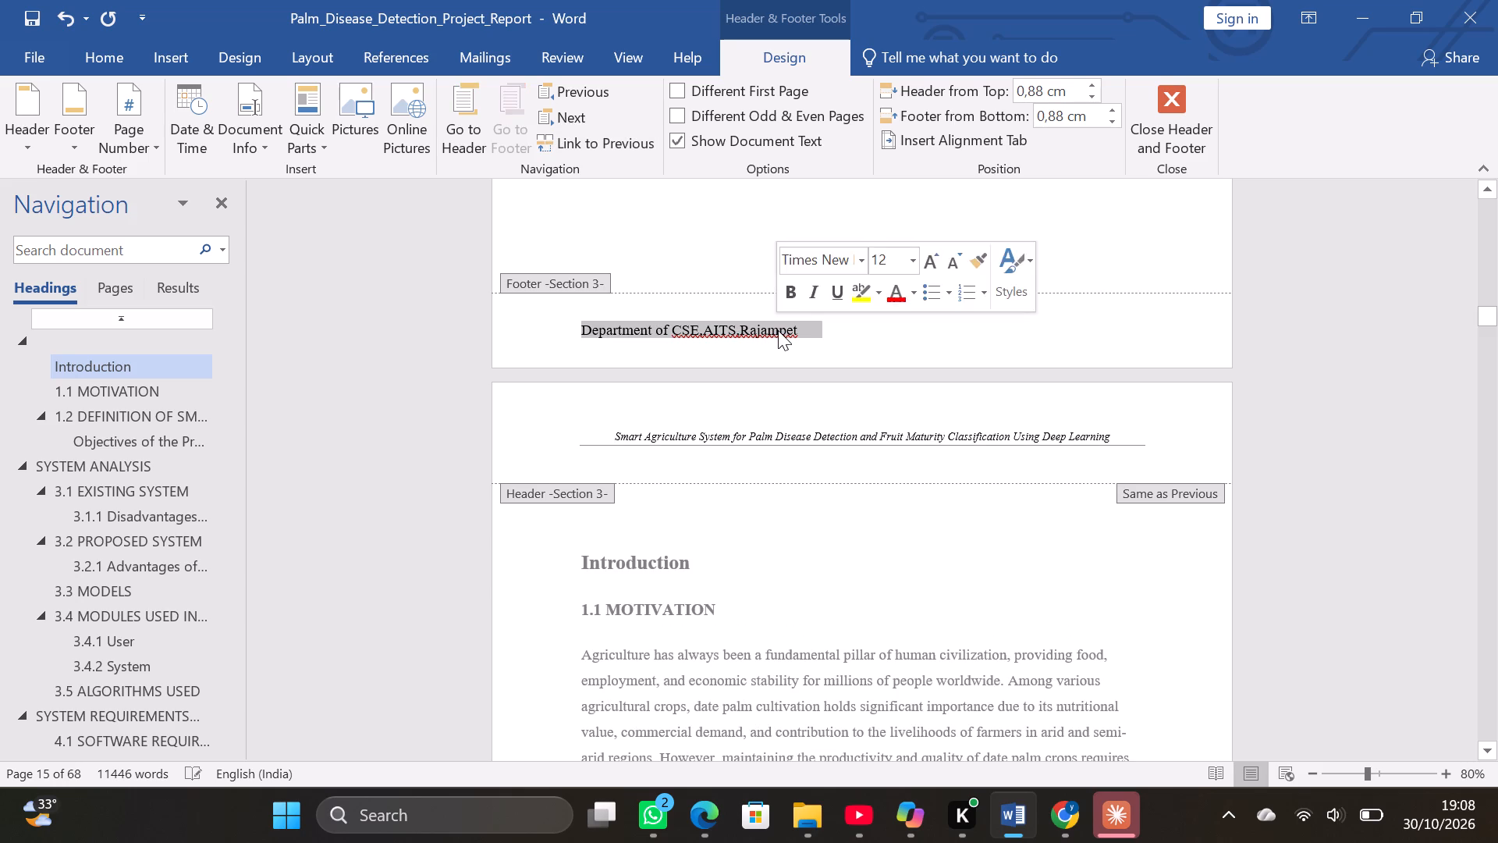
{"action": "key", "text": "ctrl+x"}
{"action": "scroll", "coordinate": [778, 330], "scroll_direction": "down", "scroll_amount": 6}
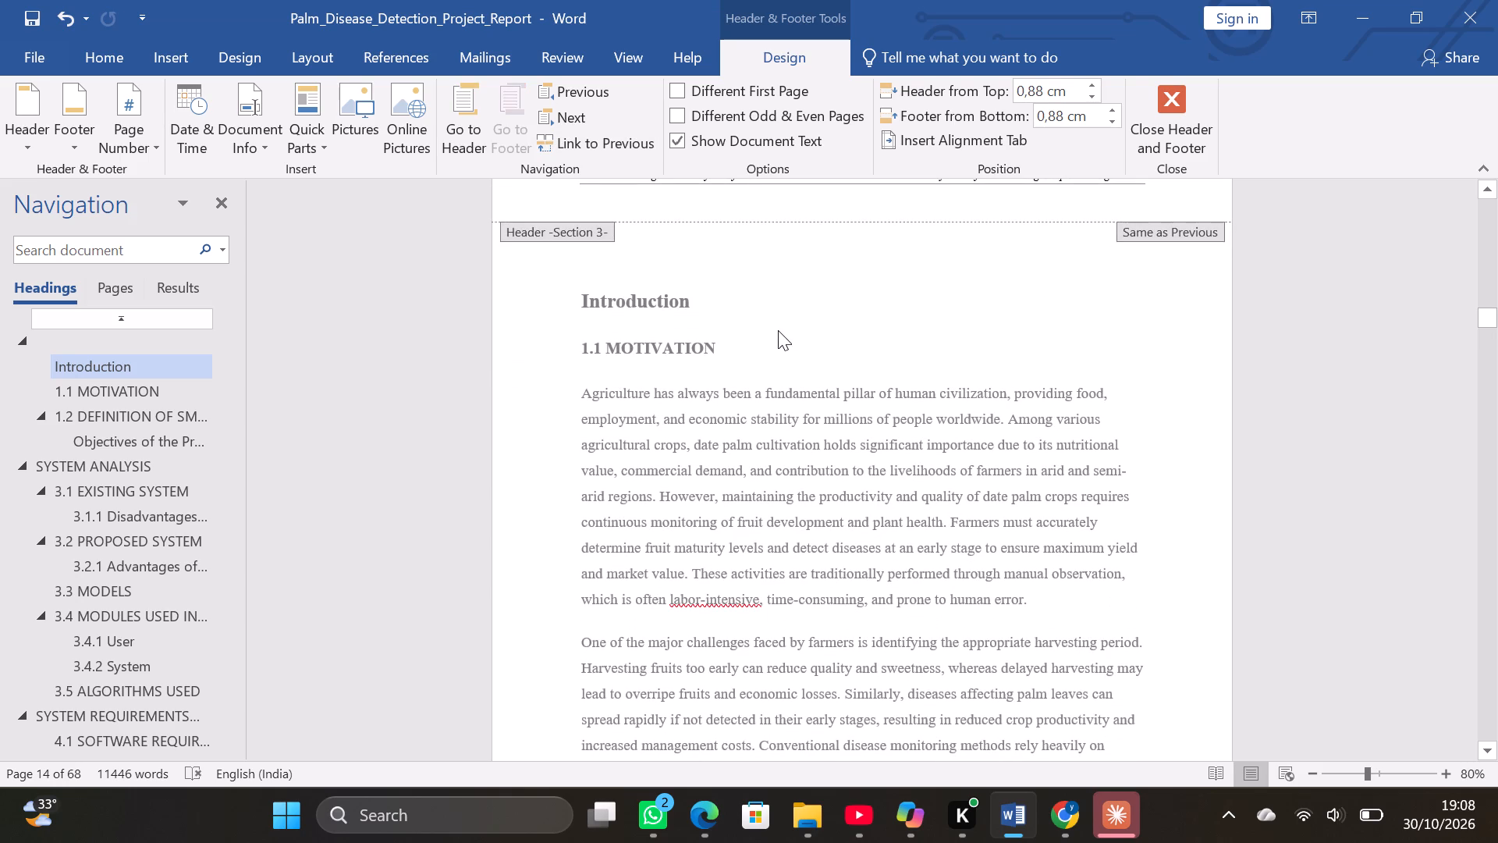
{"action": "scroll", "coordinate": [778, 330], "scroll_direction": "up", "scroll_amount": 6}
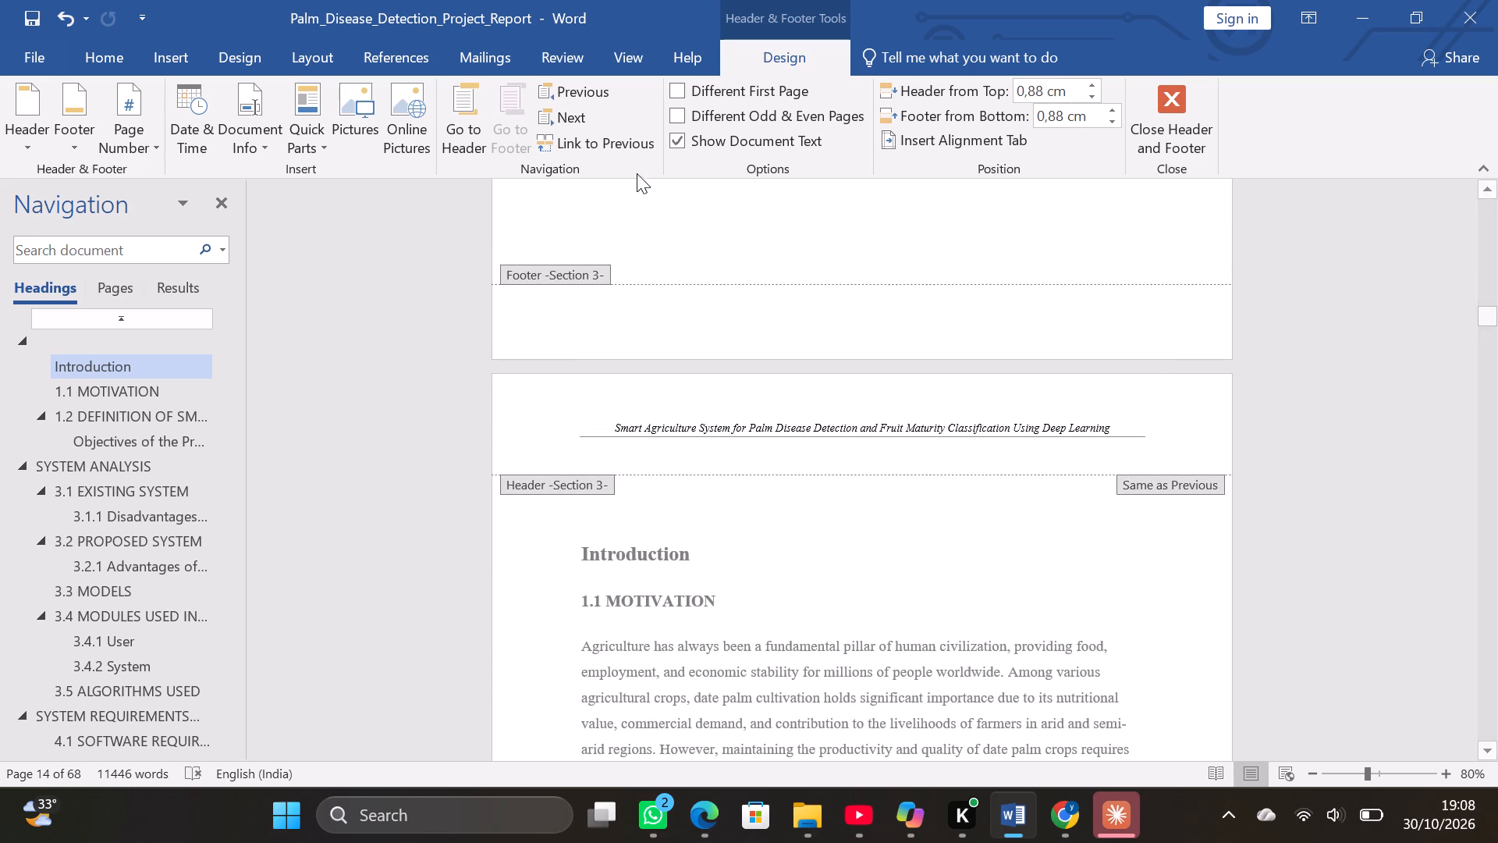
{"action": "left_click", "coordinate": [623, 151]}
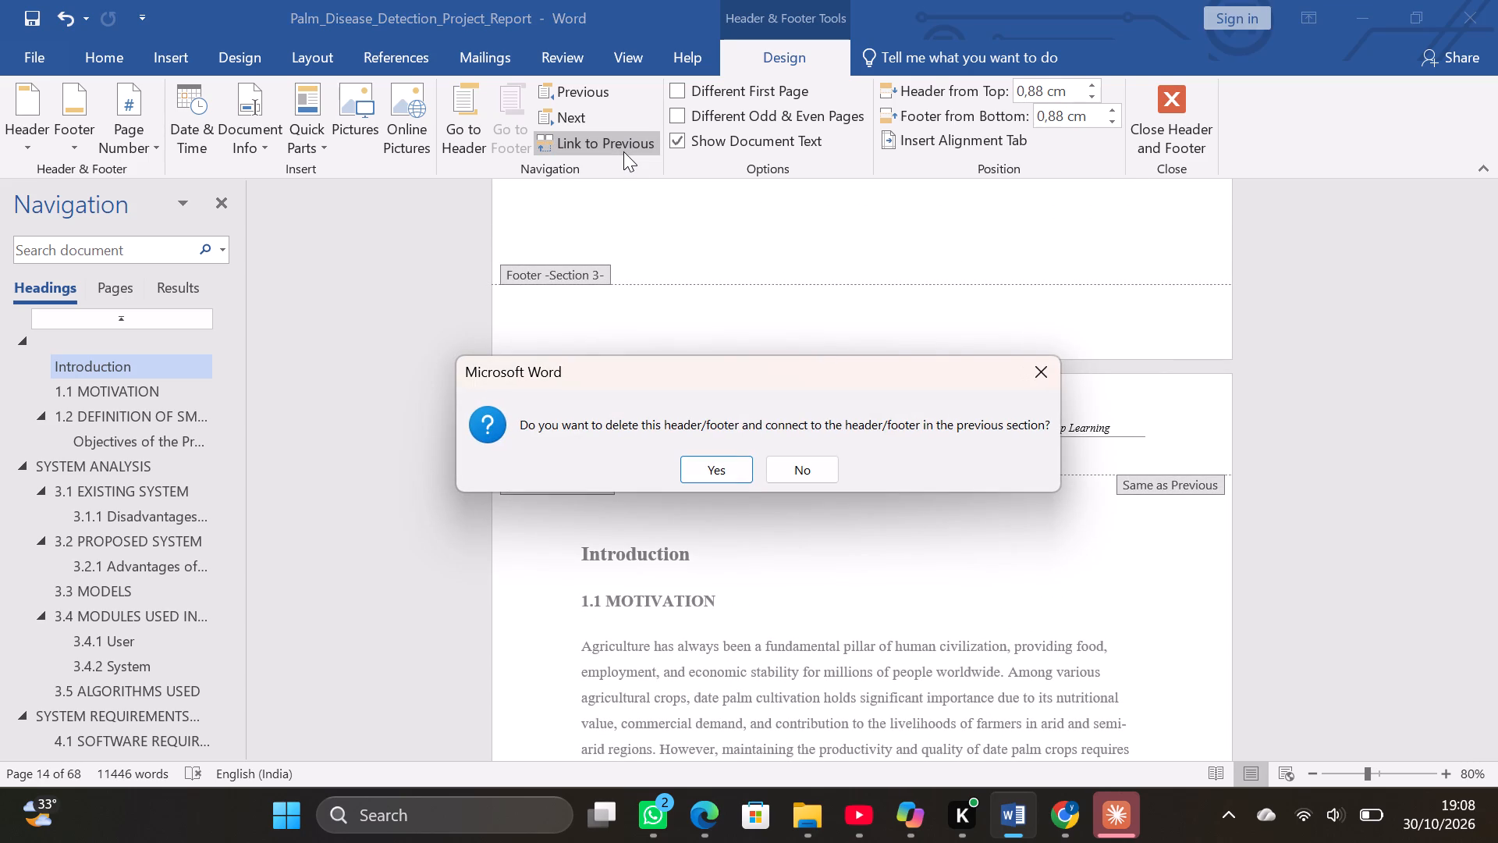
{"action": "left_click", "coordinate": [729, 462]}
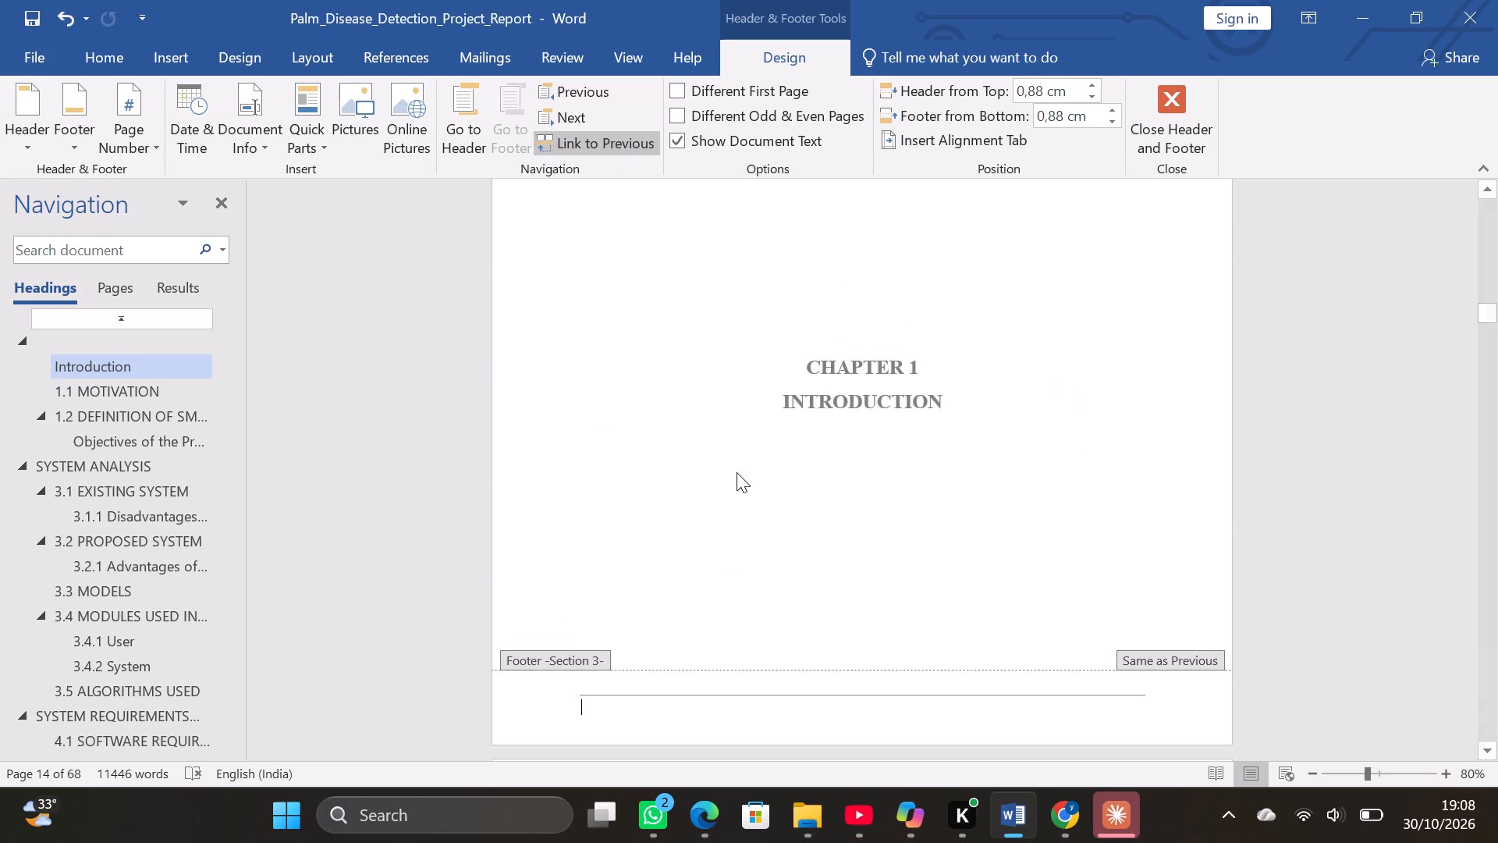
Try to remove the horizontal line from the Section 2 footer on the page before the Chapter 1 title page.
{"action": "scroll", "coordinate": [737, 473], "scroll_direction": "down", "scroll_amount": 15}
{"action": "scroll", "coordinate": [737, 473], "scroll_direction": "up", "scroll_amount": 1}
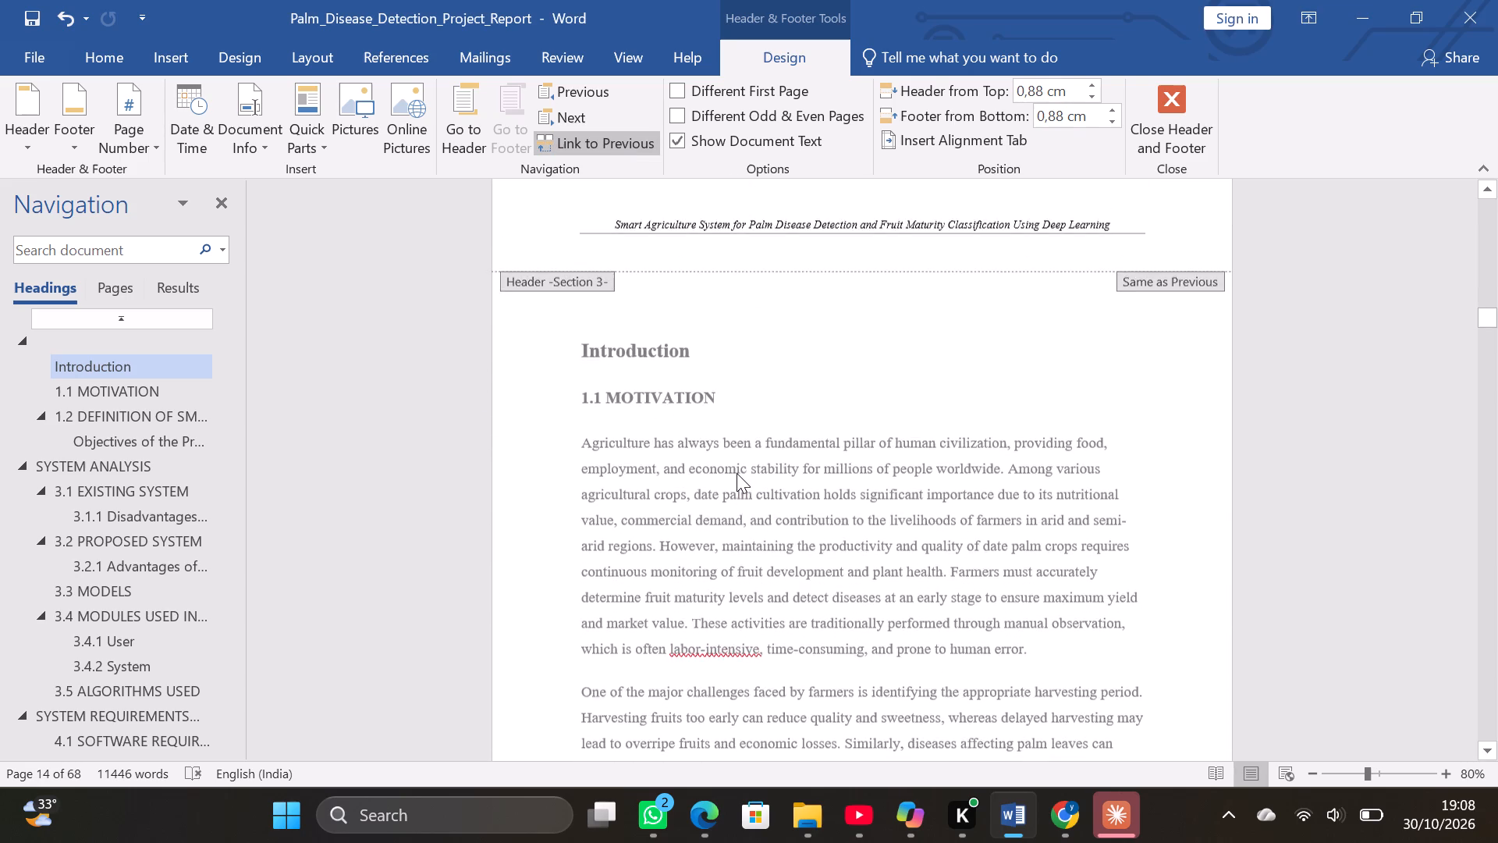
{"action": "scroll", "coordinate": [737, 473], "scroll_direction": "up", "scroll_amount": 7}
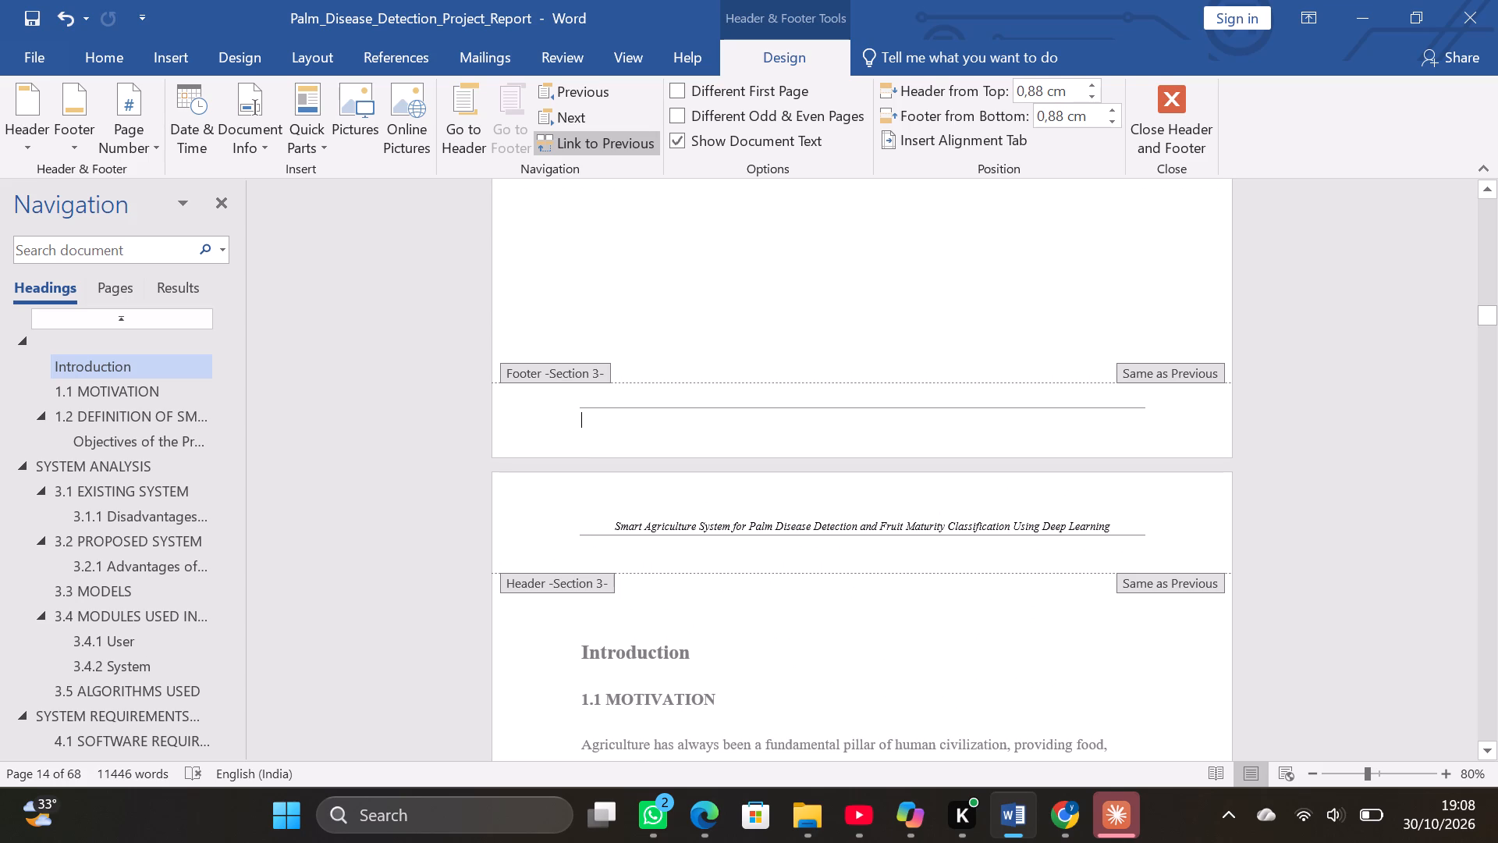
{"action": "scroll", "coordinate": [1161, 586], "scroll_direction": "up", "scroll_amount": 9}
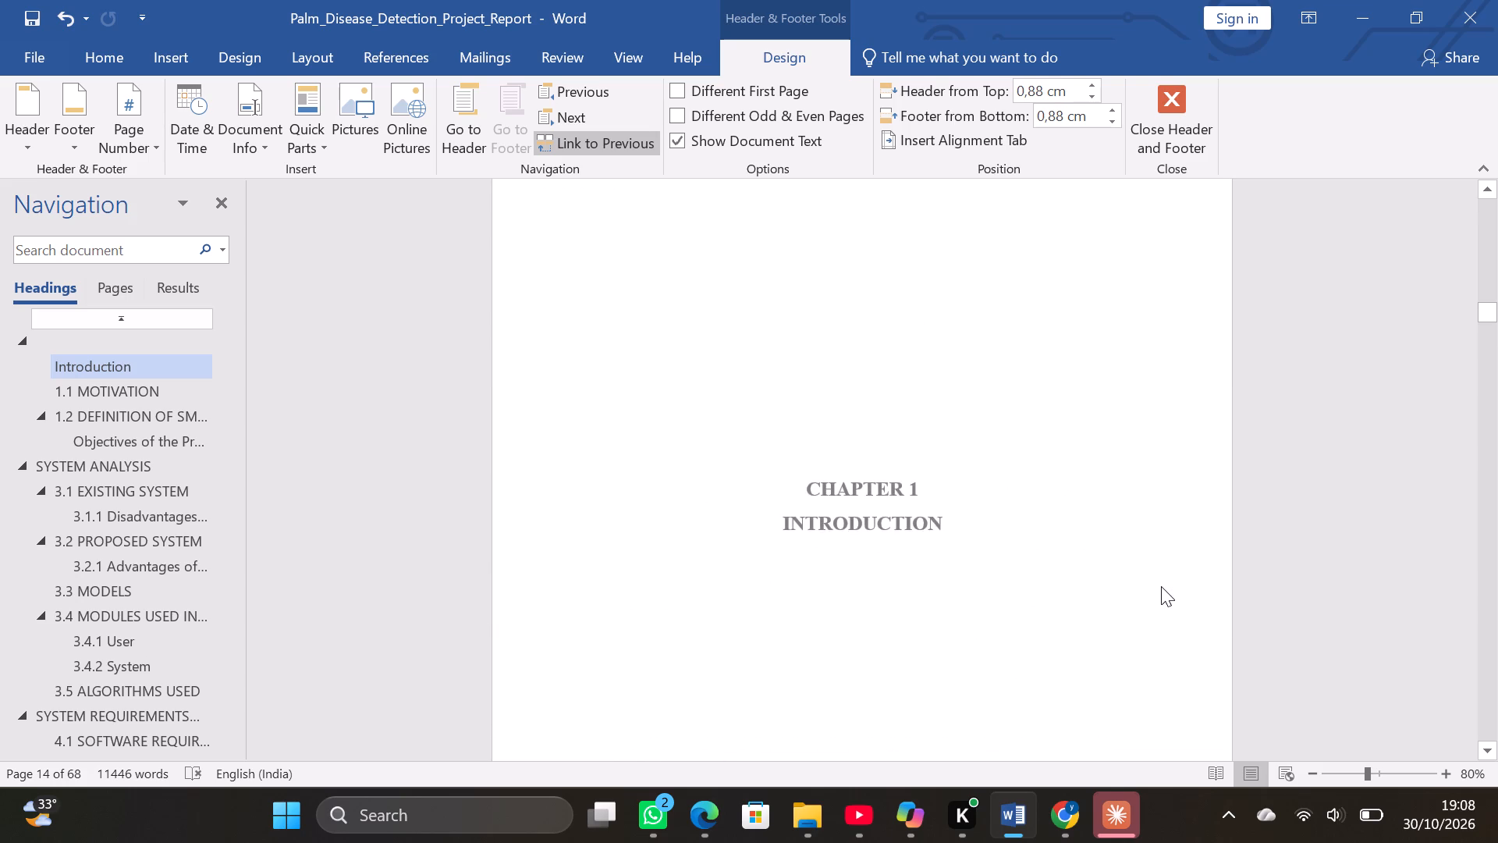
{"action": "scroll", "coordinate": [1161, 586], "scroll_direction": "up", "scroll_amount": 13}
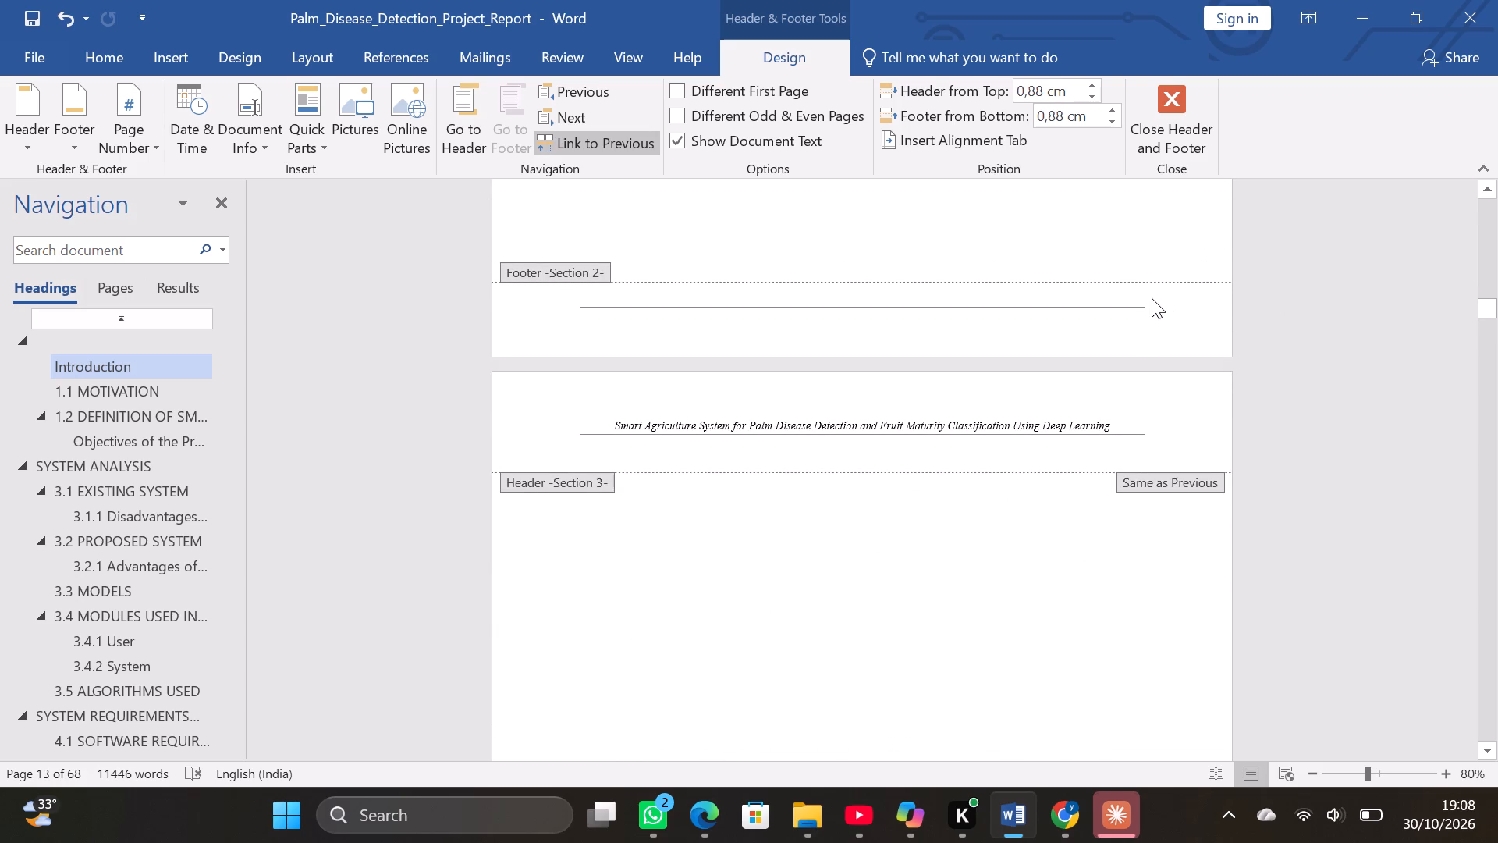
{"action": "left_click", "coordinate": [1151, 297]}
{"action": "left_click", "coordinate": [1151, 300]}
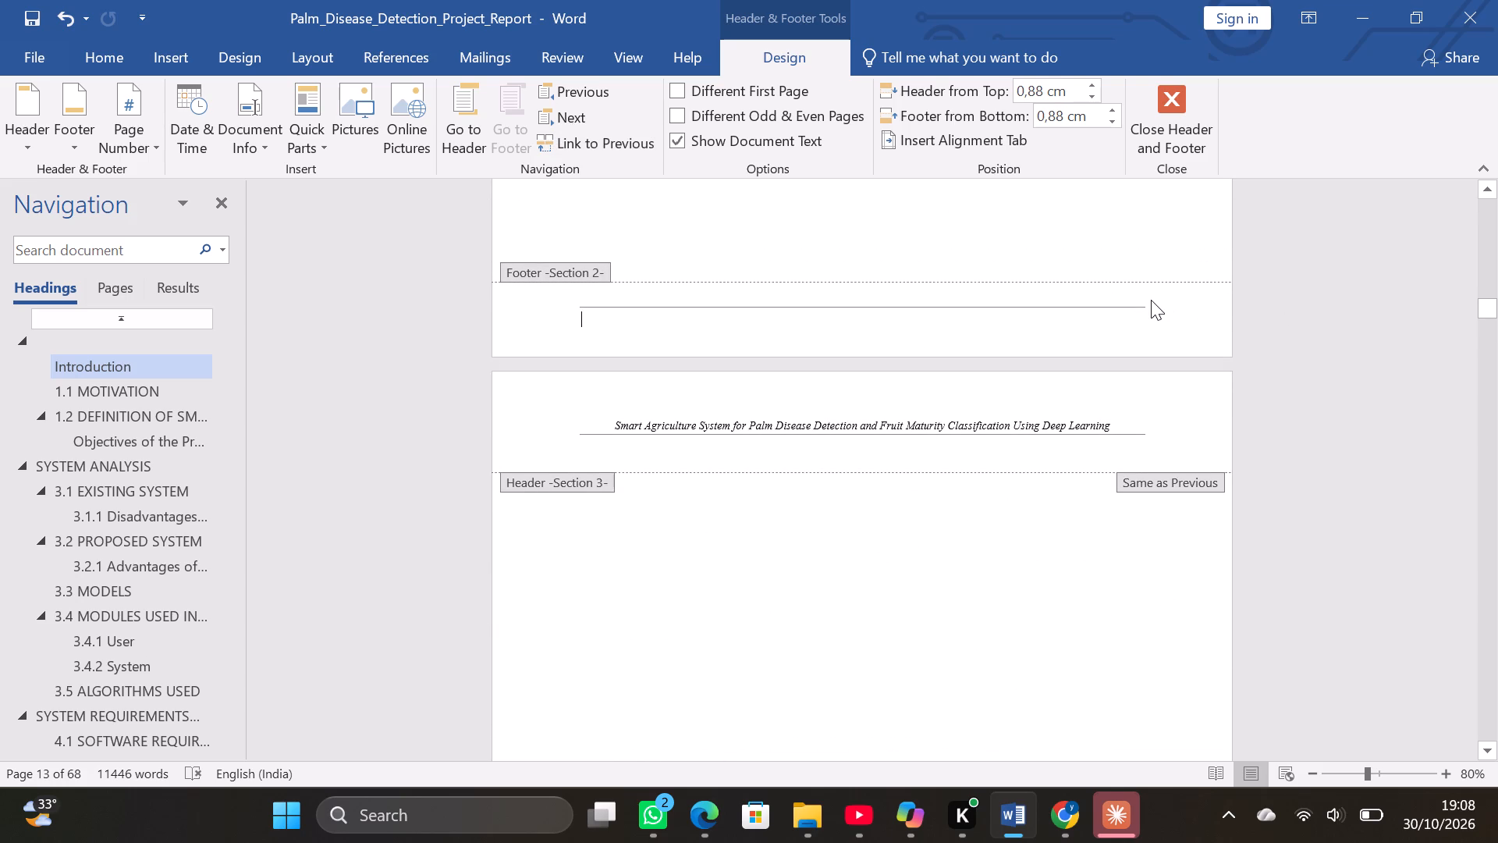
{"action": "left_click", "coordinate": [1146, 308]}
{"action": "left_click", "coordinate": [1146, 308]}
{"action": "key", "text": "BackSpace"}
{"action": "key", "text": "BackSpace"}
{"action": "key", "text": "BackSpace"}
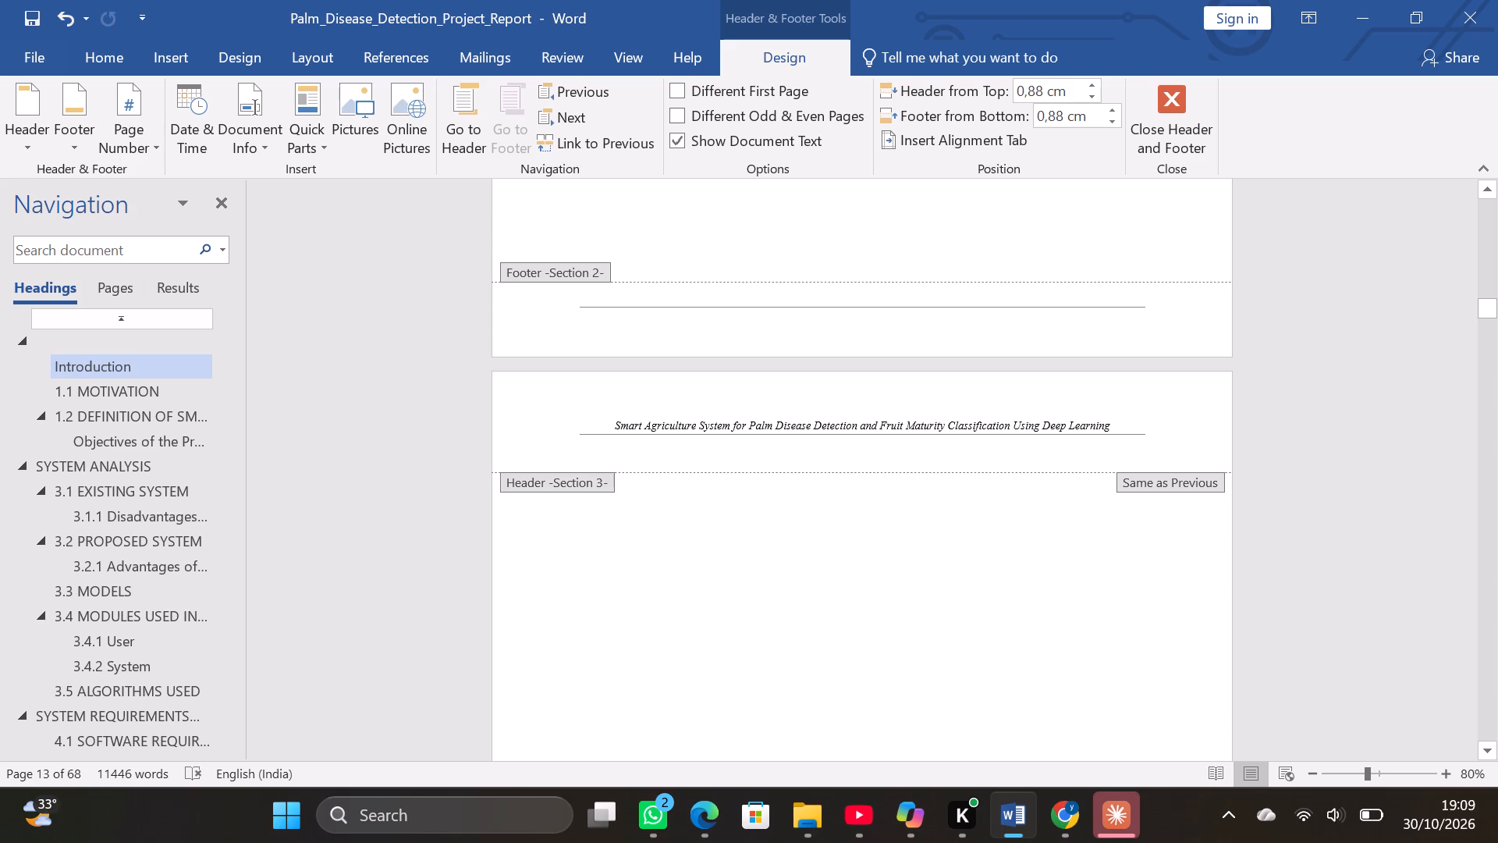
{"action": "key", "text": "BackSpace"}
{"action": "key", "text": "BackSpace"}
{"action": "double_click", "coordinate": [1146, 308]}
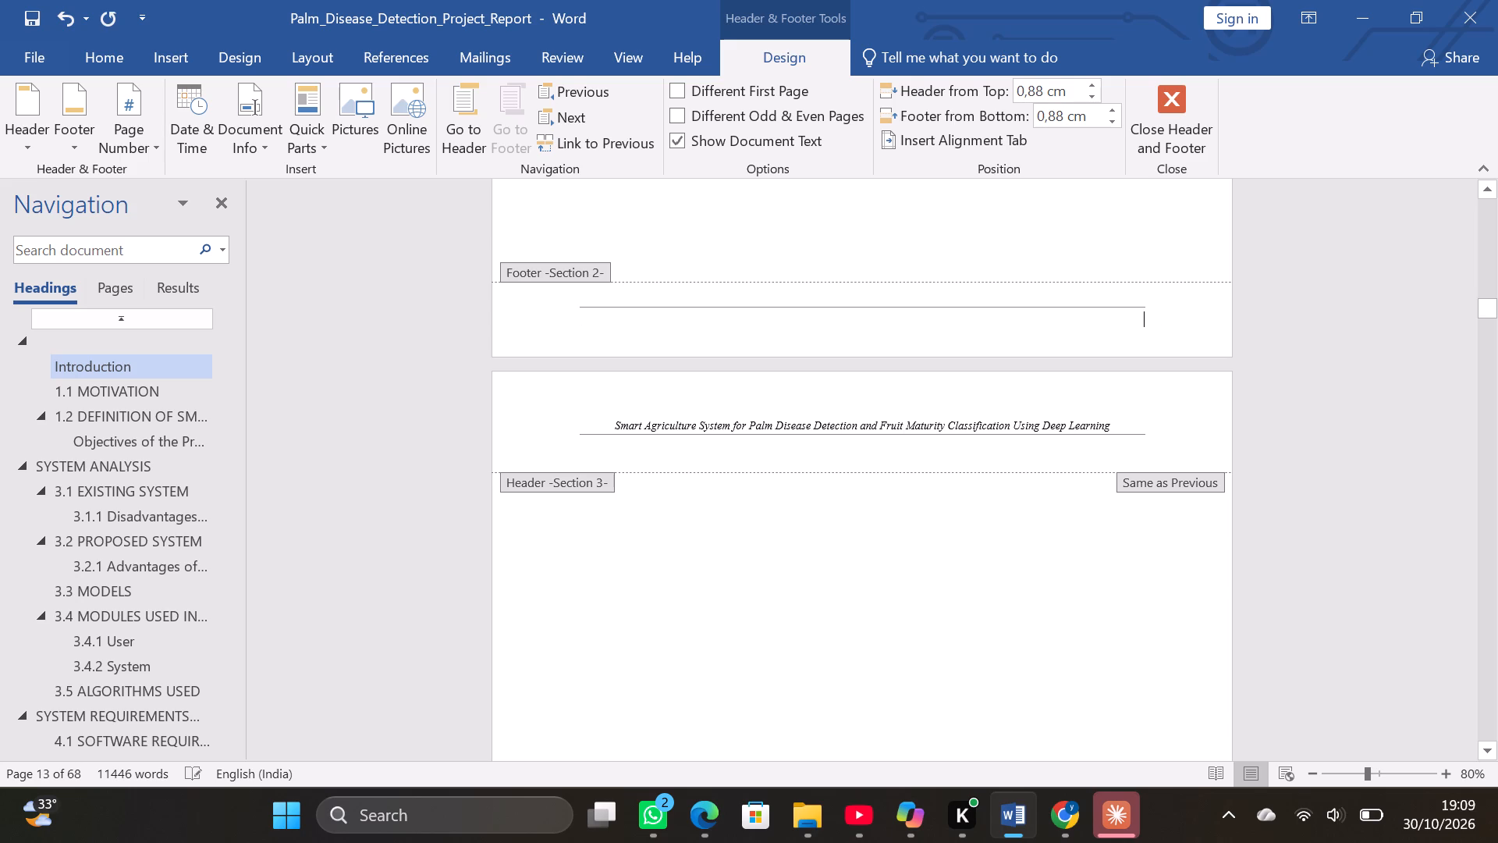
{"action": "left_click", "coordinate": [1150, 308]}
Delete the project title text from the linked Section 3 header on the Chapter 1 title page.
{"action": "left_click", "coordinate": [1145, 430]}
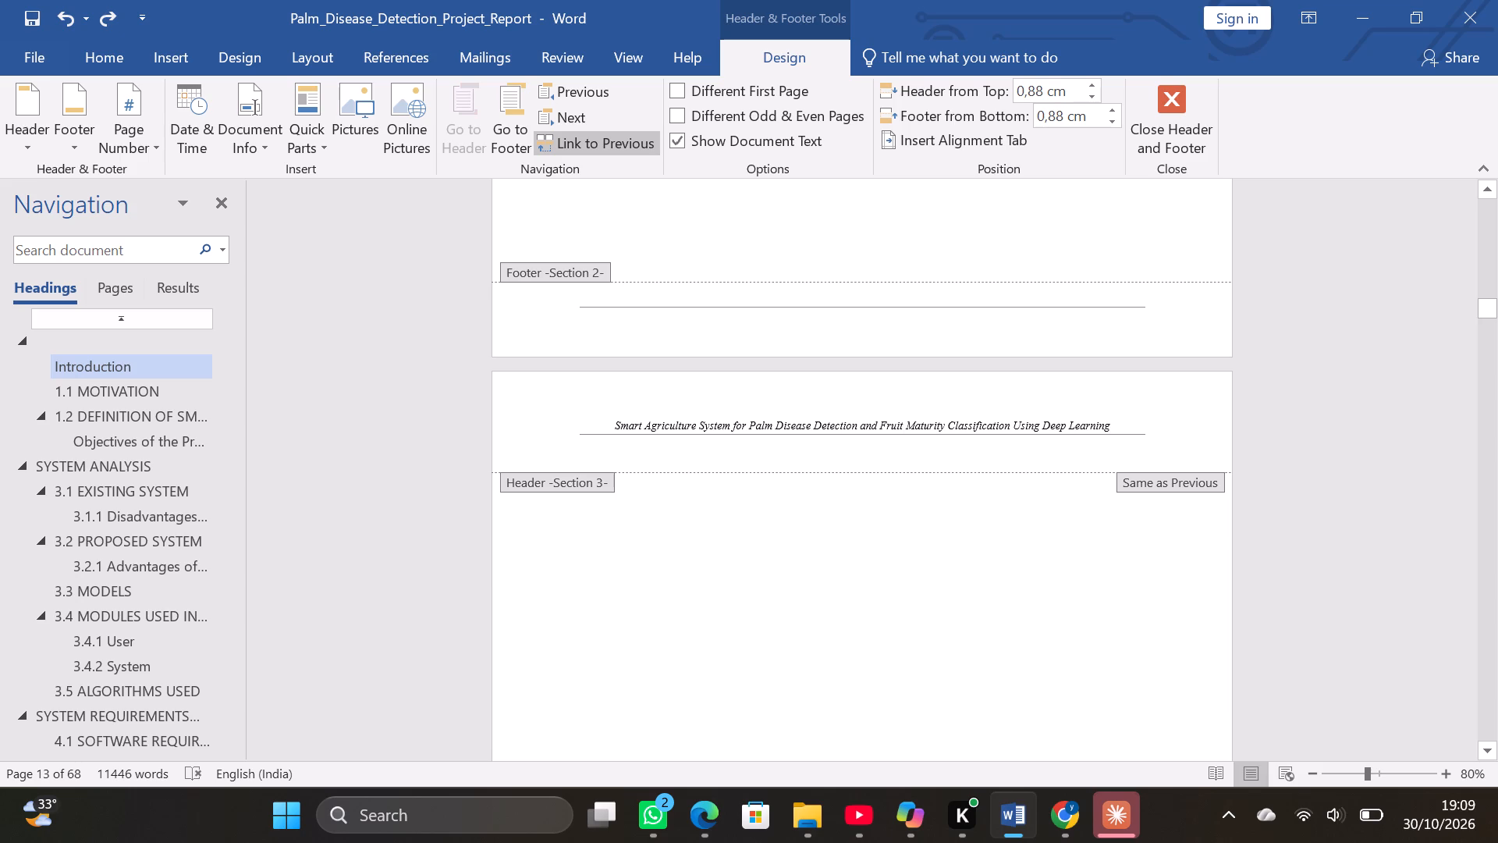
{"action": "triple_click", "coordinate": [1145, 430]}
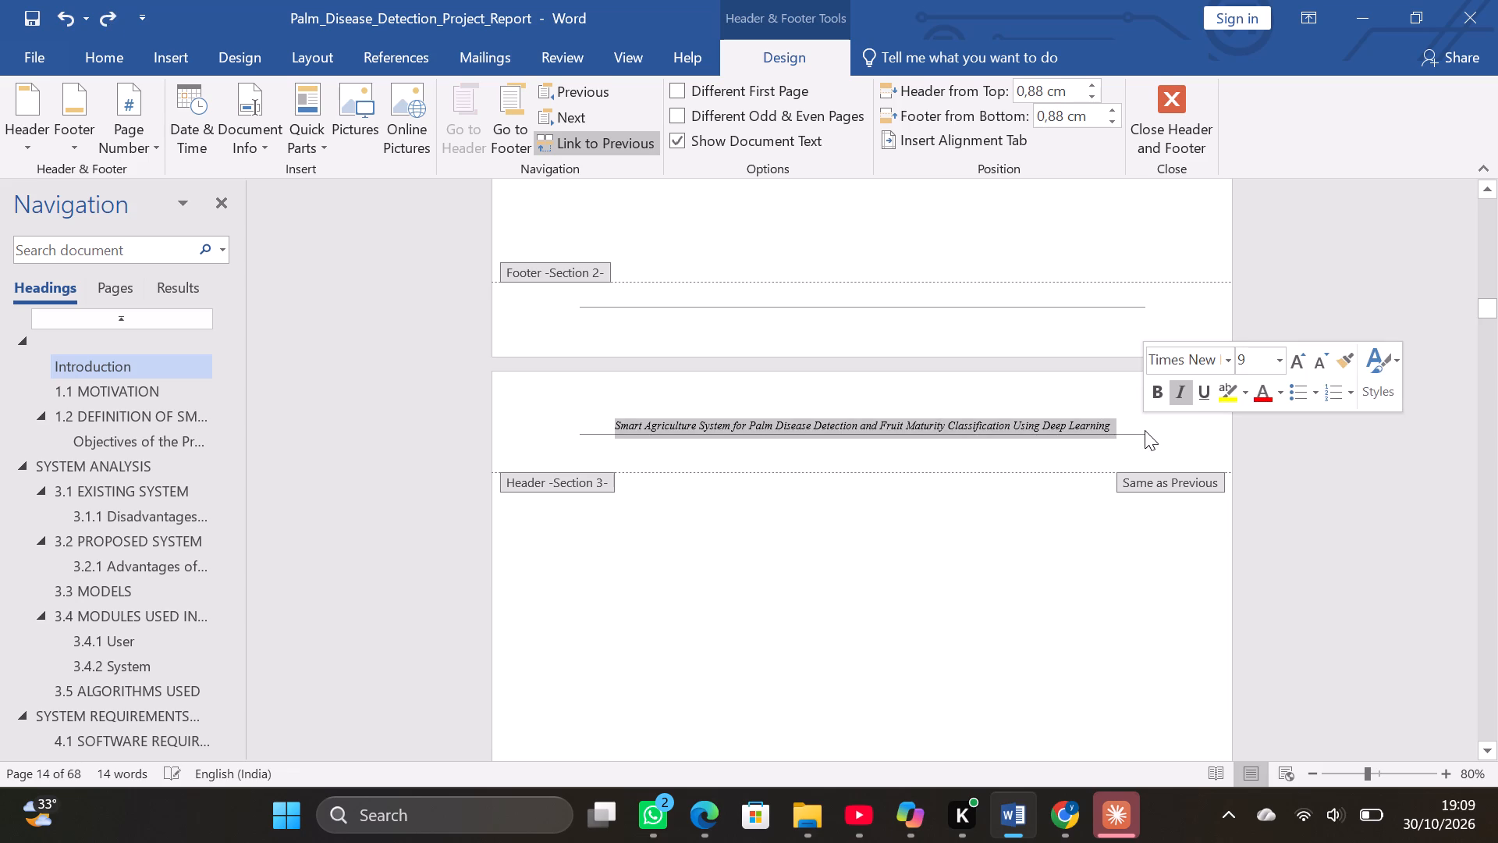
{"action": "key", "text": "BackSpace"}
Examine the headers and footers on the Section 2 pages, from the abbreviations back to the table of contents.
{"action": "scroll", "coordinate": [1145, 430], "scroll_direction": "up", "scroll_amount": 9}
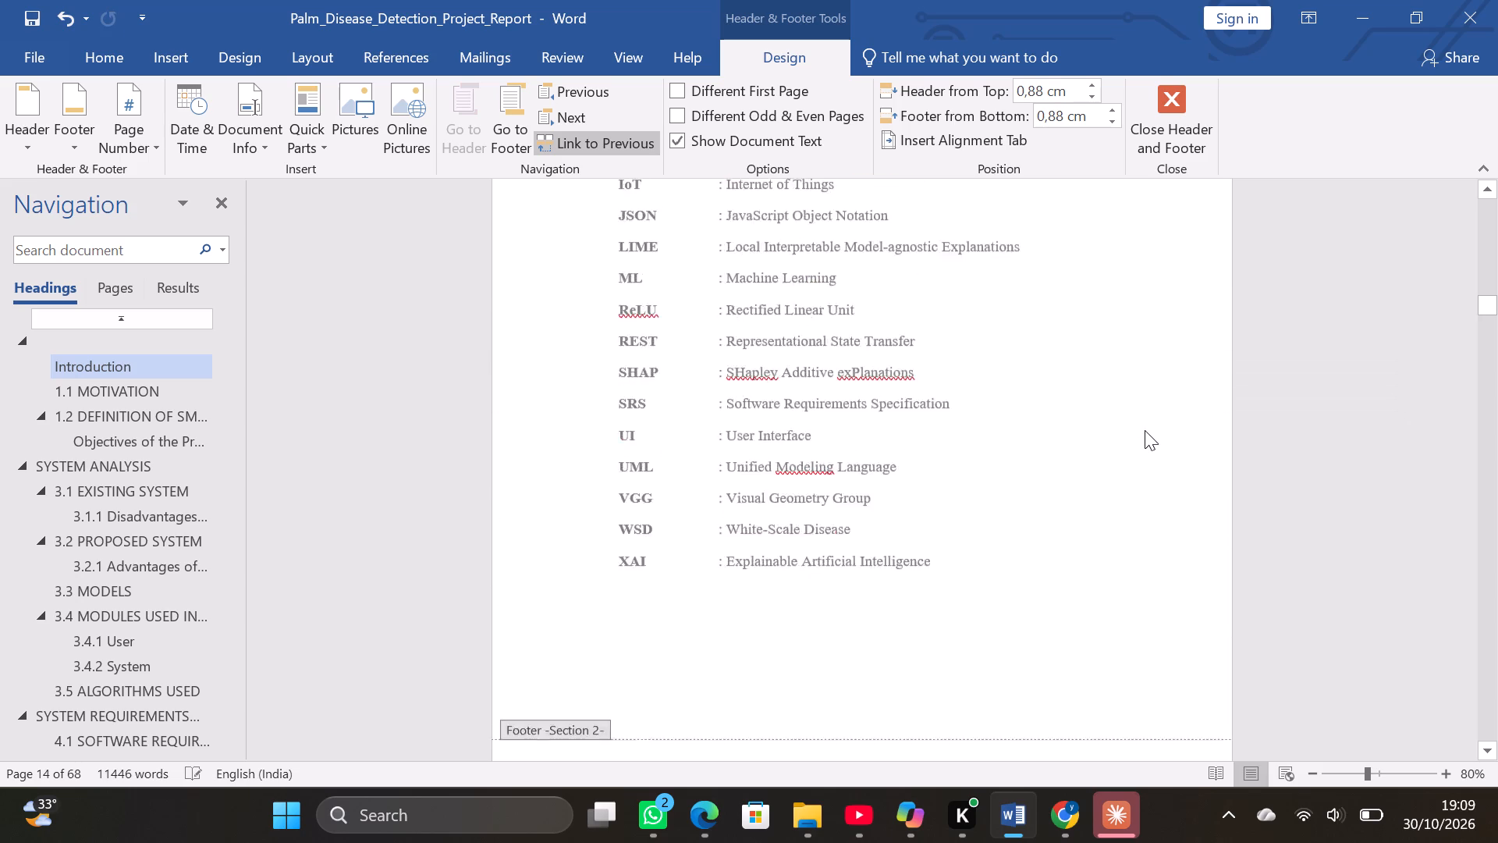
{"action": "scroll", "coordinate": [1145, 430], "scroll_direction": "up", "scroll_amount": 17}
{"action": "scroll", "coordinate": [1145, 430], "scroll_direction": "up", "scroll_amount": 11}
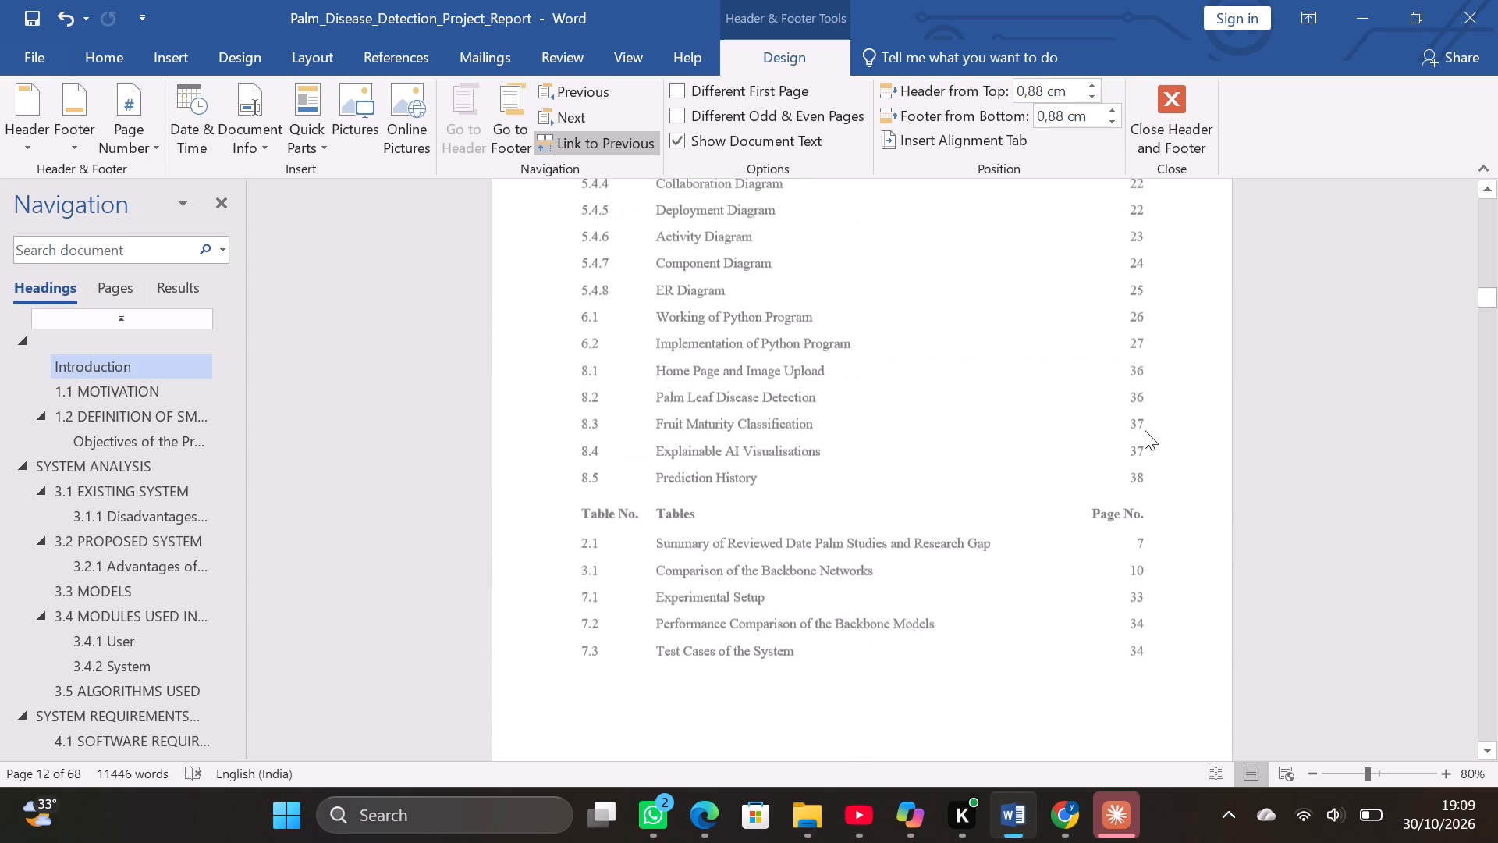
{"action": "scroll", "coordinate": [1145, 430], "scroll_direction": "up", "scroll_amount": 10}
{"action": "scroll", "coordinate": [1145, 430], "scroll_direction": "up", "scroll_amount": 19}
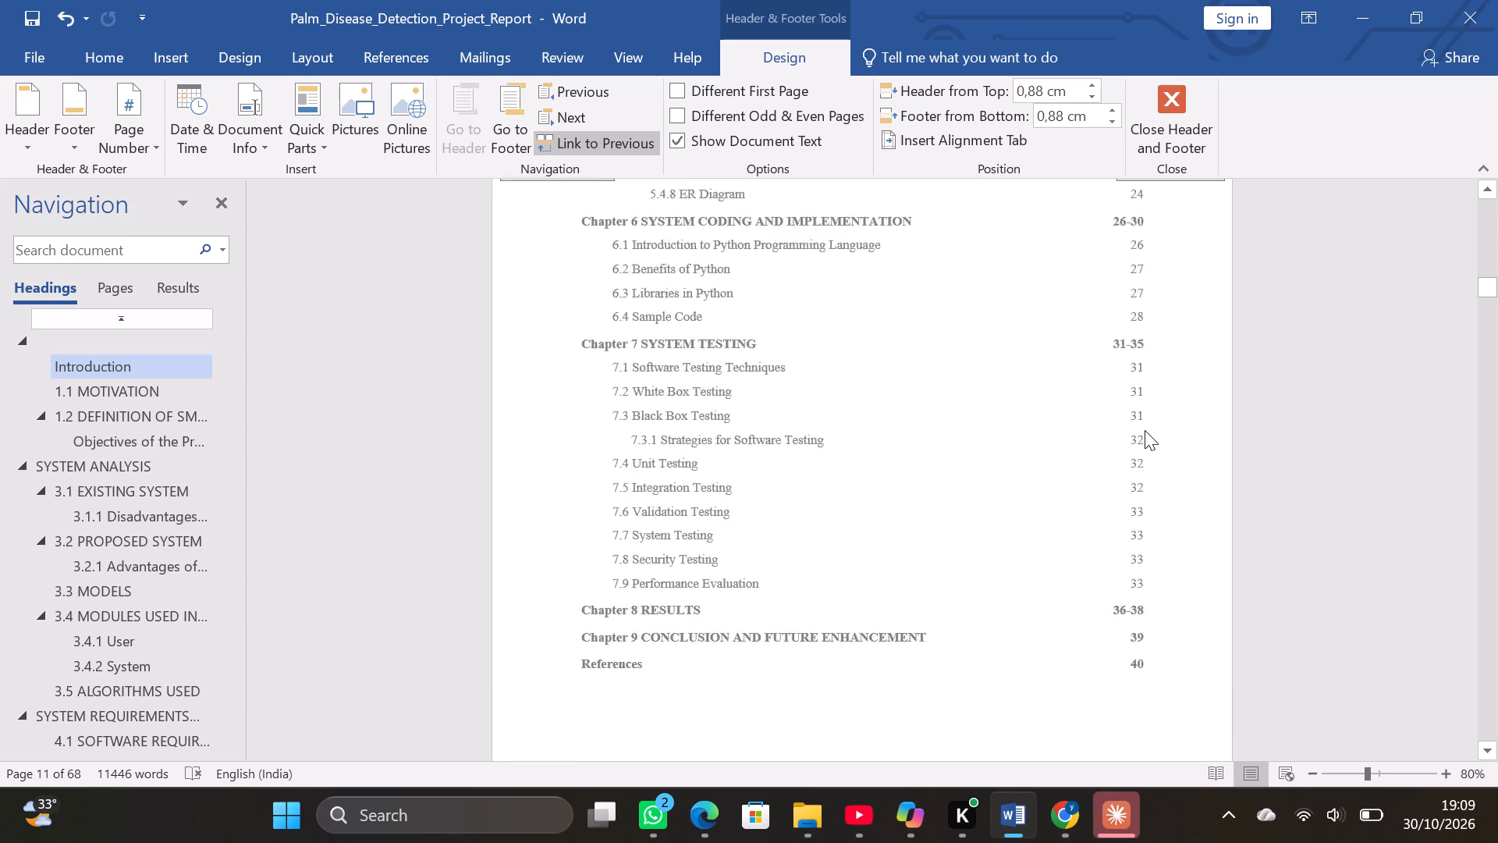
{"action": "scroll", "coordinate": [1145, 430], "scroll_direction": "up", "scroll_amount": 14}
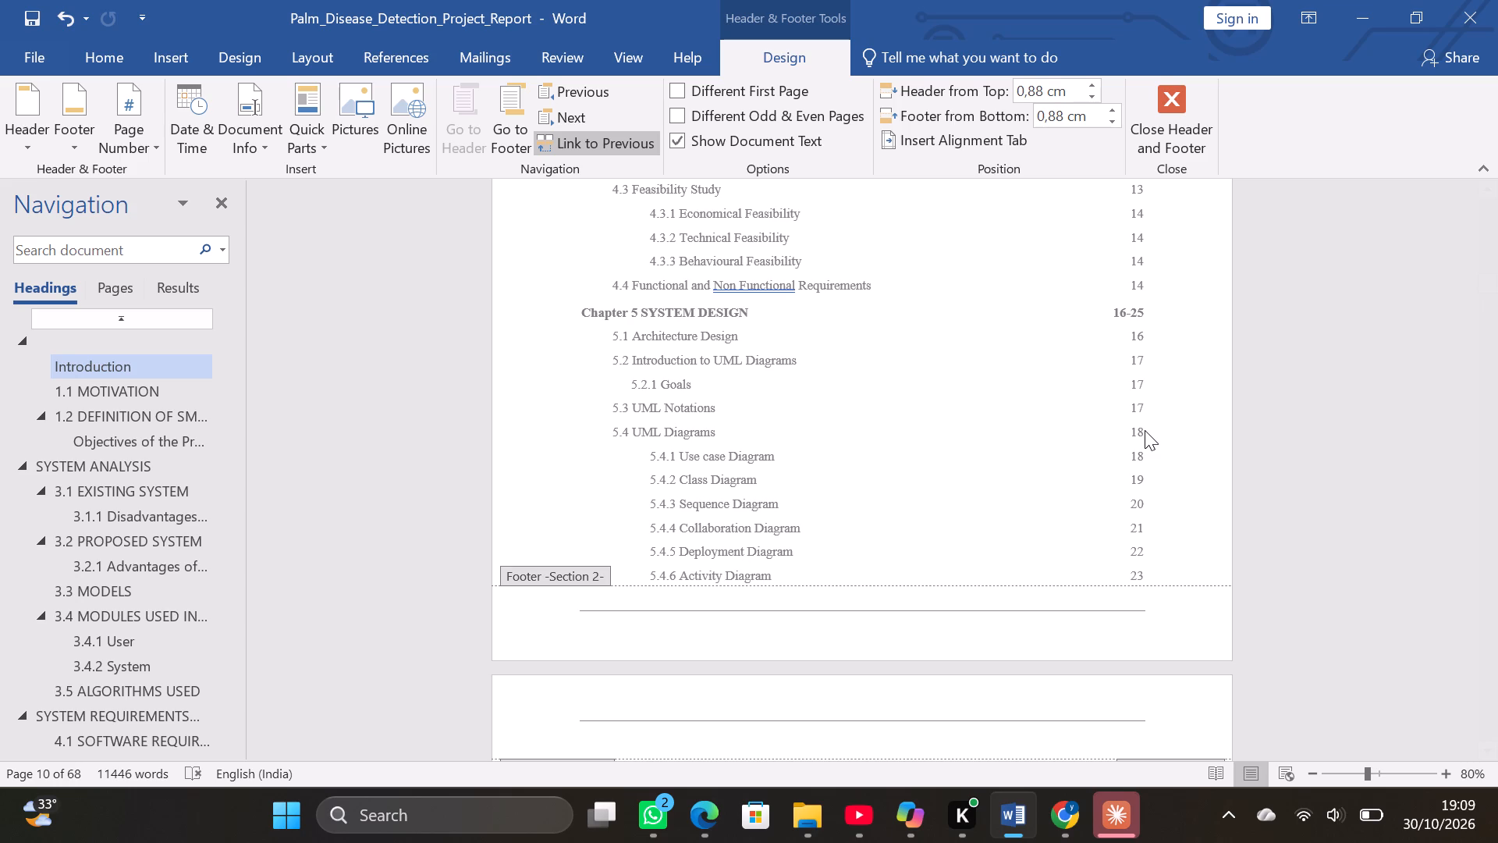
Enter "Department of CSE,AITS,Rajampet" in the Section 3 footer on the page containing the Introduction heading.
{"action": "scroll", "coordinate": [1145, 430], "scroll_direction": "down", "scroll_amount": 18}
{"action": "scroll", "coordinate": [1145, 430], "scroll_direction": "down", "scroll_amount": 15}
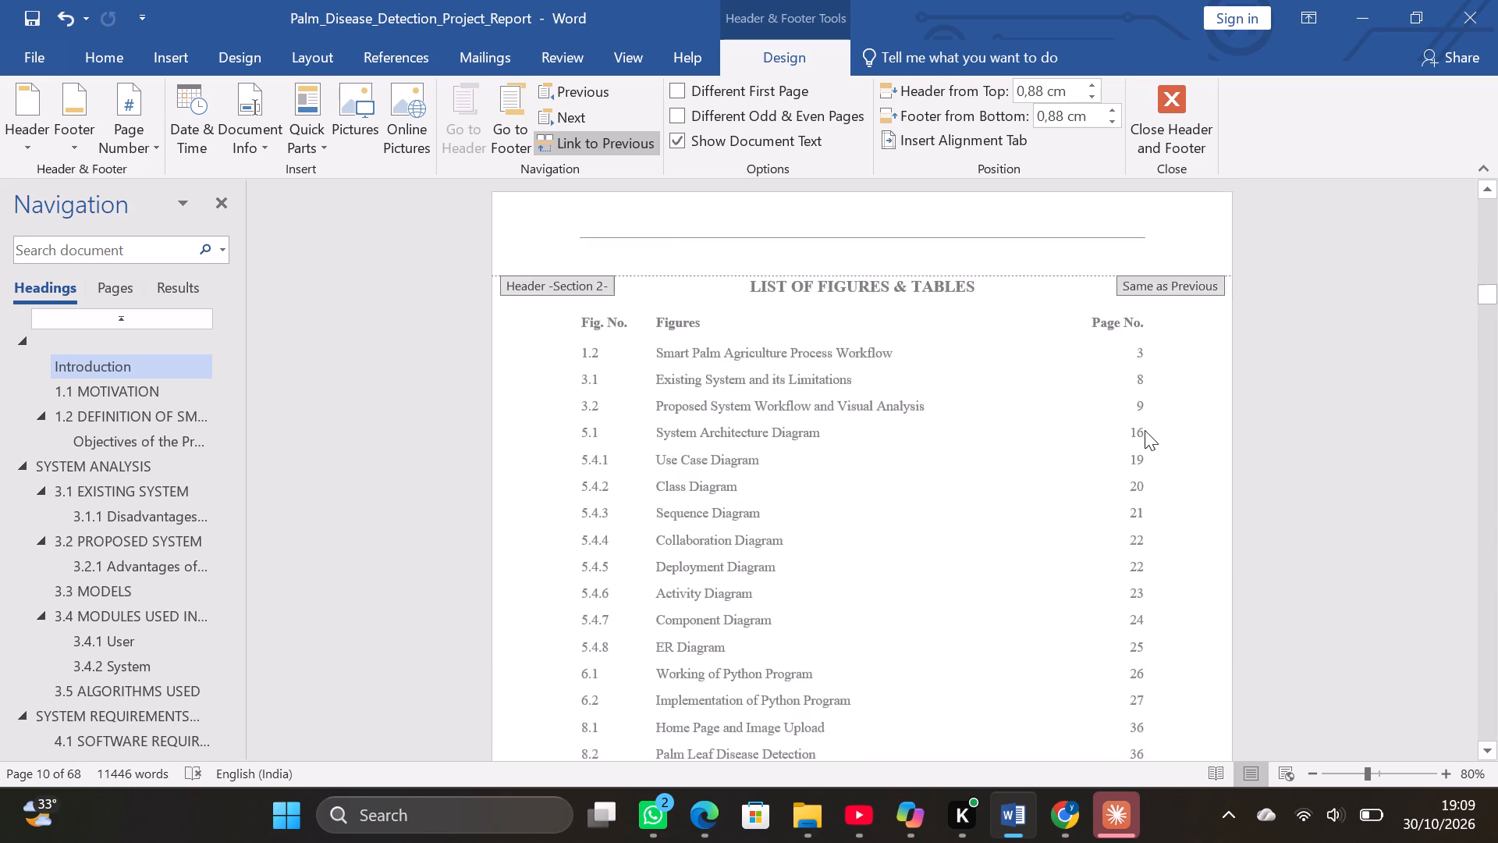
{"action": "scroll", "coordinate": [1145, 430], "scroll_direction": "down", "scroll_amount": 17}
{"action": "scroll", "coordinate": [1145, 430], "scroll_direction": "down", "scroll_amount": 20}
{"action": "scroll", "coordinate": [1145, 430], "scroll_direction": "down", "scroll_amount": 1}
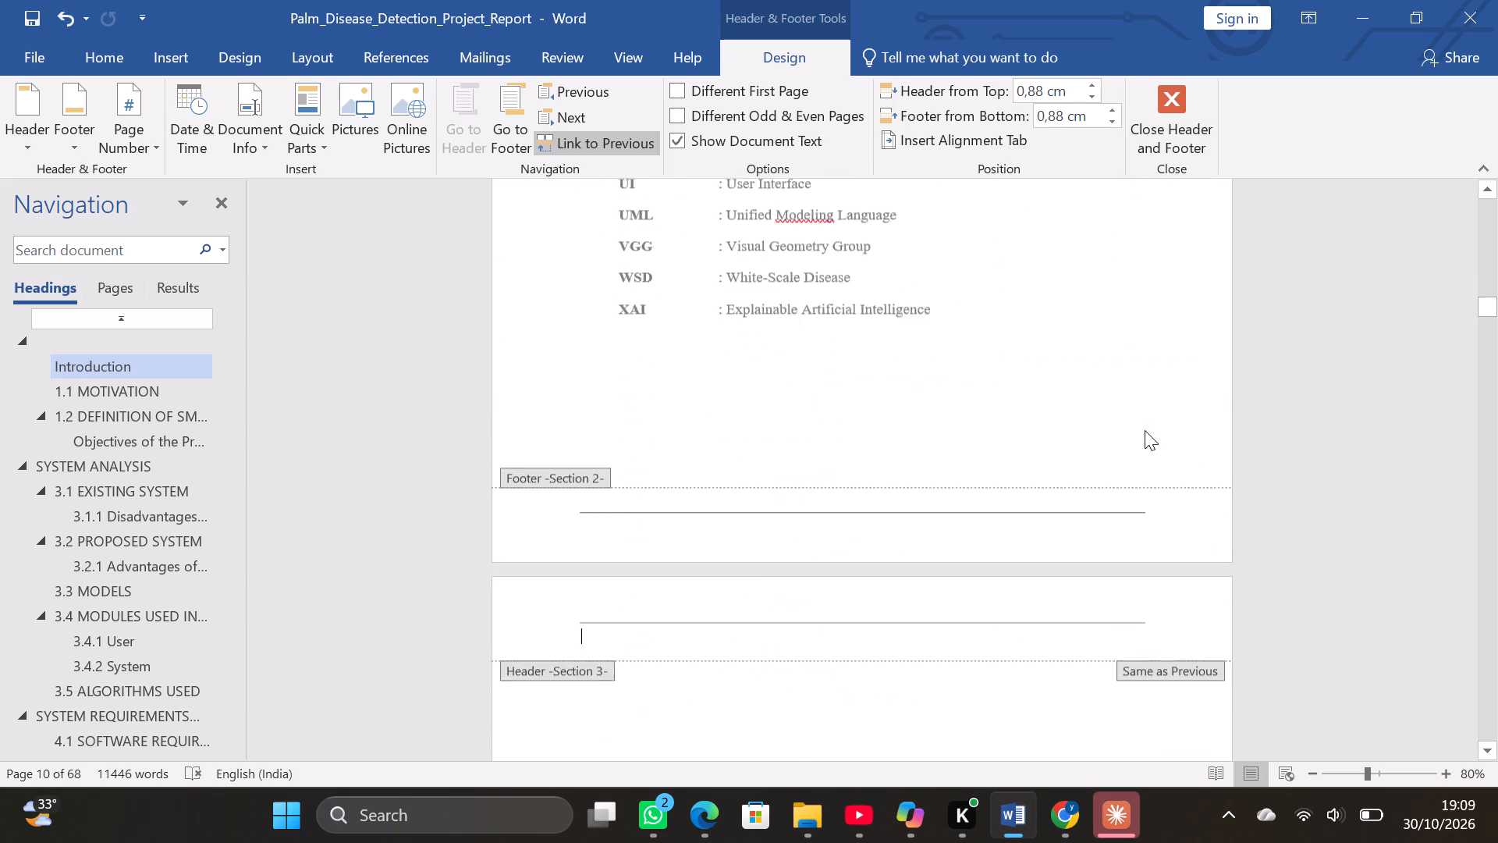
{"action": "scroll", "coordinate": [1145, 430], "scroll_direction": "down", "scroll_amount": 16}
{"action": "scroll", "coordinate": [1145, 430], "scroll_direction": "down", "scroll_amount": 11}
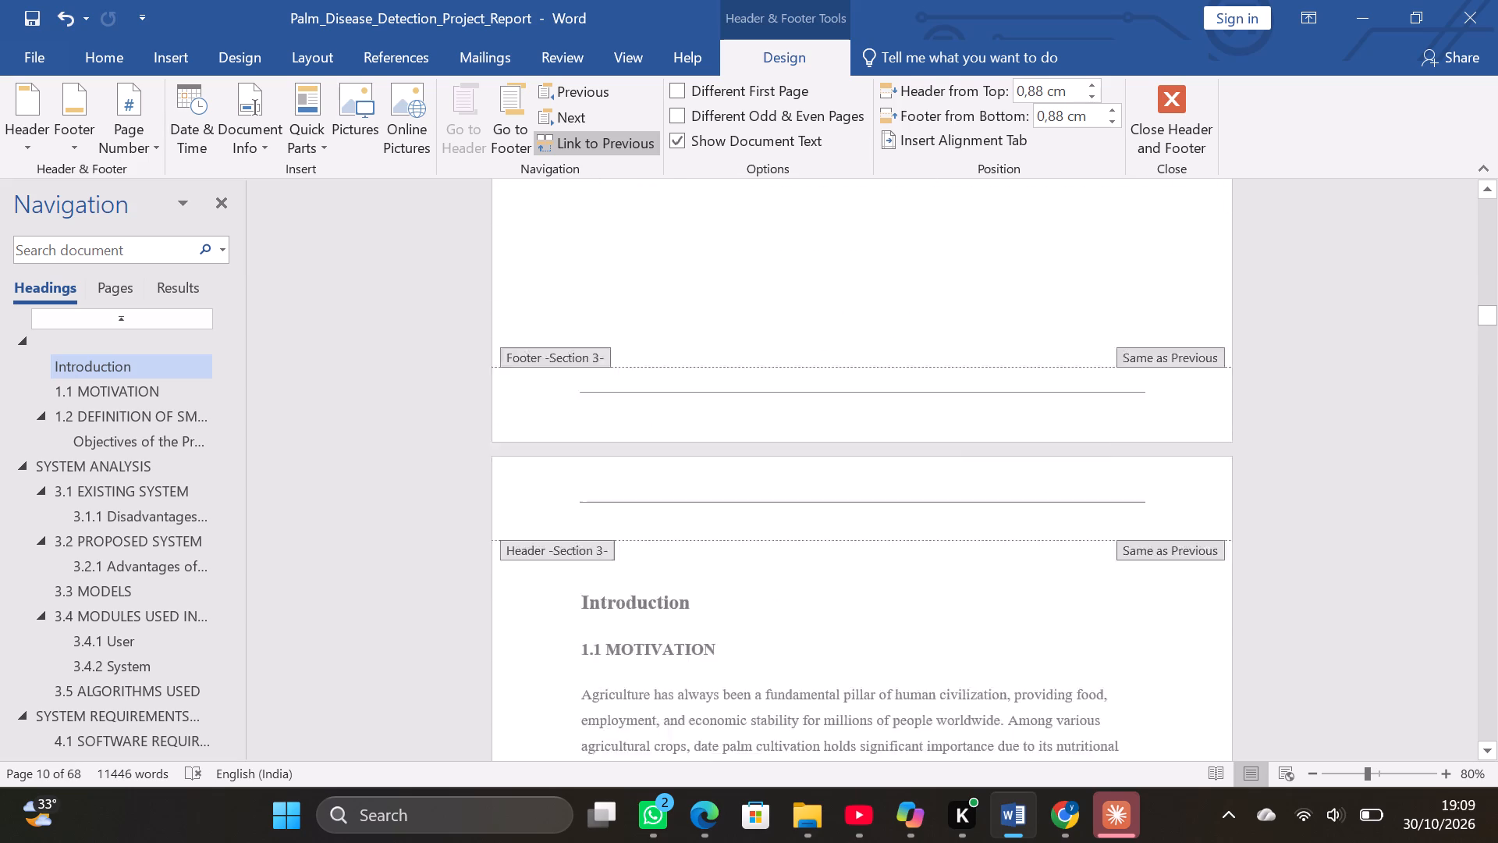
{"action": "scroll", "coordinate": [1145, 430], "scroll_direction": "down", "scroll_amount": 18}
{"action": "scroll", "coordinate": [1145, 430], "scroll_direction": "down", "scroll_amount": 9}
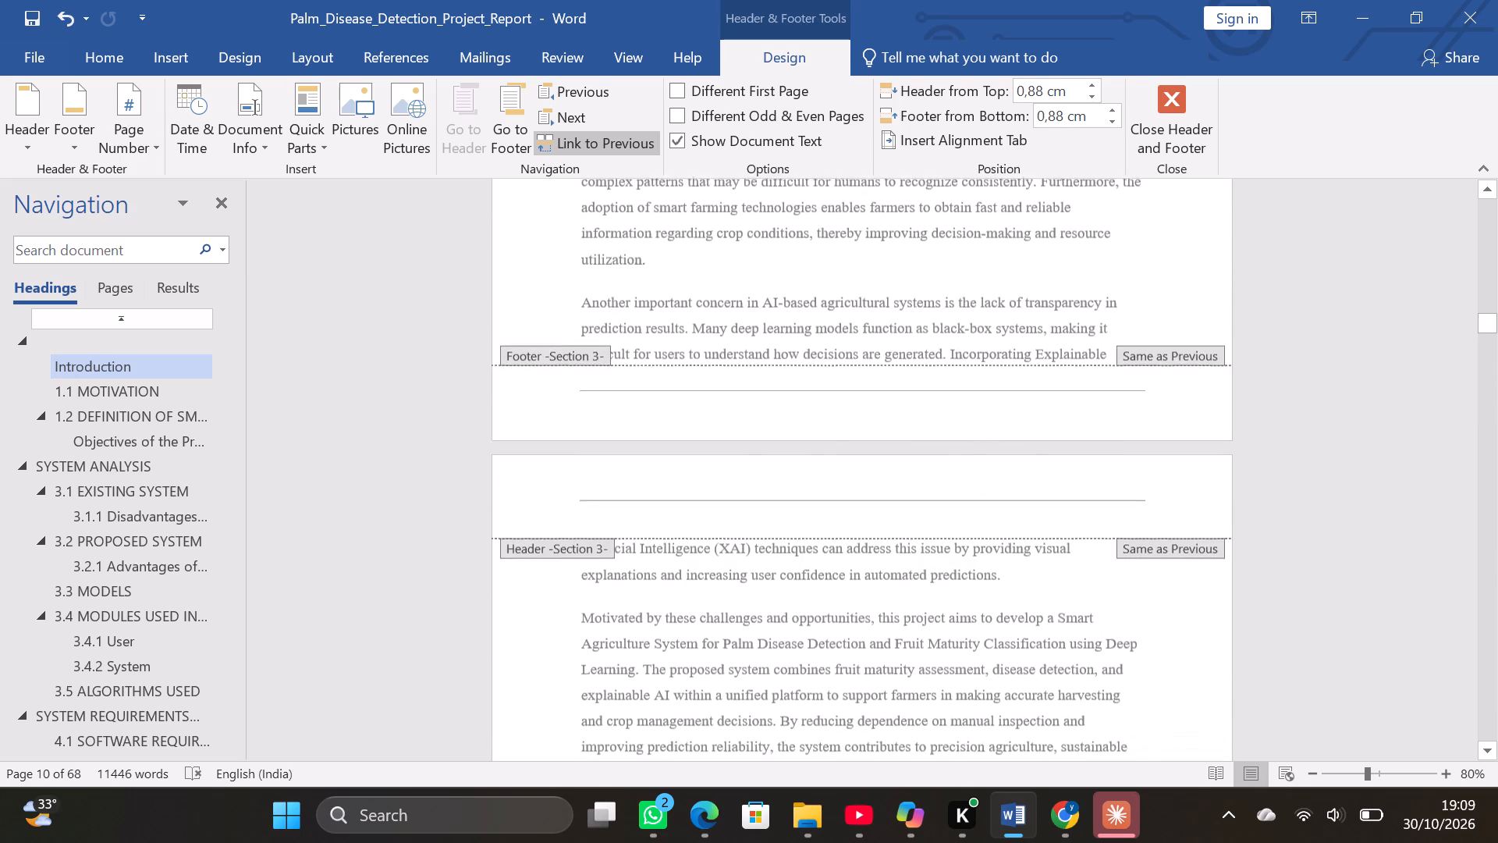
{"action": "left_click", "coordinate": [1060, 437]}
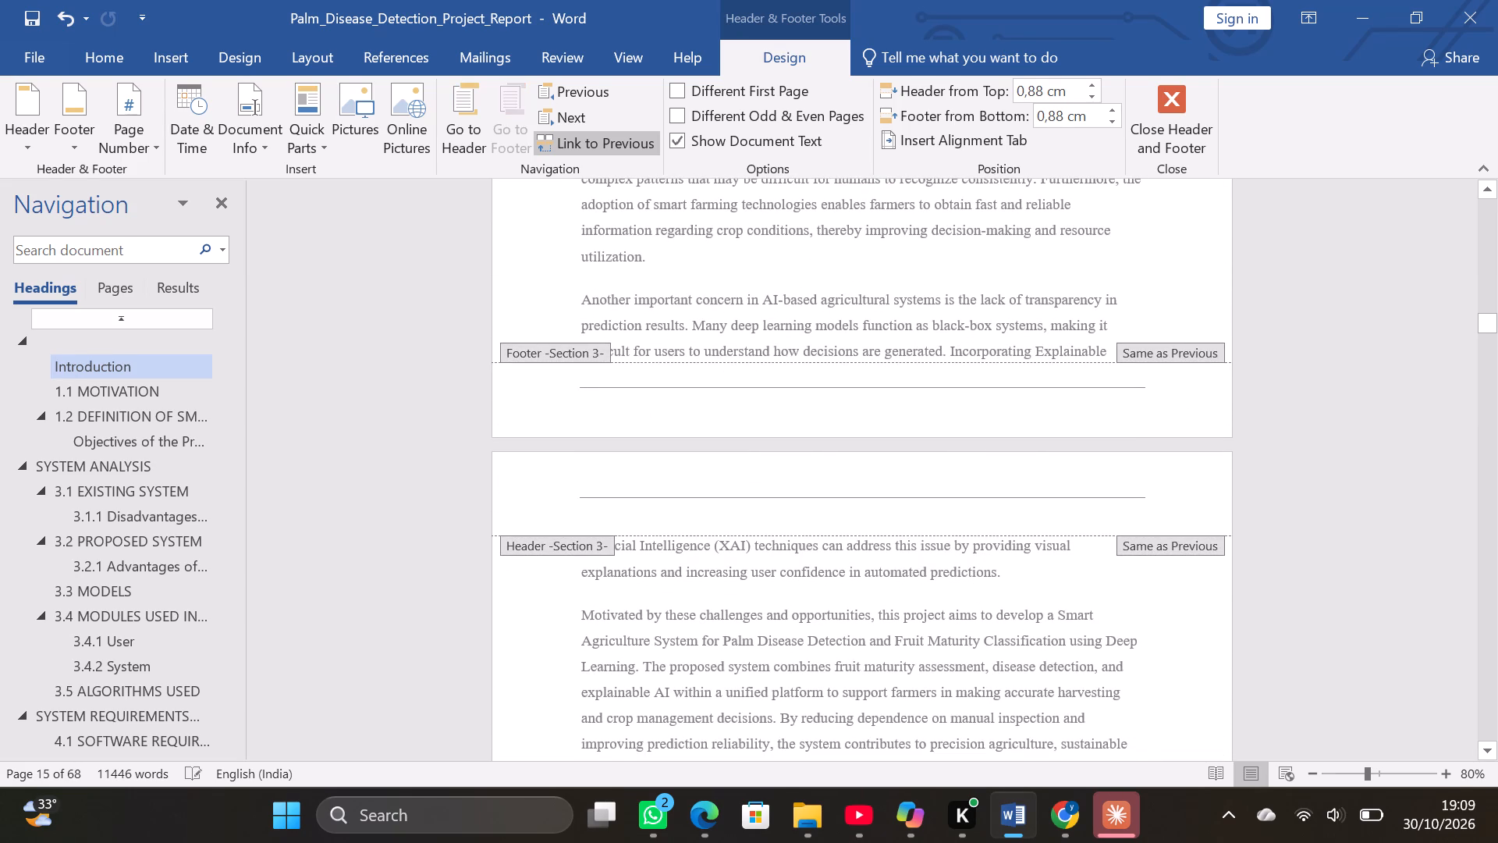
{"action": "type", "text": "Deo"}
{"action": "key", "text": "BackSpace"}
{"action": "type", "text": "partment"}
{"action": "key", "text": "space"}
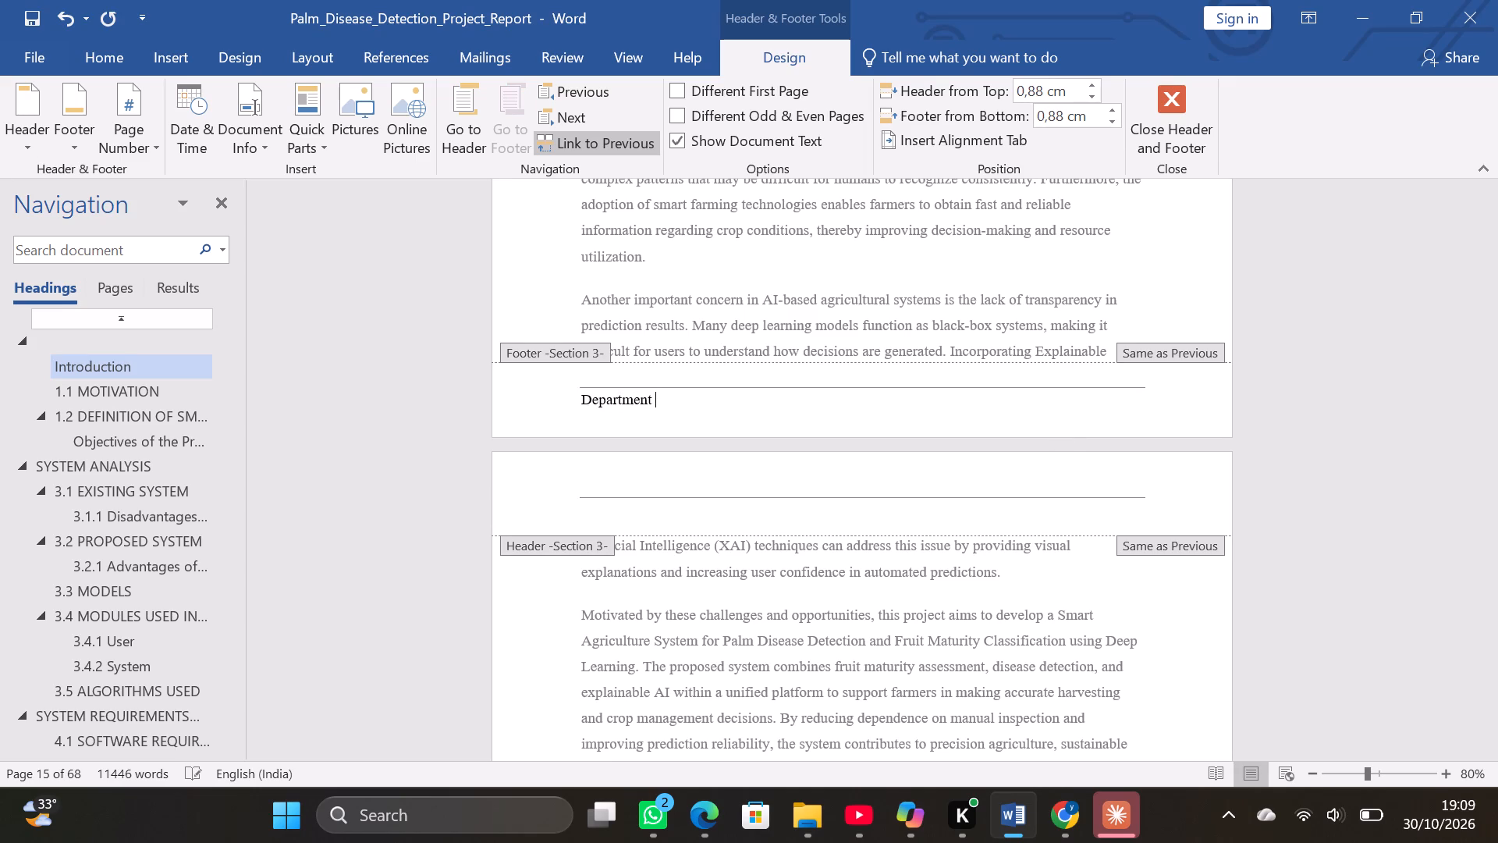
{"action": "key", "text": "o"}
{"action": "type", "text": "f CSE"}
{"action": "key", "text": "comma"}
{"action": "type", "text": "AITS"}
{"action": "key", "text": "shift+less"}
{"action": "key", "text": "BackSpace"}
{"action": "type", "text": ",RA"}
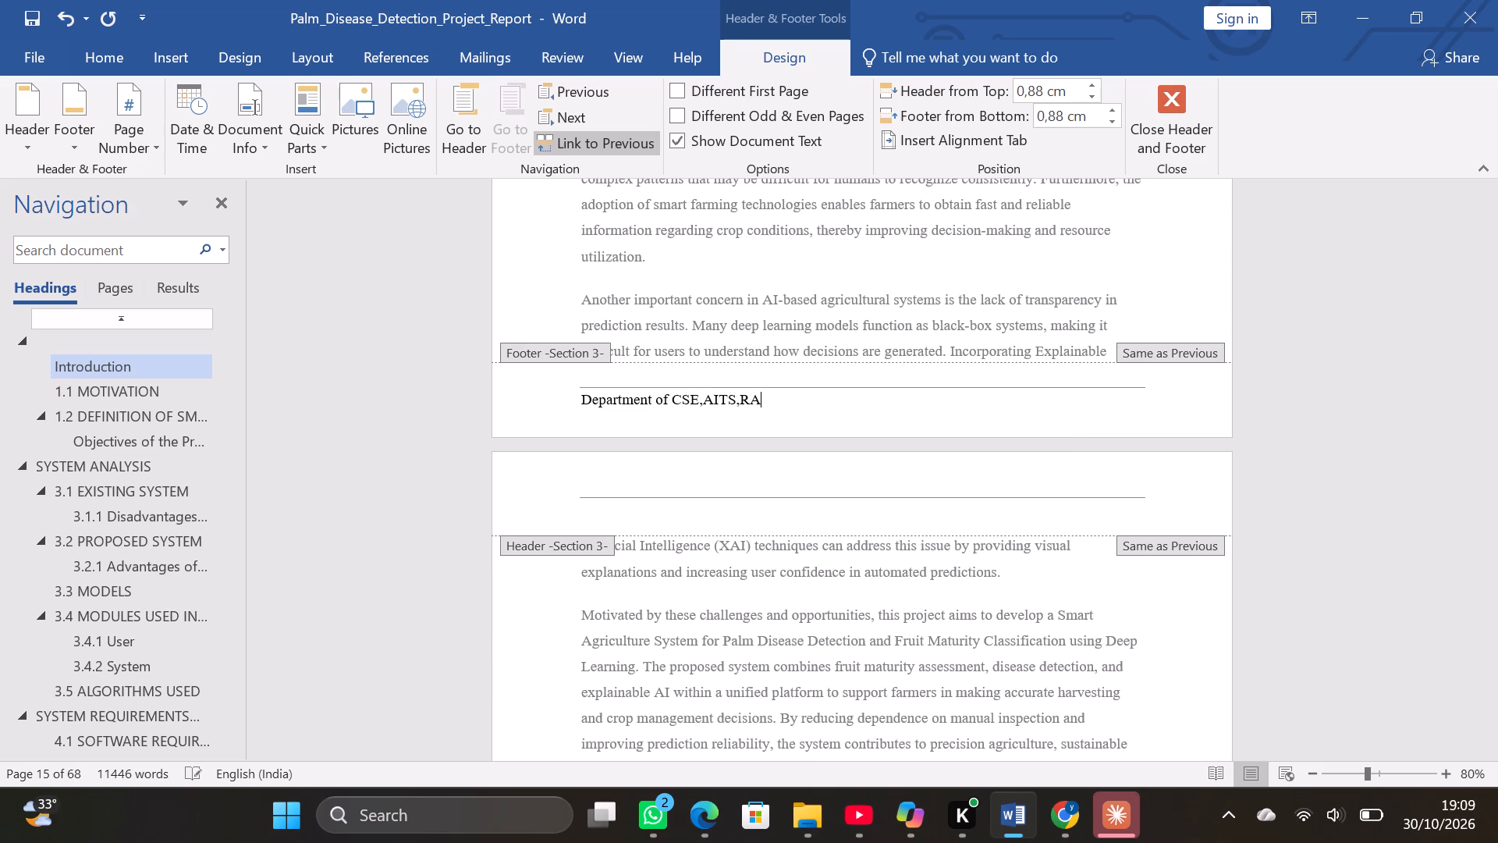
{"action": "key", "text": "BackSpace"}
{"action": "key", "text": "a"}
{"action": "type", "text": "jam"}
{"action": "type", "text": "pet"}
{"action": "key", "text": "space"}
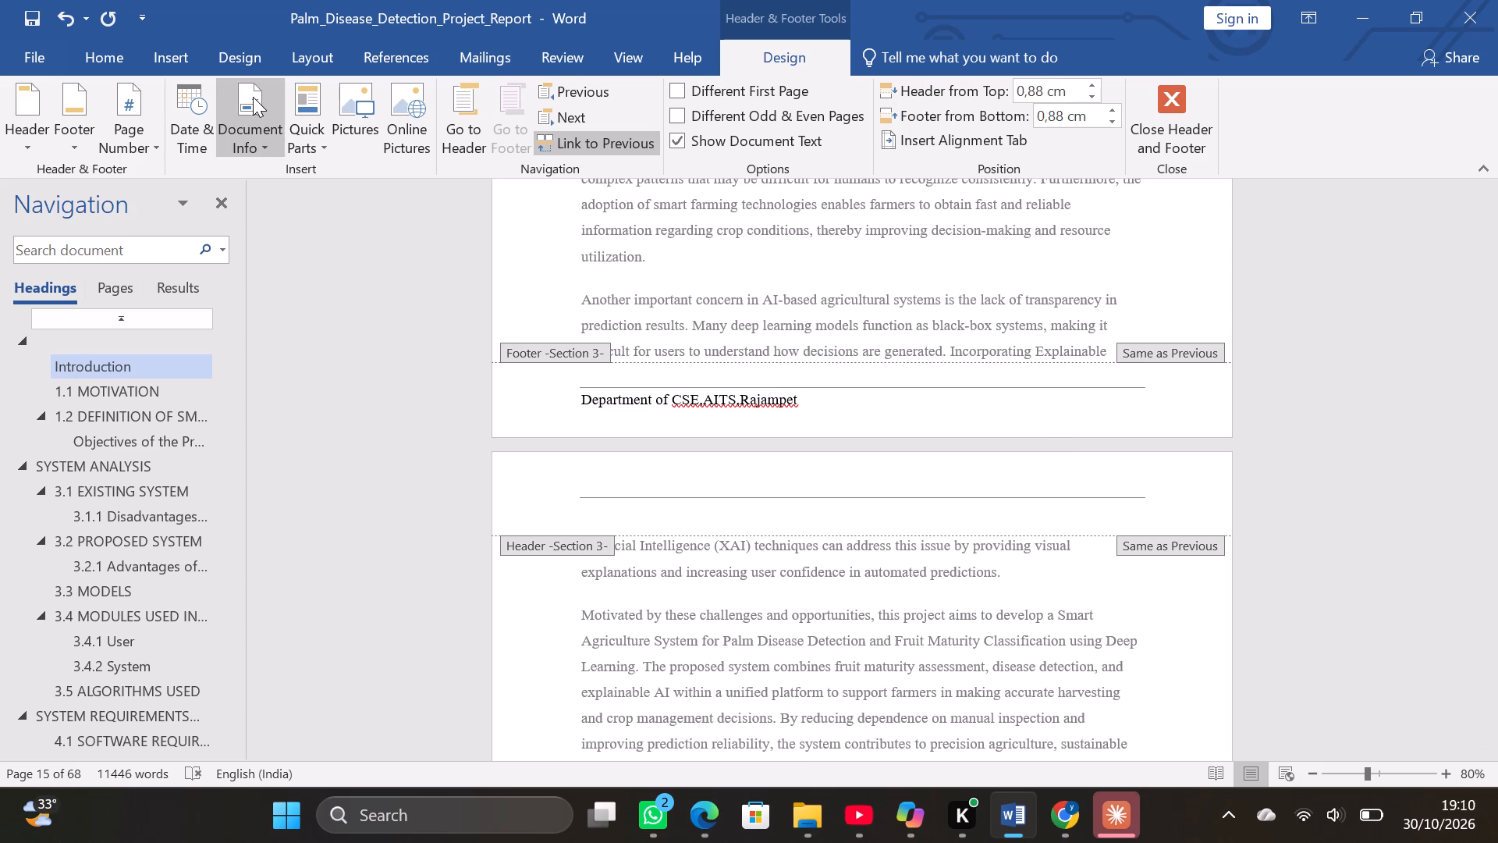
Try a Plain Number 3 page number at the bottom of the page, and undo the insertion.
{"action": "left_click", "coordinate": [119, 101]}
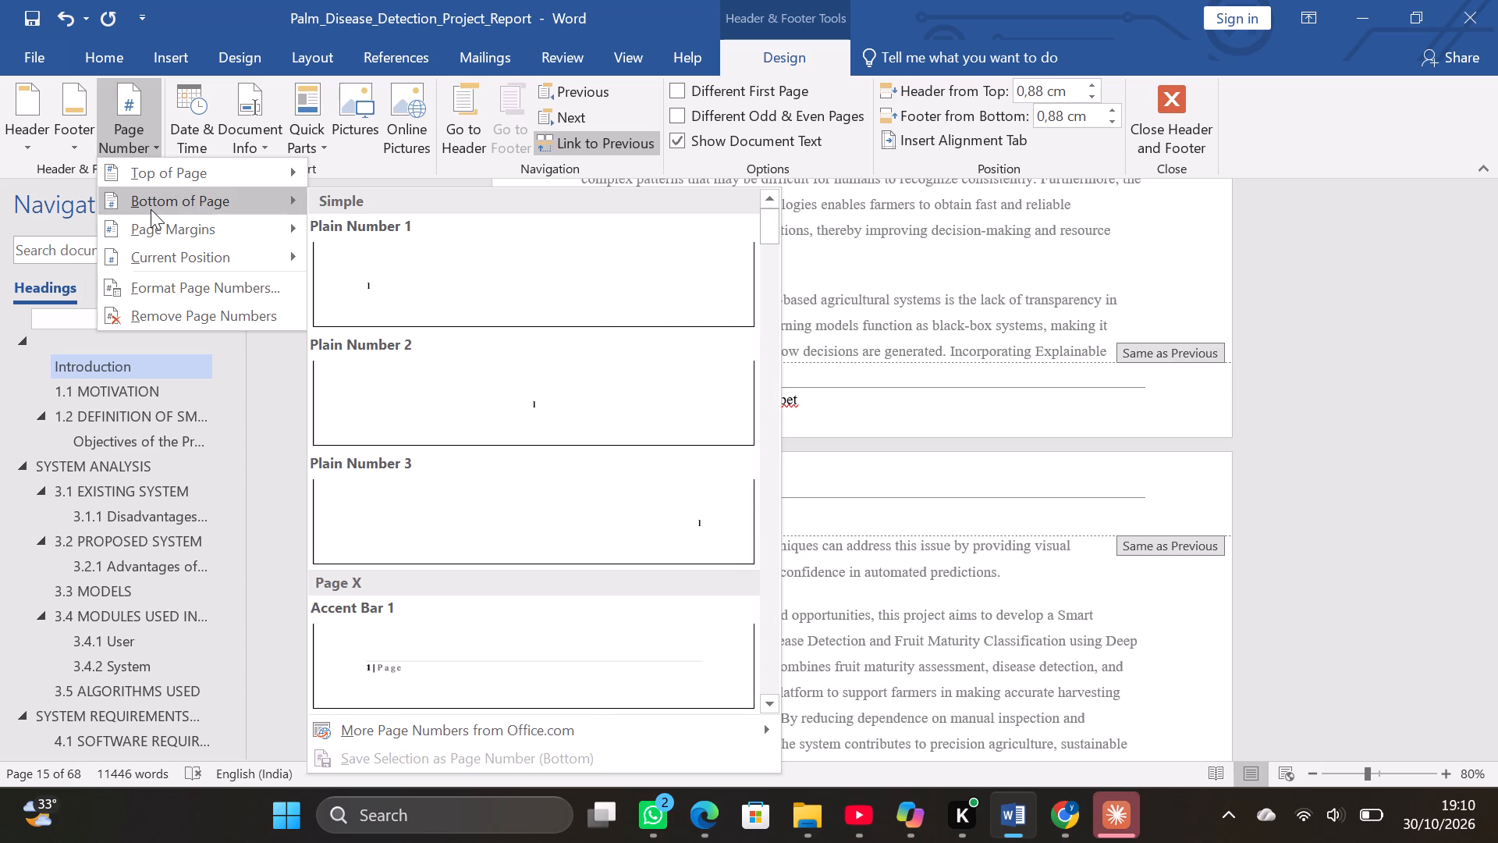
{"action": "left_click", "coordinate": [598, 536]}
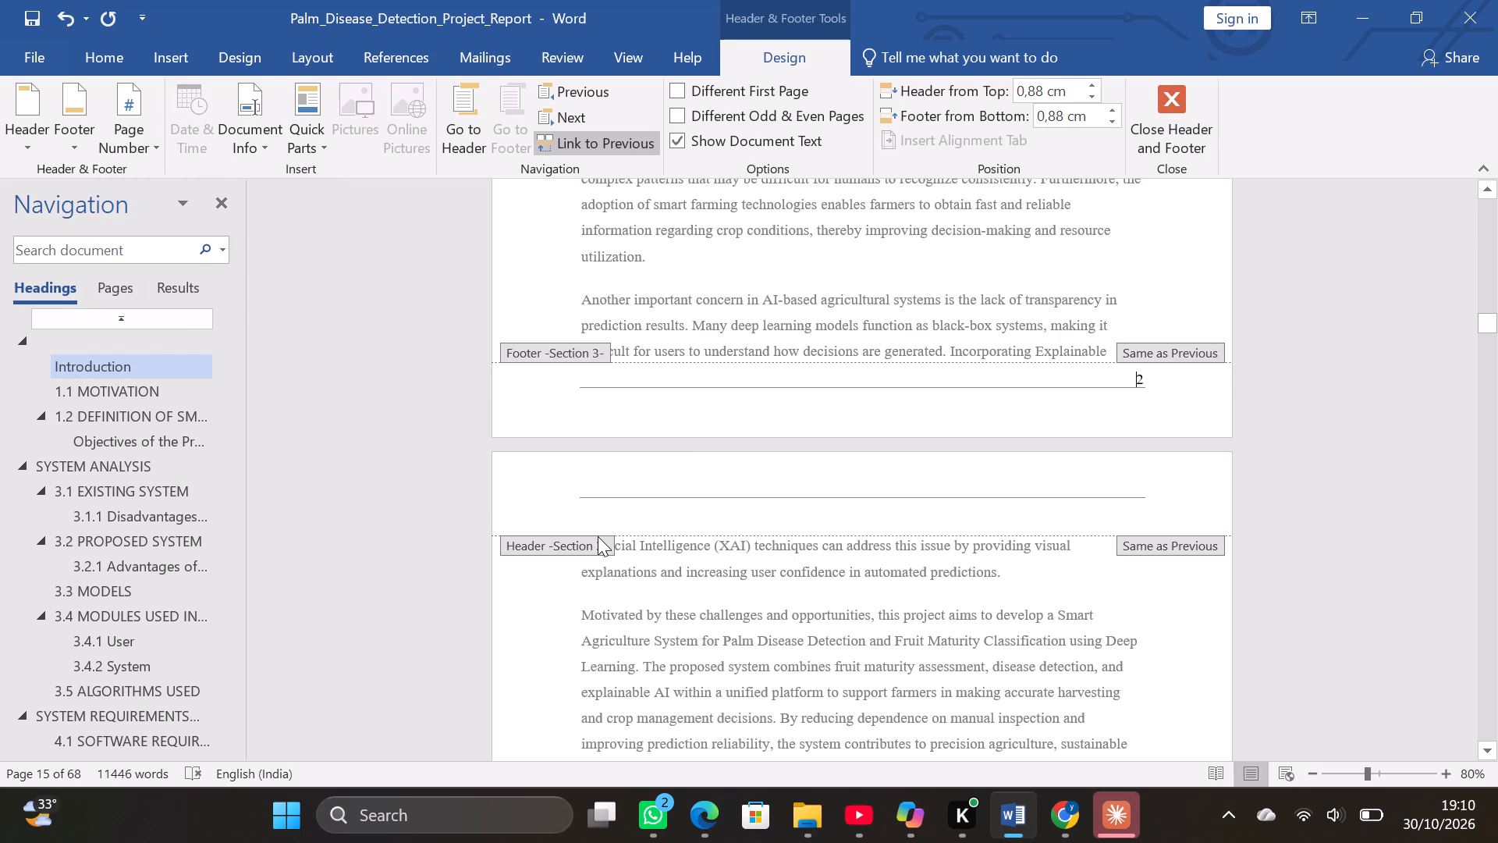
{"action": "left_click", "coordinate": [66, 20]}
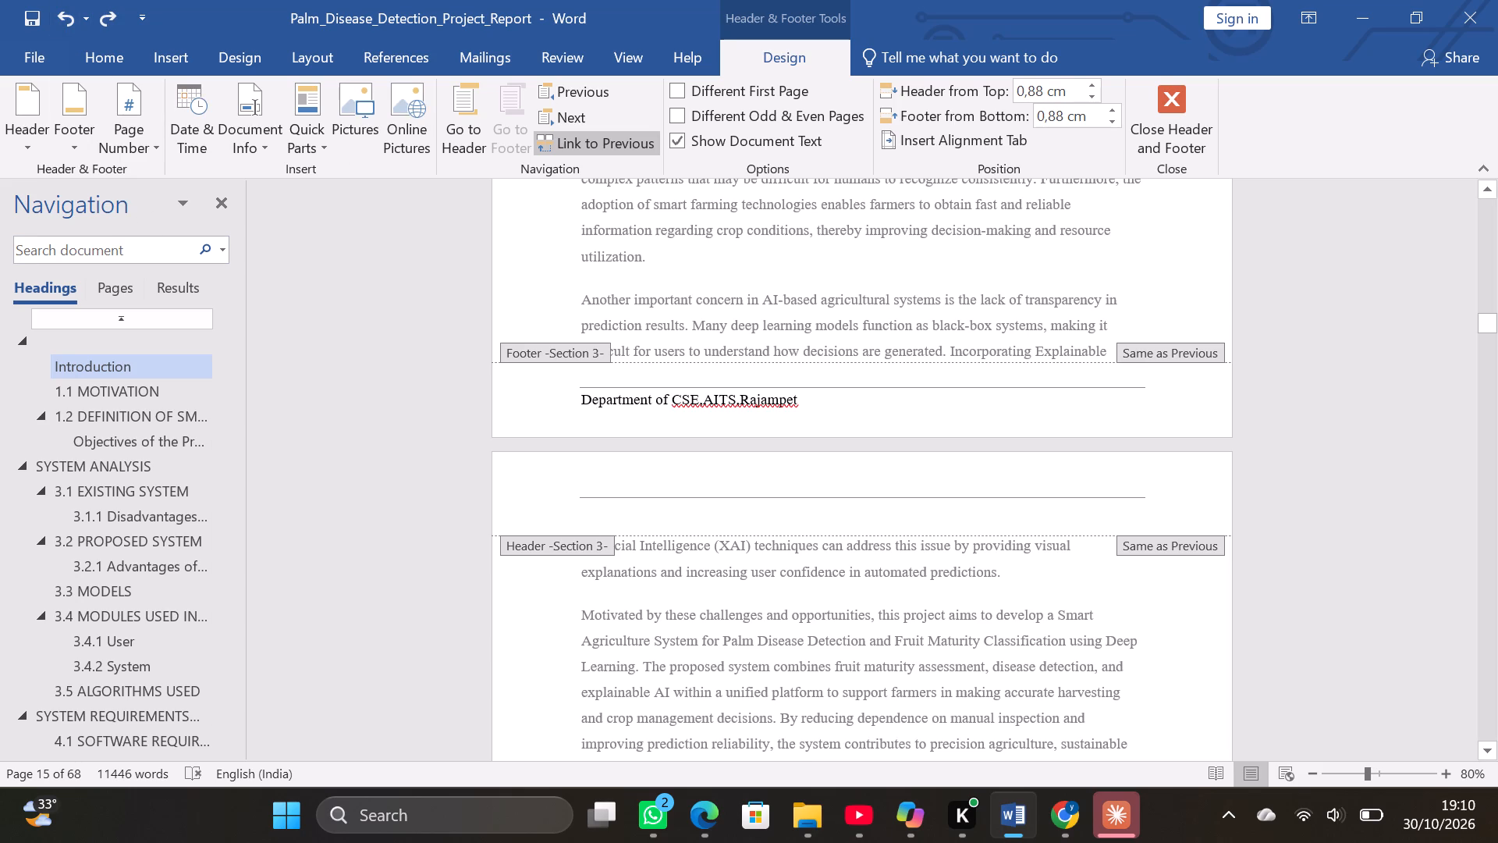
Apply the page number format 1, 2, 3, … to Section 3 with numbering starting at 1.
{"action": "left_click", "coordinate": [148, 93]}
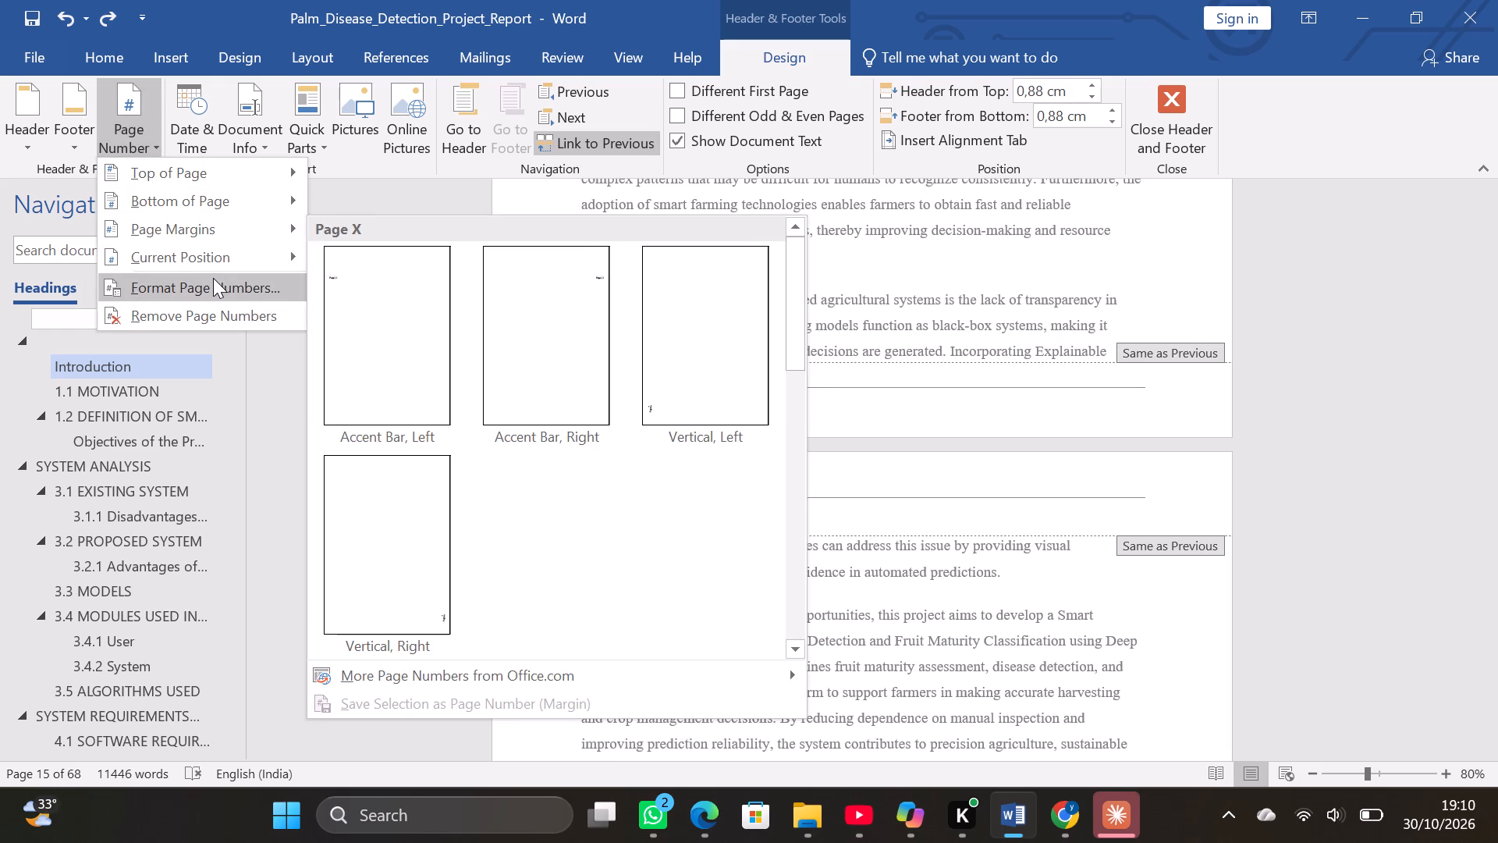
{"action": "left_click", "coordinate": [213, 279]}
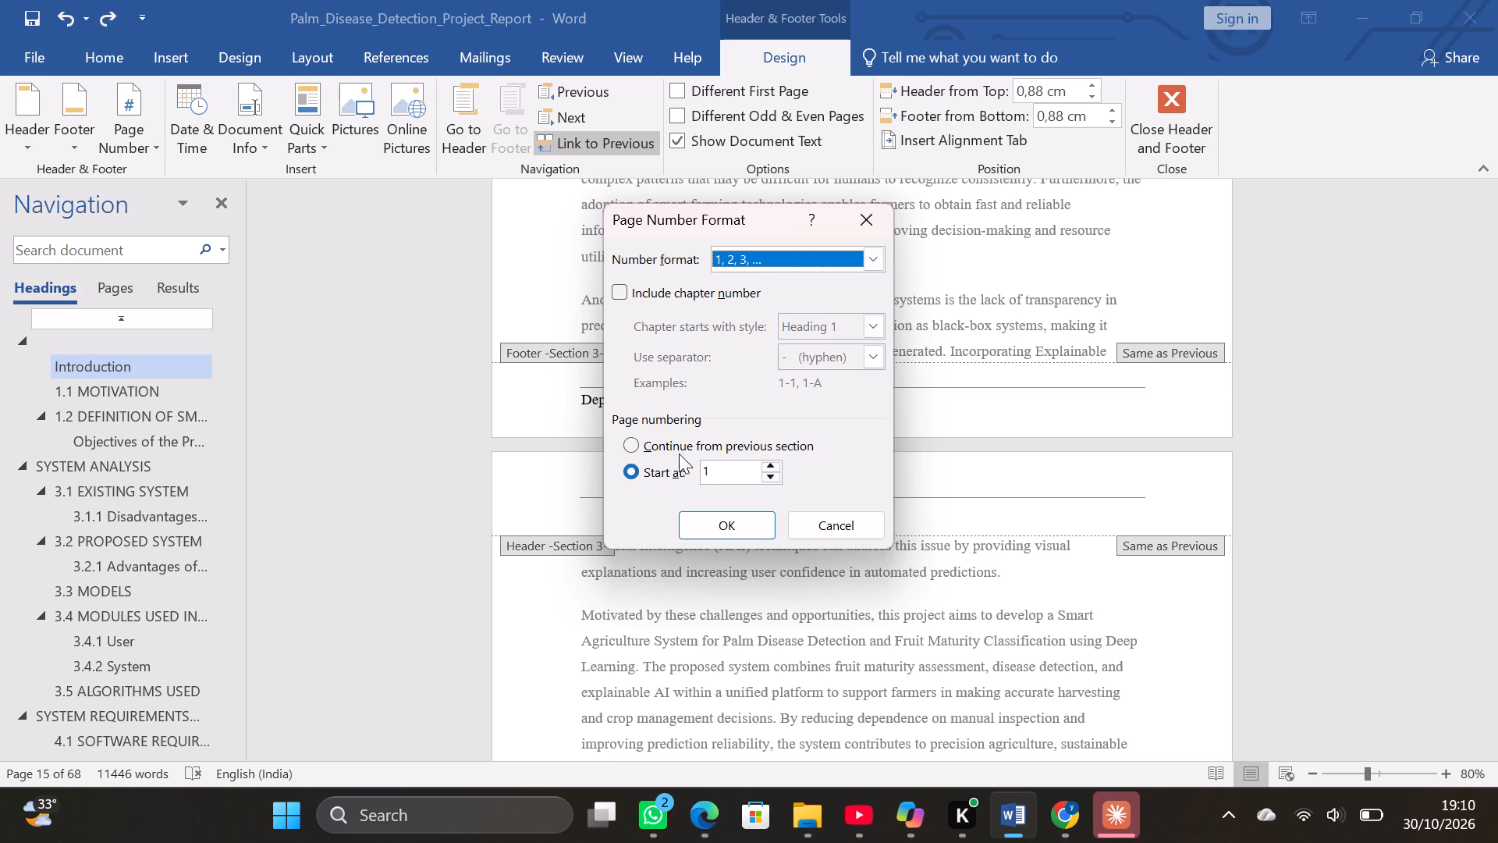
{"action": "left_click", "coordinate": [726, 525]}
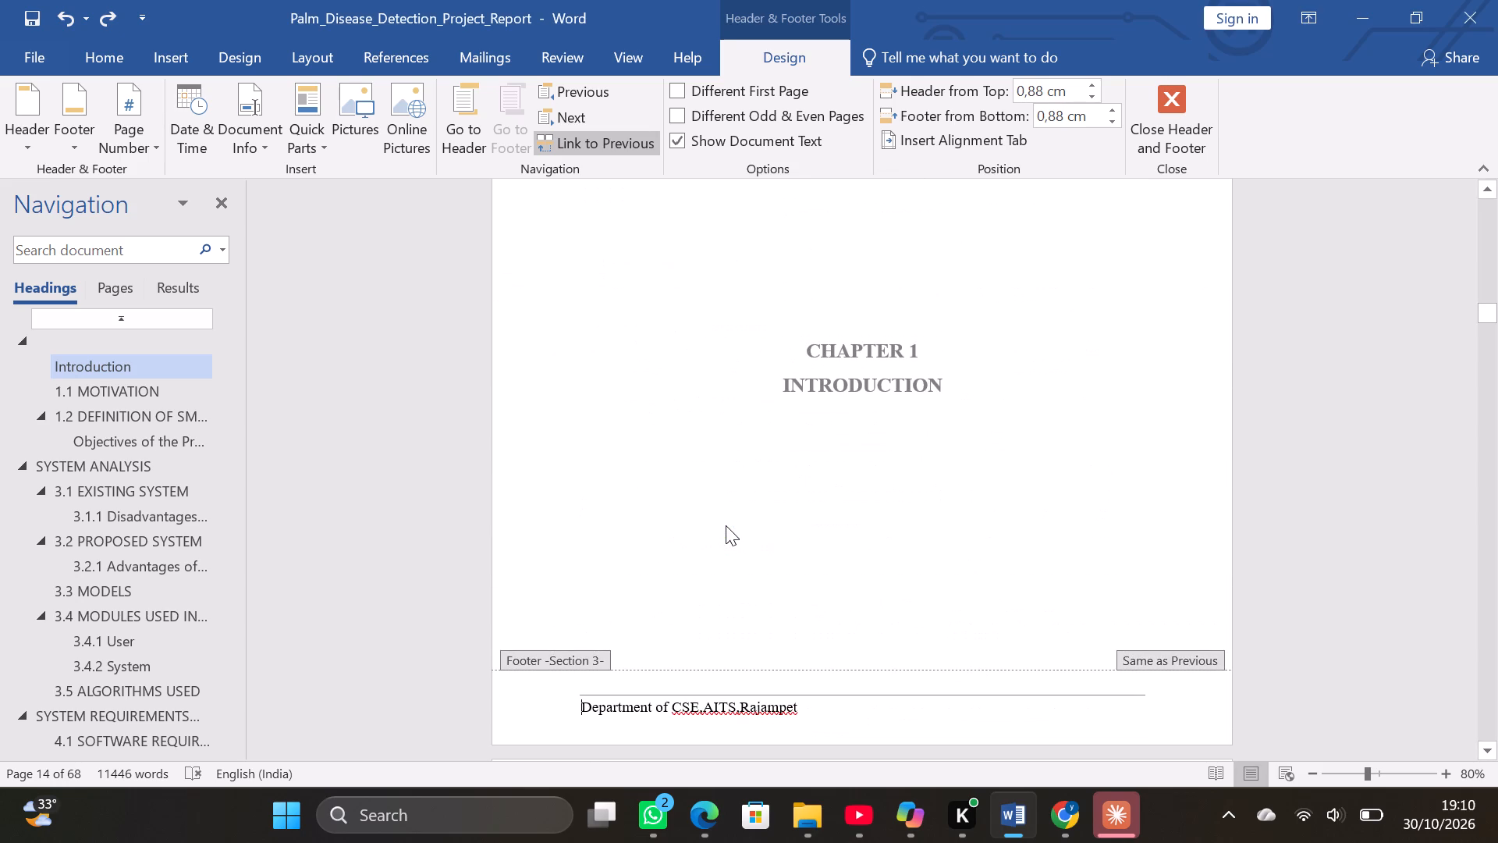
Delete the text "Department of CSE,AITS,Rajampet" from the Section 2 footer on the table of contents page.
{"action": "scroll", "coordinate": [734, 516], "scroll_direction": "down", "scroll_amount": 1}
{"action": "scroll", "coordinate": [734, 516], "scroll_direction": "up", "scroll_amount": 14}
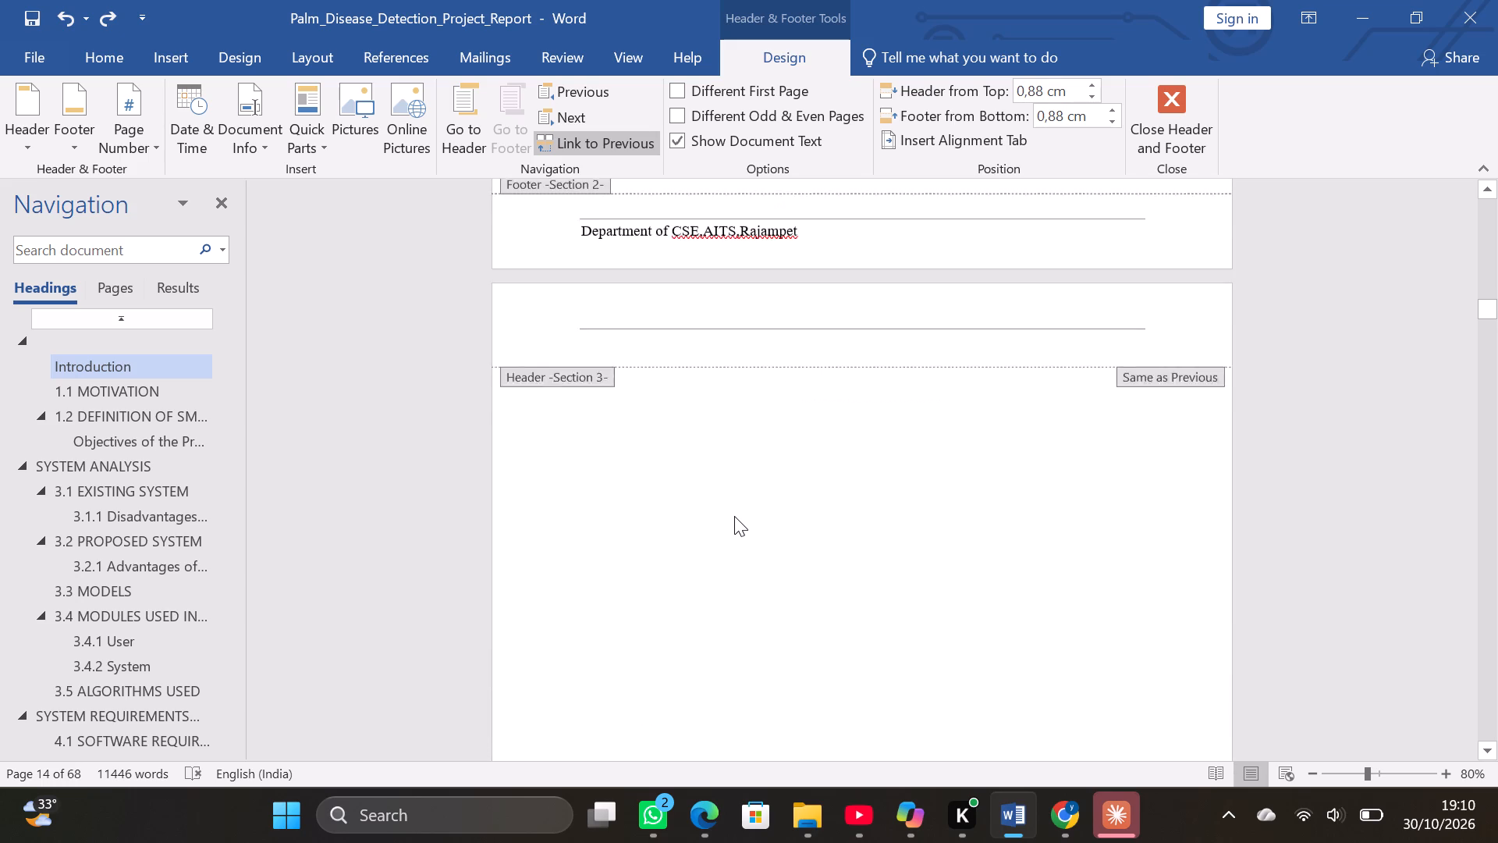
{"action": "scroll", "coordinate": [734, 516], "scroll_direction": "up", "scroll_amount": 1}
{"action": "scroll", "coordinate": [734, 516], "scroll_direction": "up", "scroll_amount": 20}
{"action": "scroll", "coordinate": [734, 516], "scroll_direction": "up", "scroll_amount": 7}
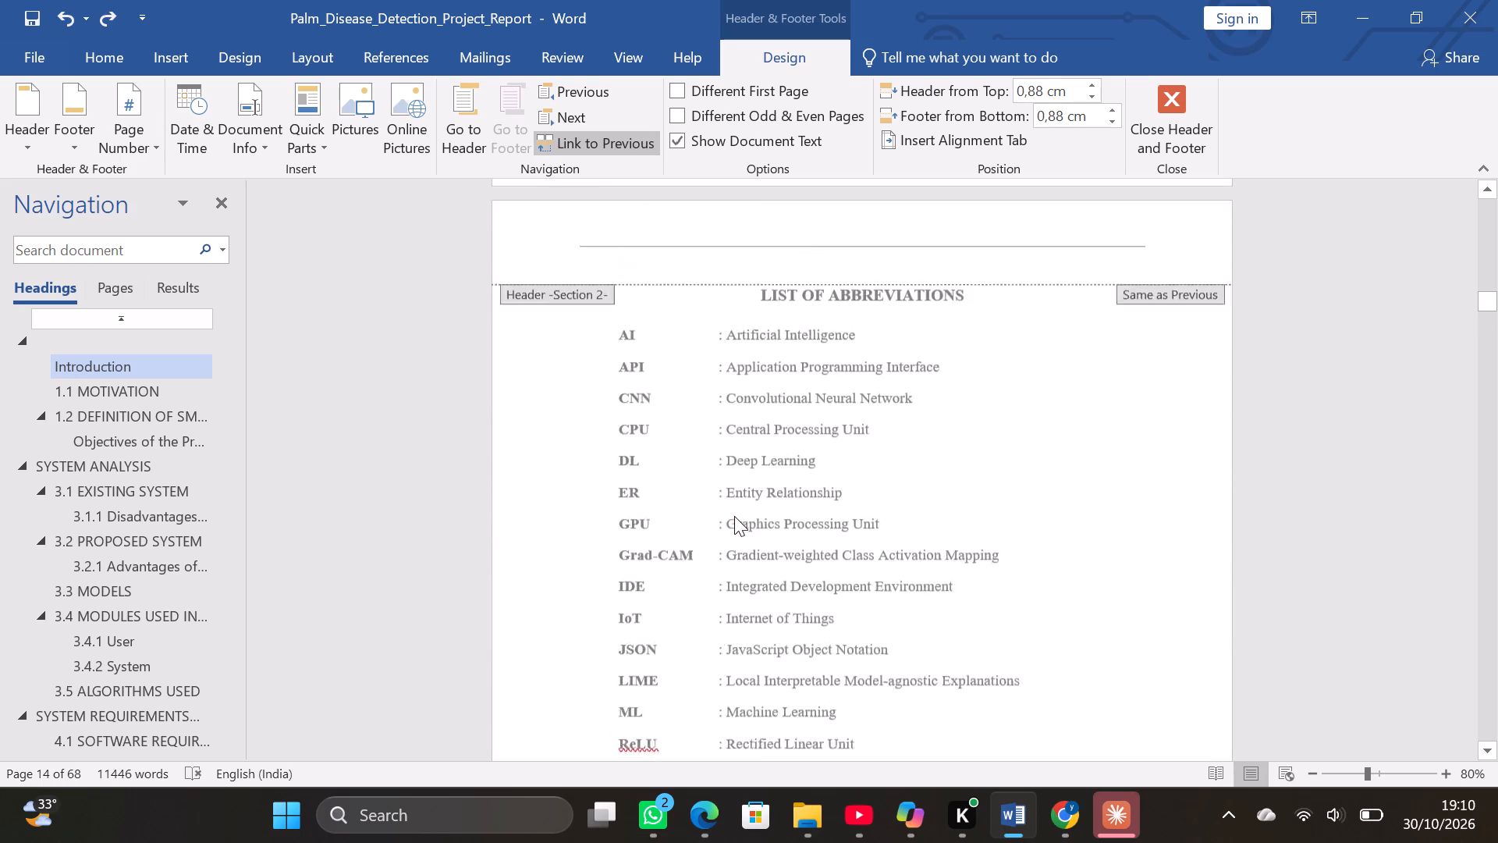
{"action": "scroll", "coordinate": [734, 516], "scroll_direction": "up", "scroll_amount": 8}
{"action": "scroll", "coordinate": [734, 516], "scroll_direction": "up", "scroll_amount": 16}
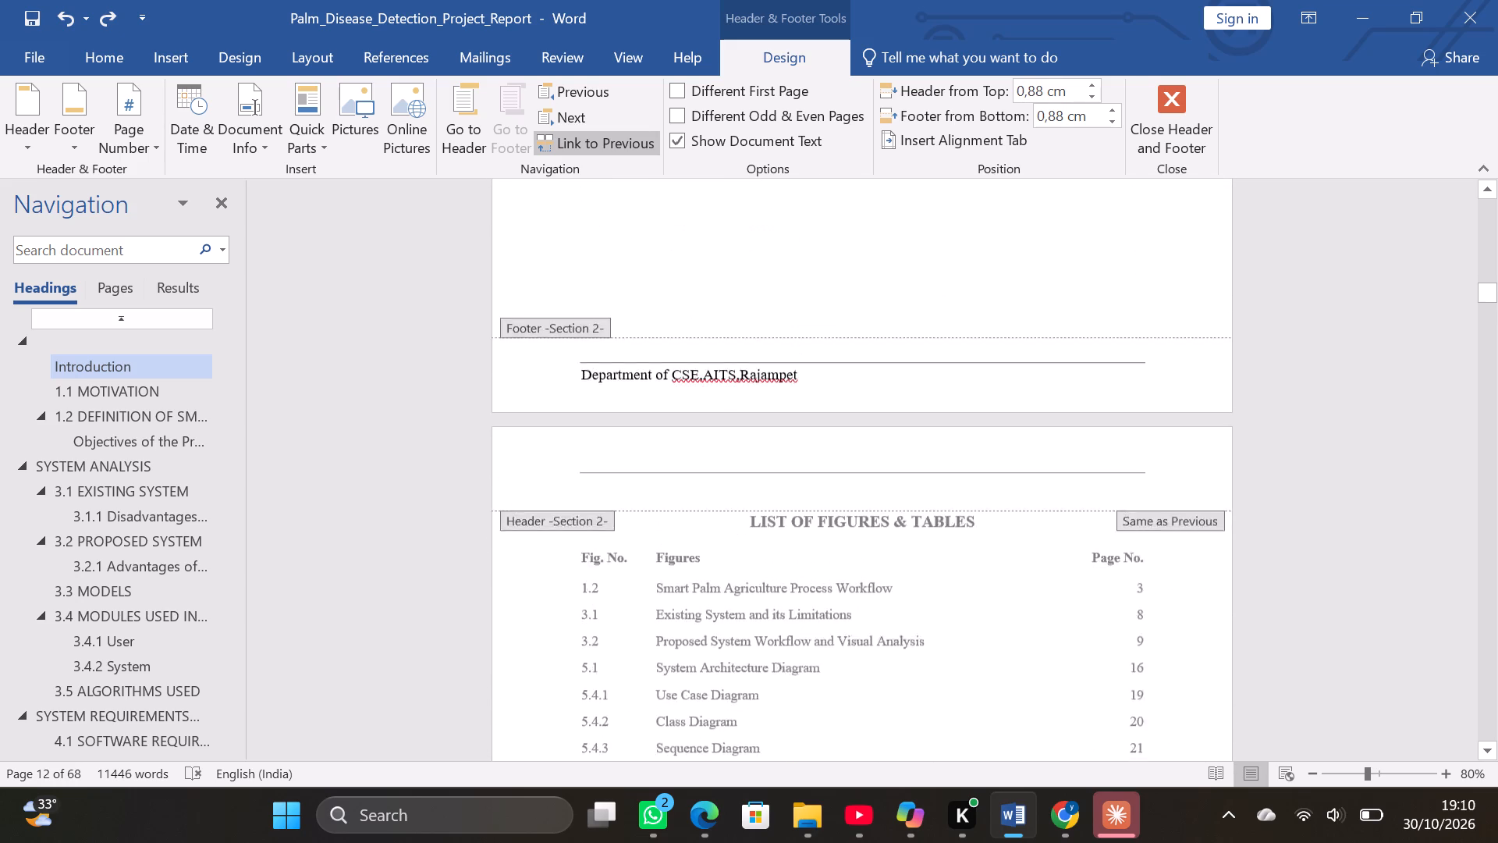
{"action": "scroll", "coordinate": [734, 516], "scroll_direction": "up", "scroll_amount": 12}
{"action": "scroll", "coordinate": [734, 516], "scroll_direction": "up", "scroll_amount": 14}
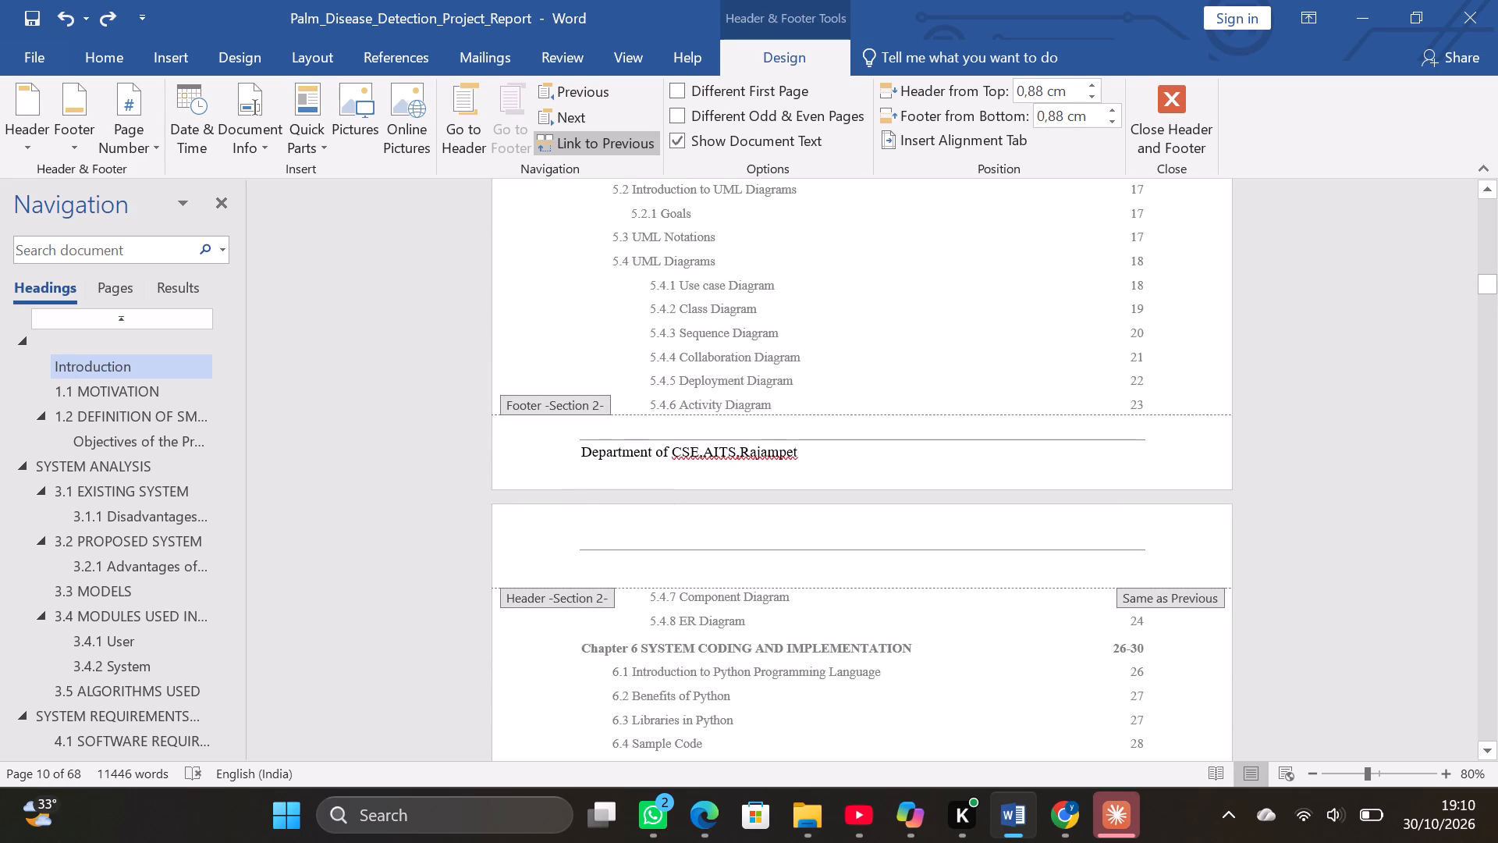
{"action": "scroll", "coordinate": [734, 516], "scroll_direction": "down", "scroll_amount": 3}
{"action": "scroll", "coordinate": [734, 516], "scroll_direction": "up", "scroll_amount": 1}
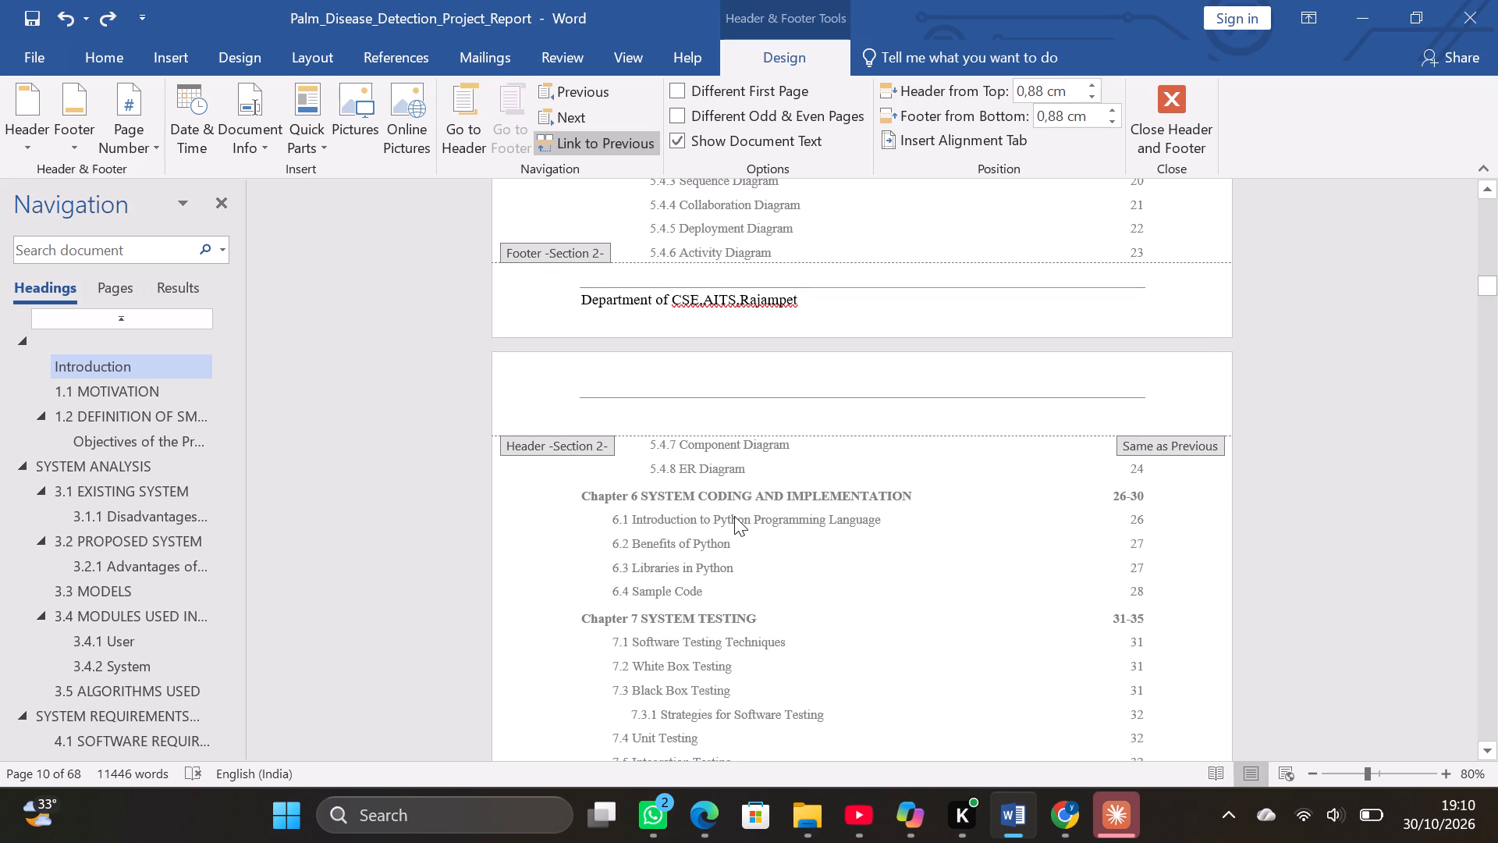
{"action": "left_click", "coordinate": [734, 516]}
{"action": "left_click", "coordinate": [806, 311]}
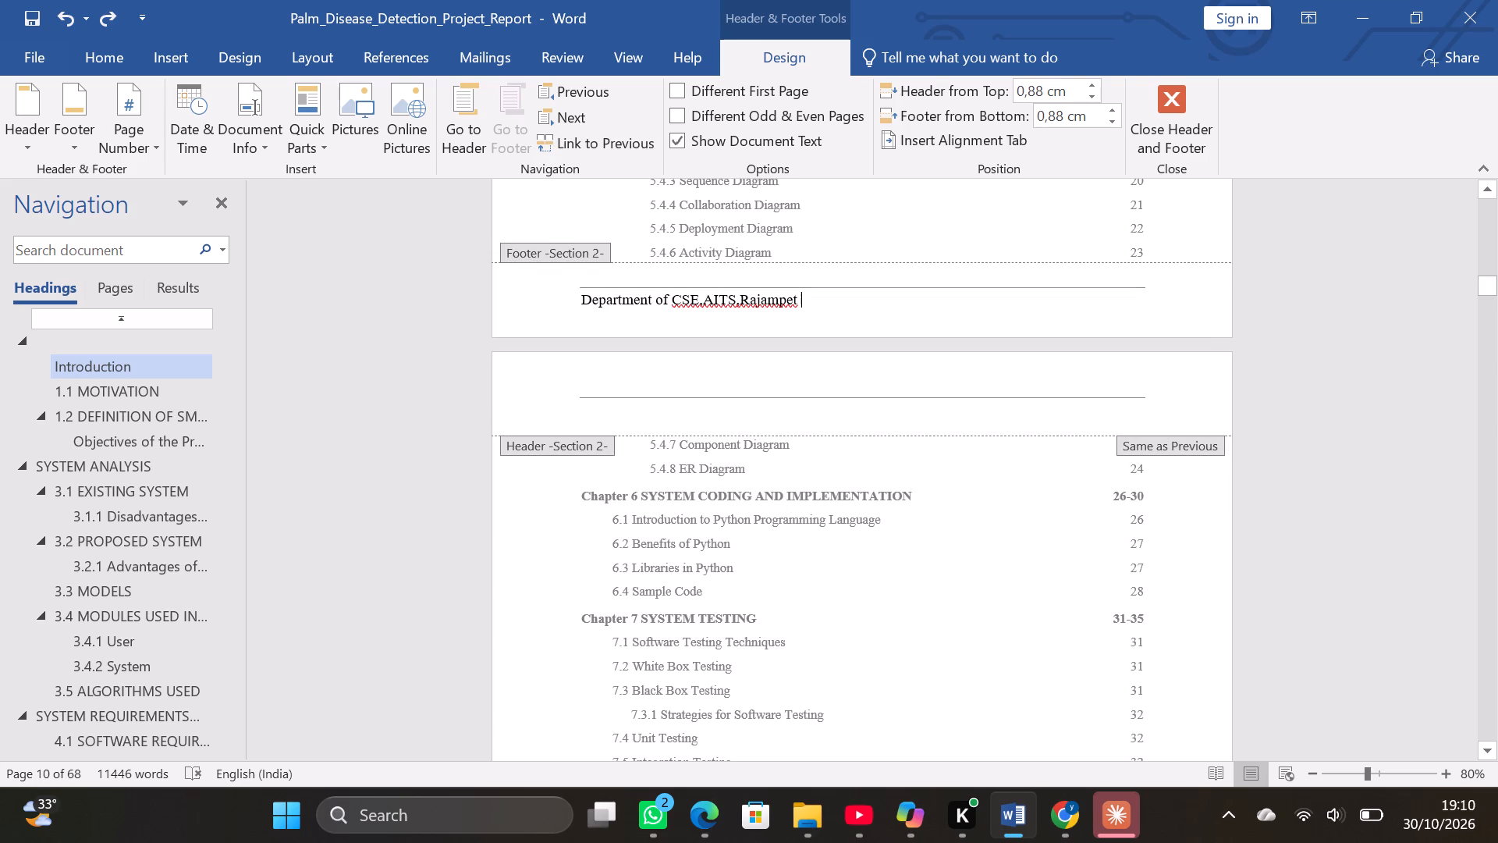
{"action": "key", "text": "BackSpace"}
{"action": "key", "text": "BackSpace"}
{"action": "key", "text": "BackSpace"}
{"action": "key", "text": "BackSpace"}
{"action": "key", "text": "BackSpace"}
{"action": "key", "text": "BackSpace"}
{"action": "key", "text": "BackSpace"}
{"action": "key", "text": "BackSpace"}
{"action": "key", "text": "BackSpace"}
{"action": "key", "text": "BackSpace"}
{"action": "key", "text": "BackSpace"}
{"action": "key", "text": "BackSpace"}
{"action": "key", "text": "BackSpace"}
{"action": "key", "text": "BackSpace"}
{"action": "key", "text": "BackSpace"}
{"action": "key", "text": "BackSpace"}
{"action": "key", "text": "BackSpace"}
{"action": "key", "text": "BackSpace"}
{"action": "key", "text": "BackSpace"}
{"action": "key", "text": "BackSpace"}
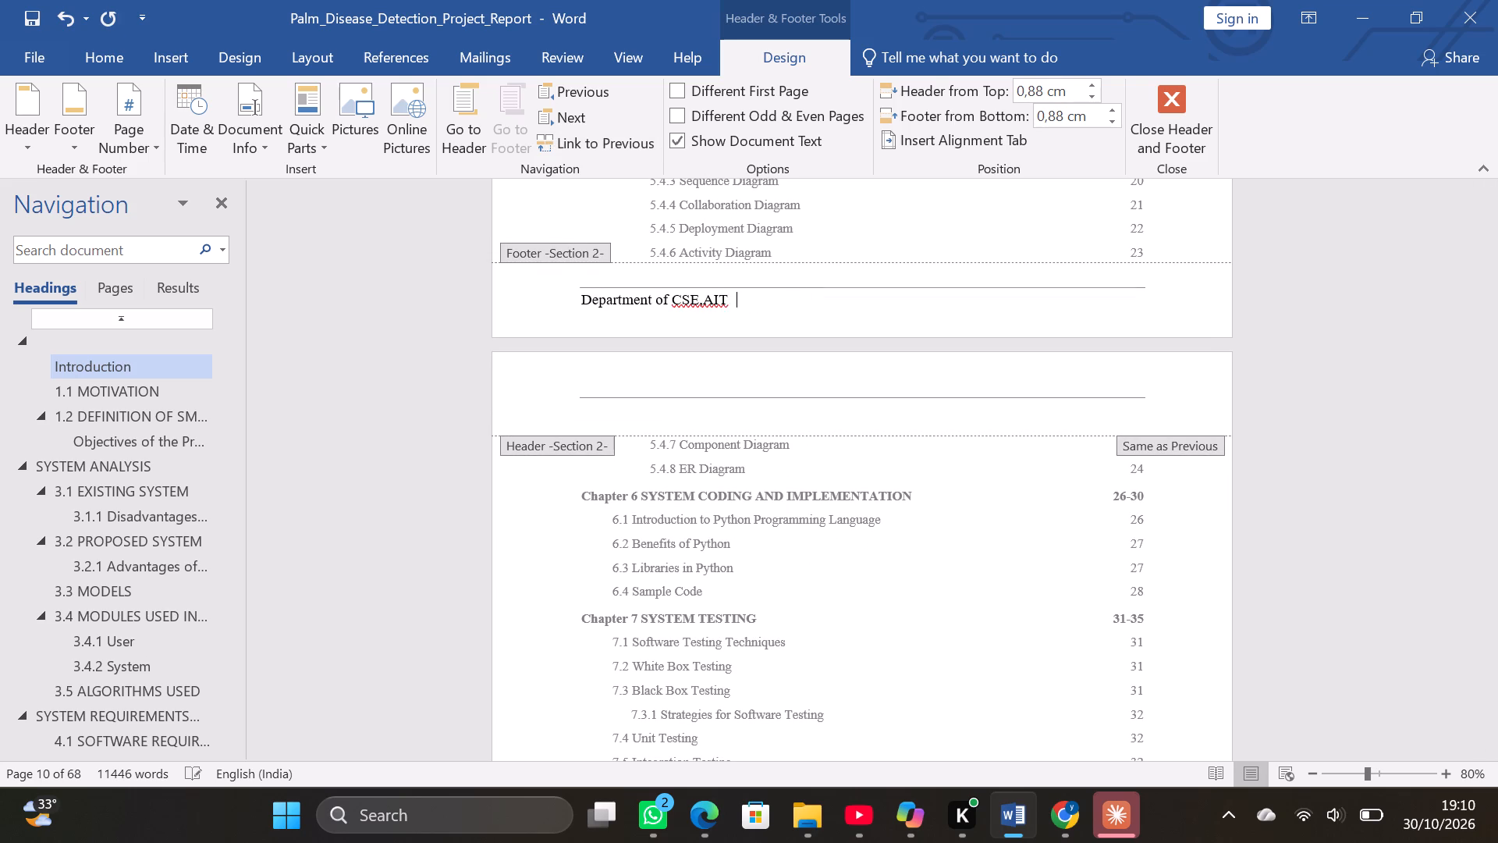
{"action": "key", "text": "BackSpace"}
{"action": "key", "text": "BackSpace"}
{"action": "key", "text": "BackSpace"}
{"action": "key", "text": "BackSpace"}
{"action": "key", "text": "BackSpace"}
{"action": "key", "text": "BackSpace"}
{"action": "key", "text": "BackSpace"}
{"action": "key", "text": "BackSpace"}
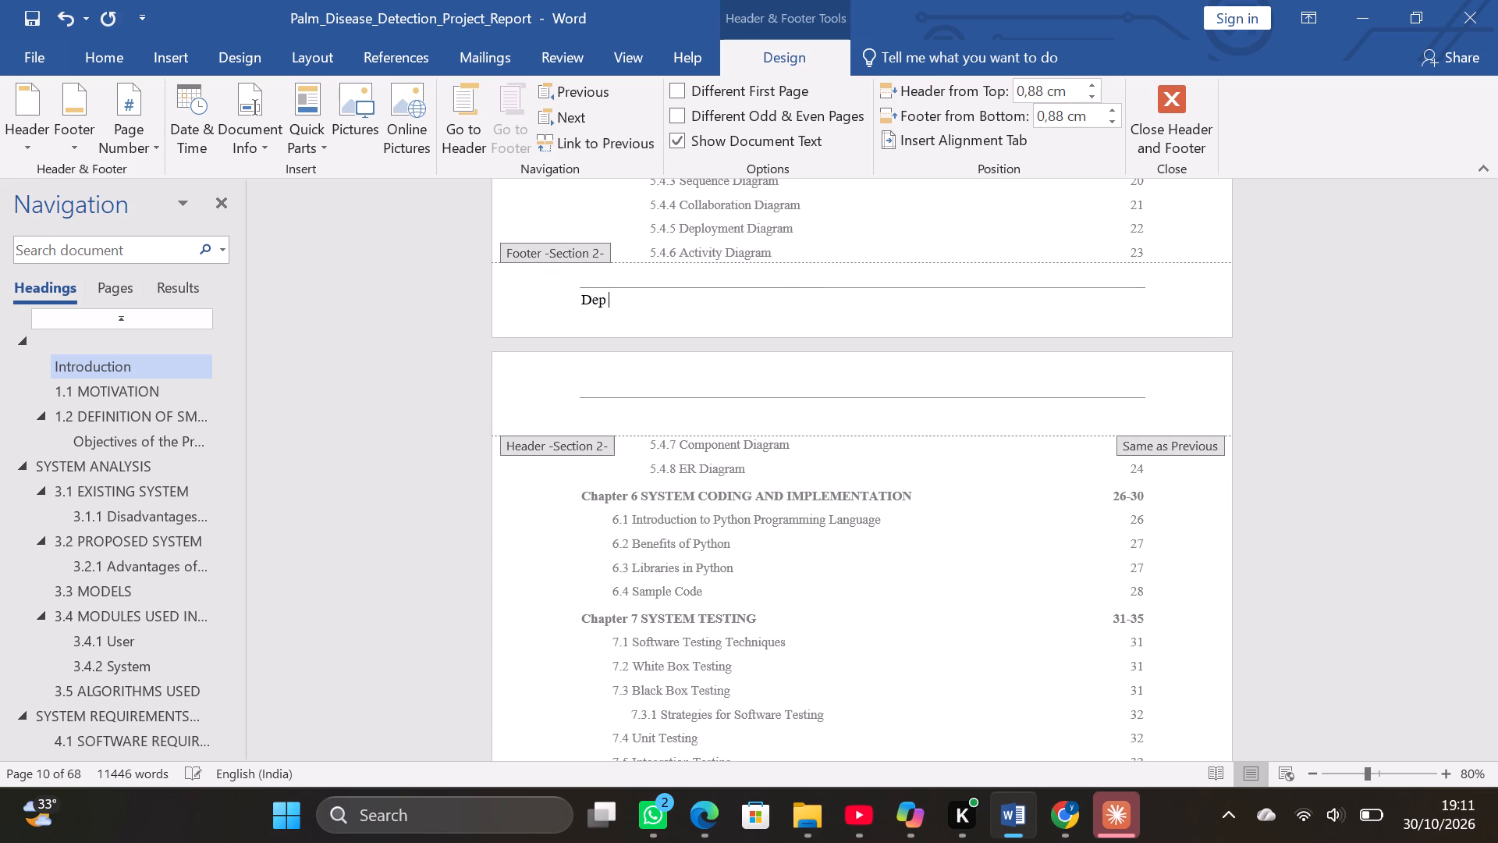
{"action": "key", "text": "BackSpace"}
{"action": "key", "text": "BackSpace"}
{"action": "key", "text": "BackSpace"}
{"action": "key", "text": "BackSpace"}
{"action": "key", "text": "BackSpace"}
{"action": "key", "text": "BackSpace"}
{"action": "key", "text": "BackSpace"}
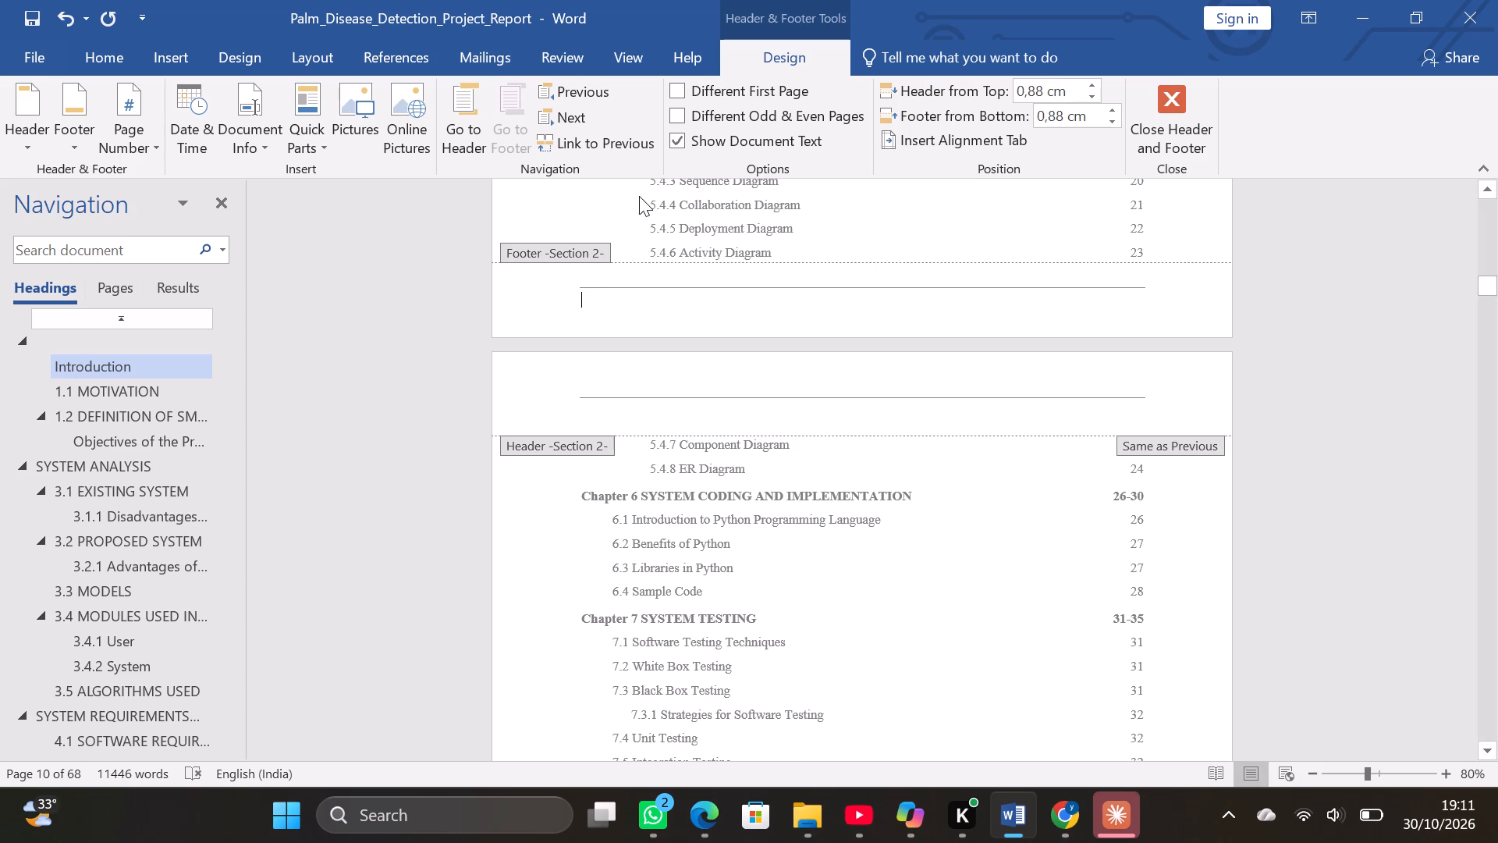
Remove the horizontal line from the Section 2 footer by applying No Border.
{"action": "left_click", "coordinate": [100, 52]}
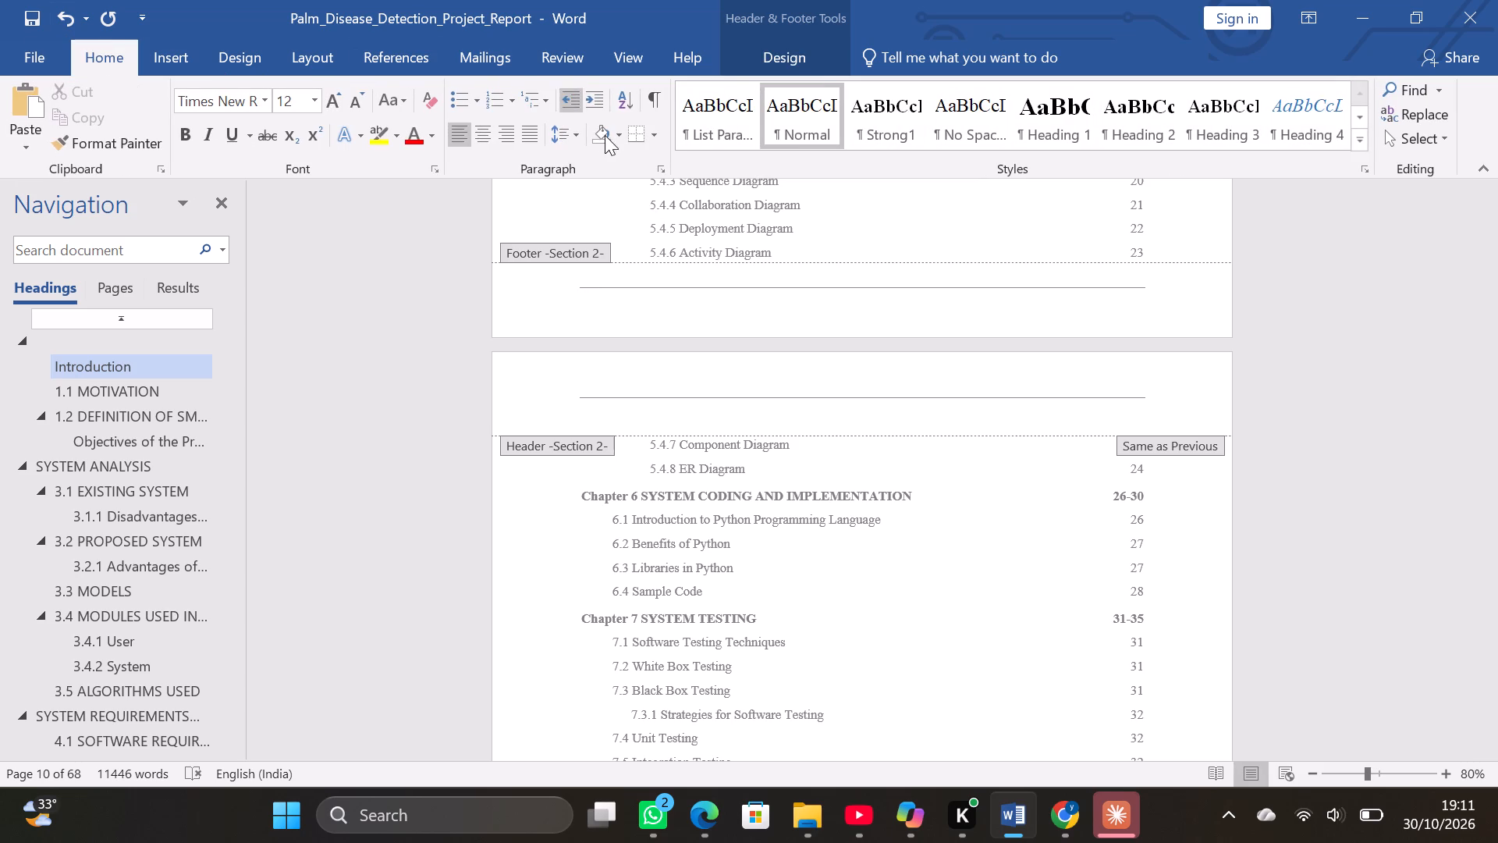
{"action": "left_click", "coordinate": [639, 136]}
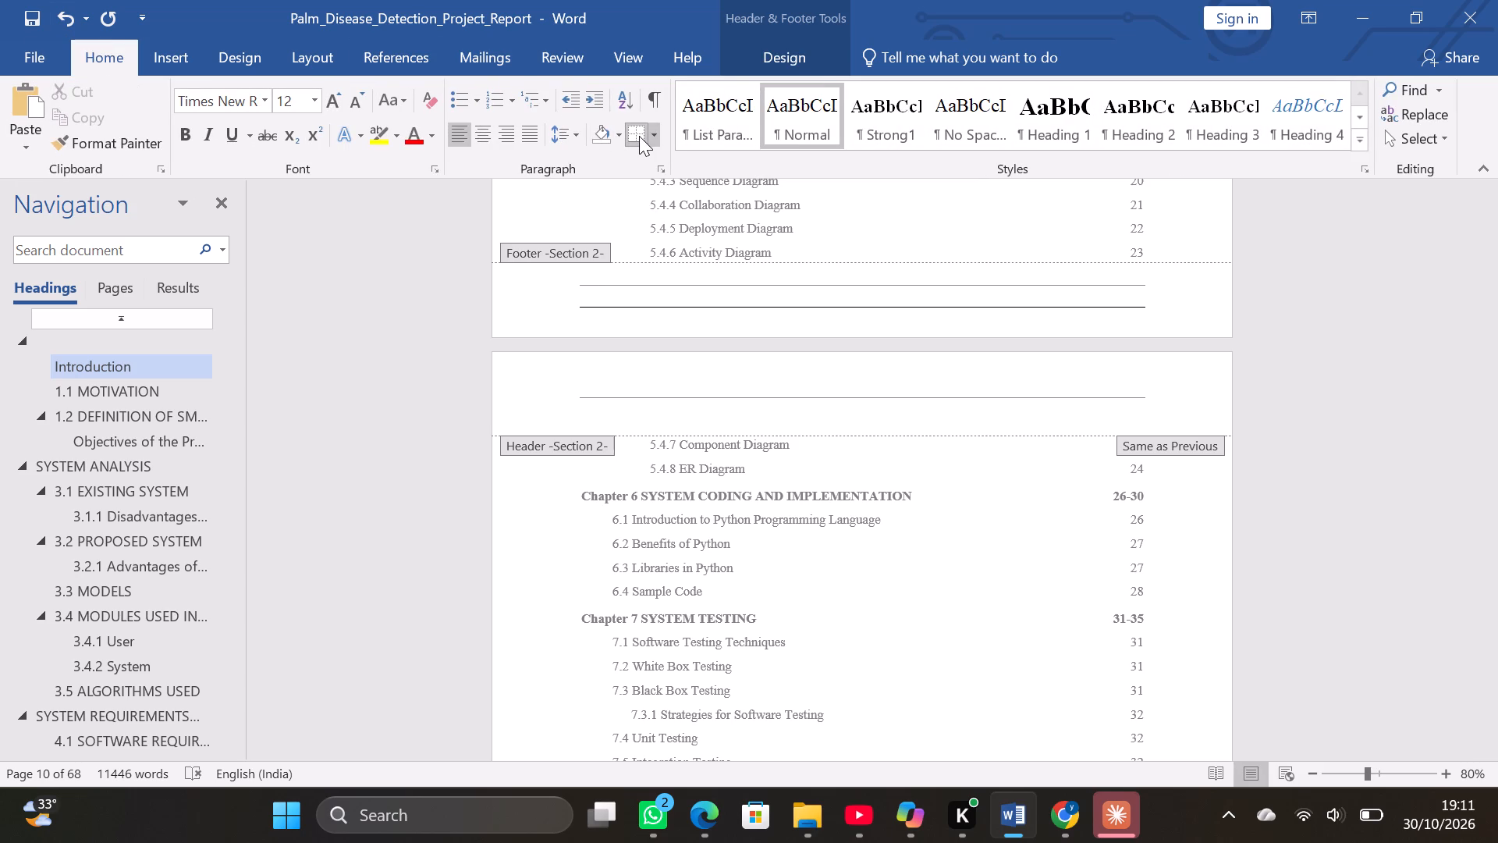
{"action": "left_click", "coordinate": [639, 136]}
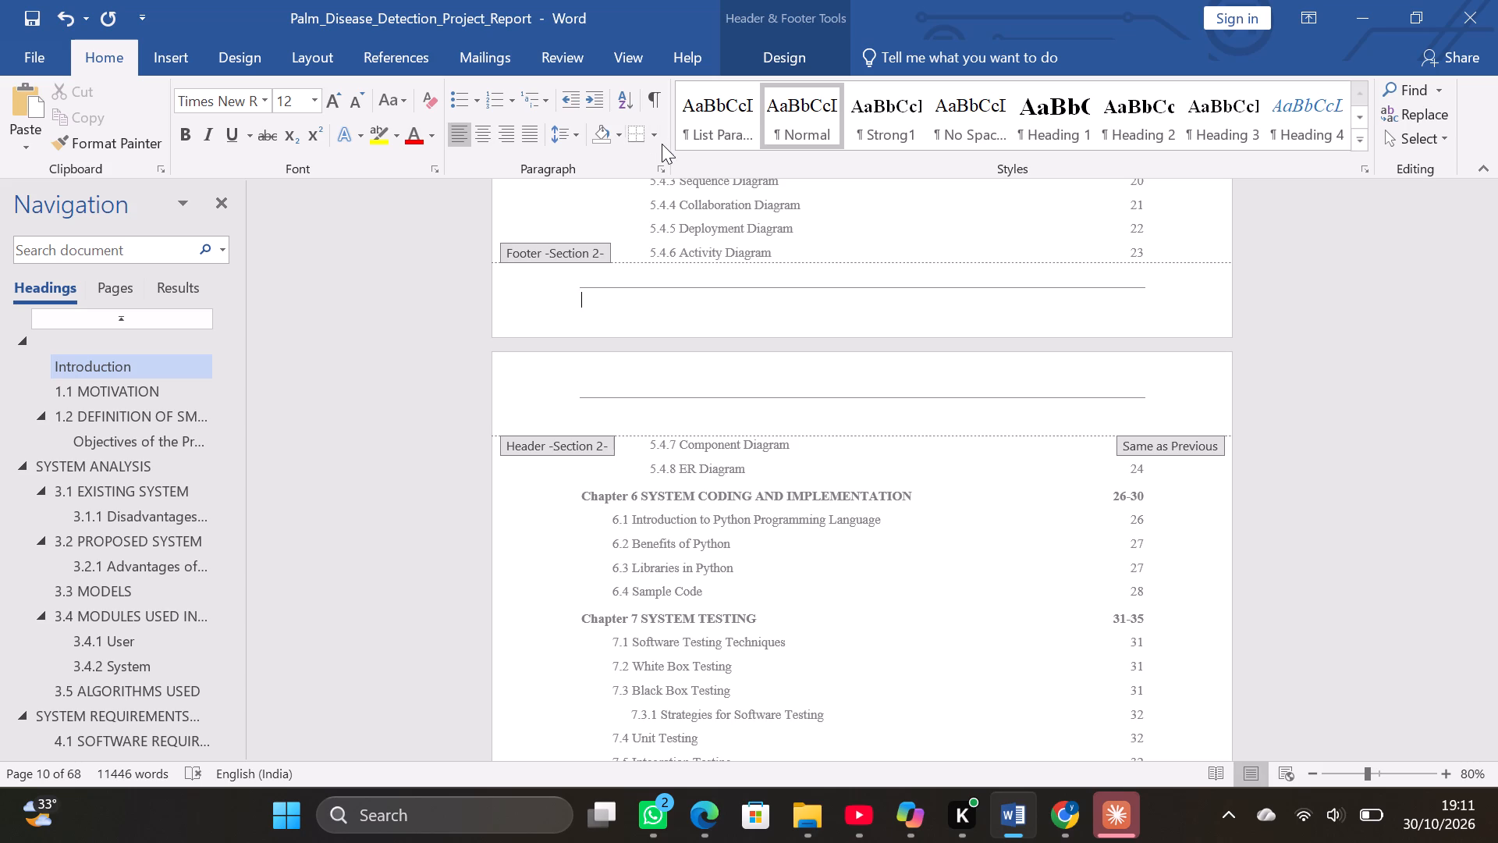
{"action": "left_click", "coordinate": [656, 140]}
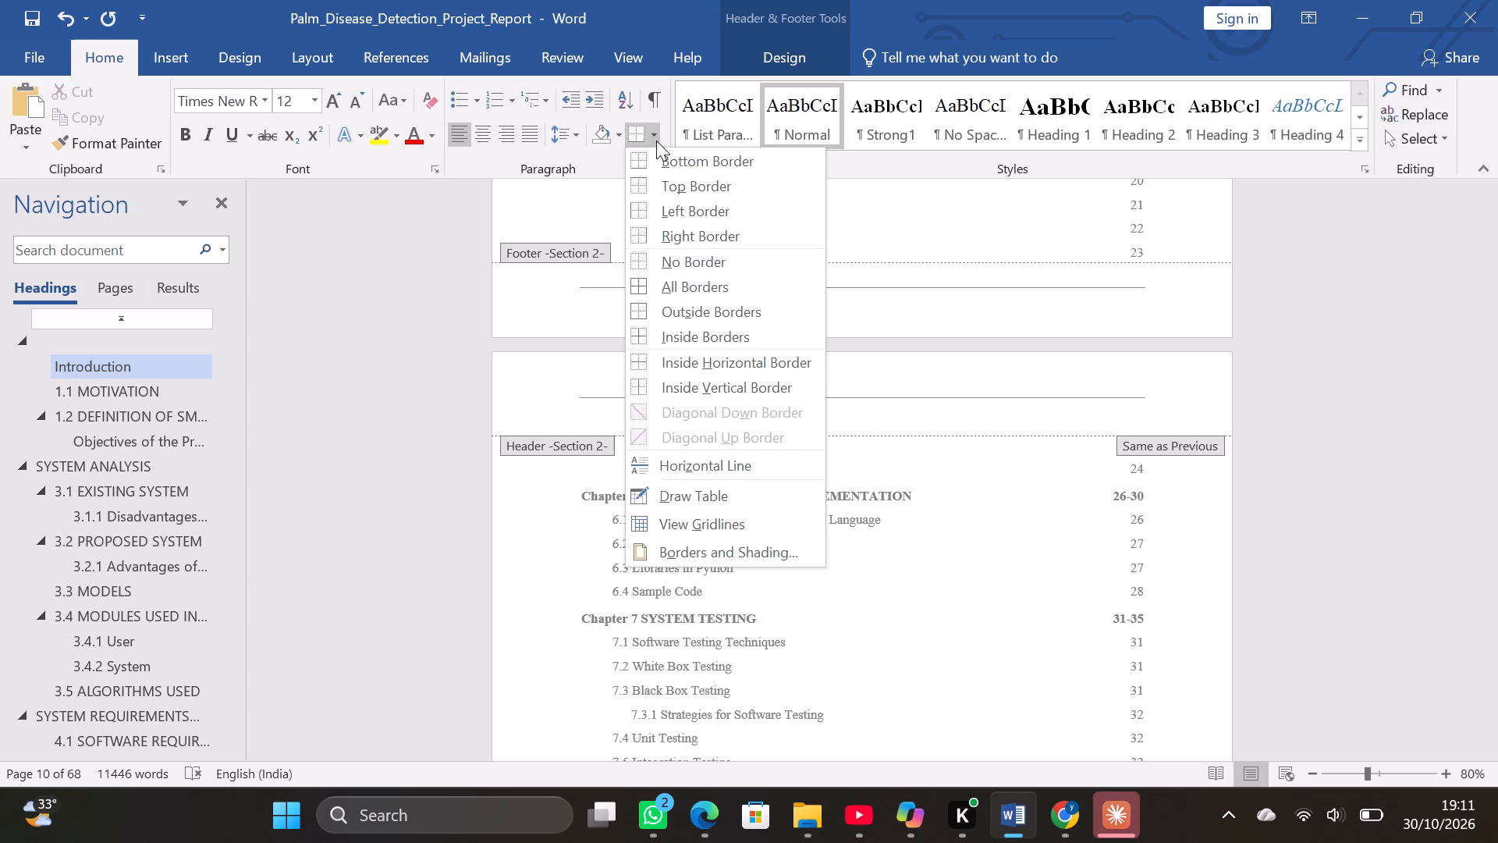
{"action": "left_click", "coordinate": [701, 261]}
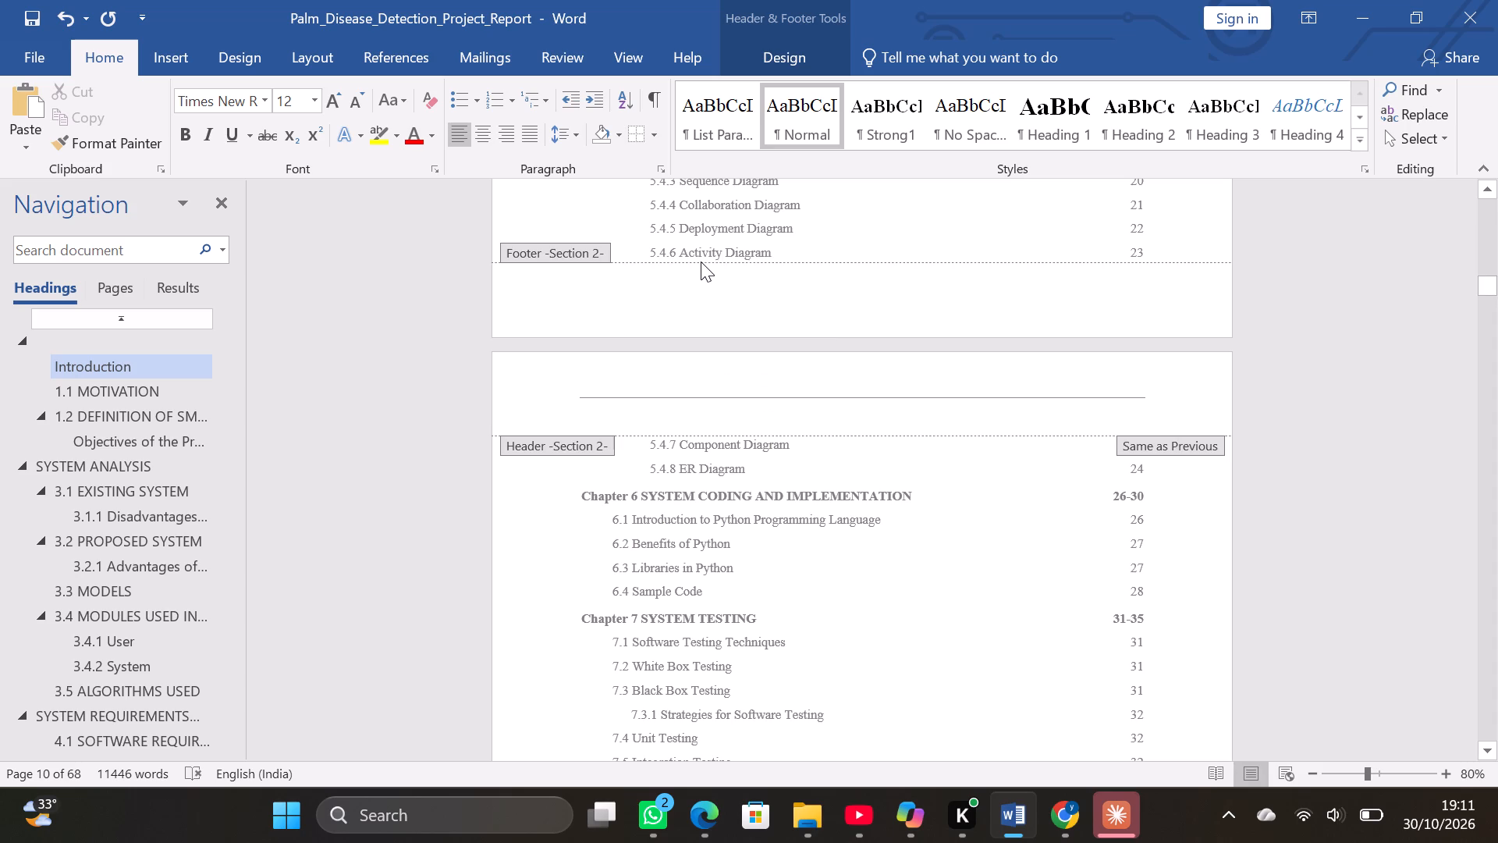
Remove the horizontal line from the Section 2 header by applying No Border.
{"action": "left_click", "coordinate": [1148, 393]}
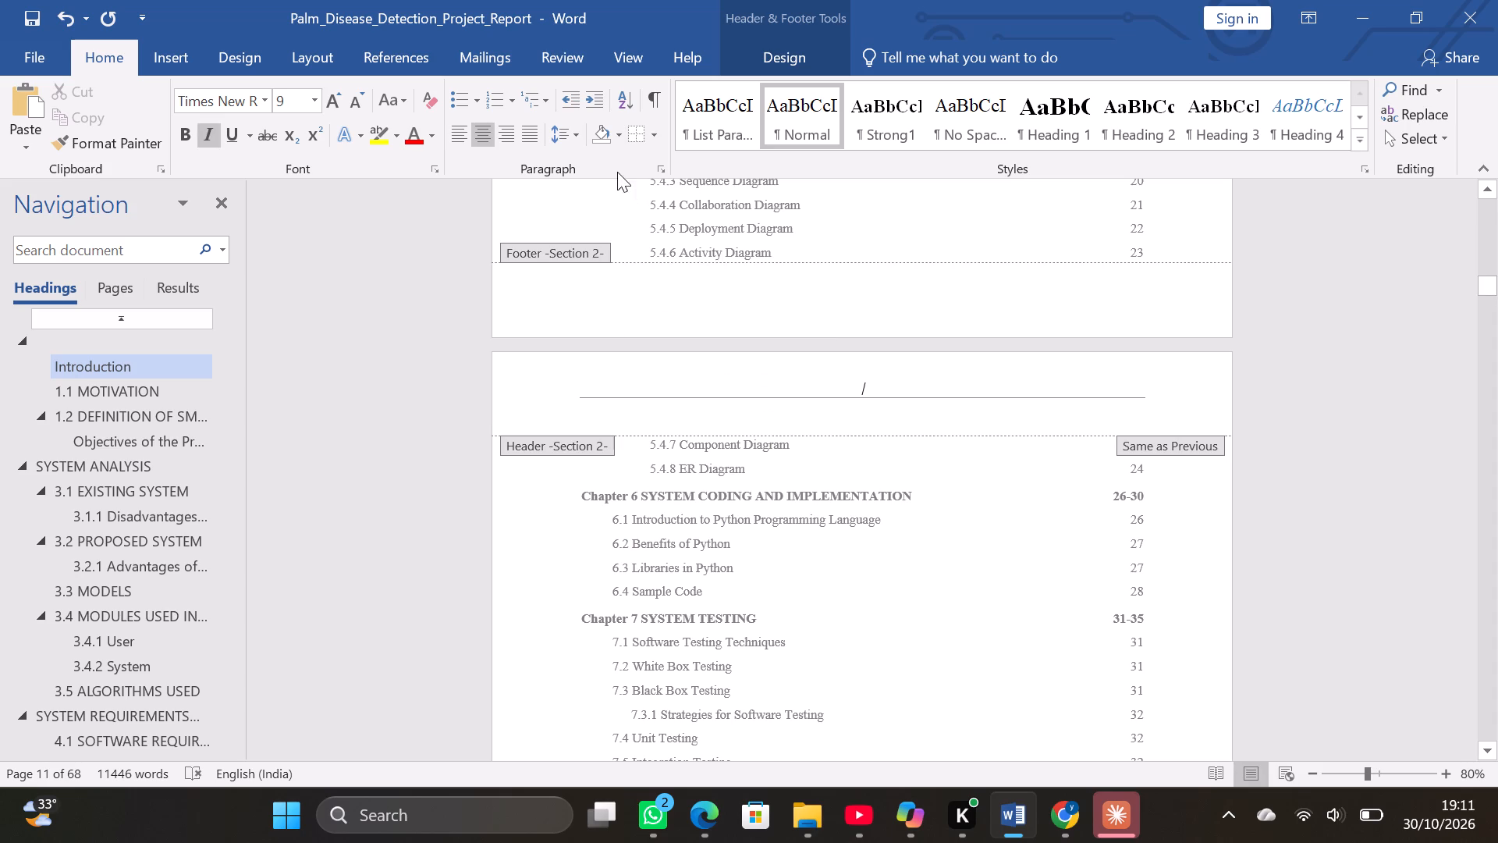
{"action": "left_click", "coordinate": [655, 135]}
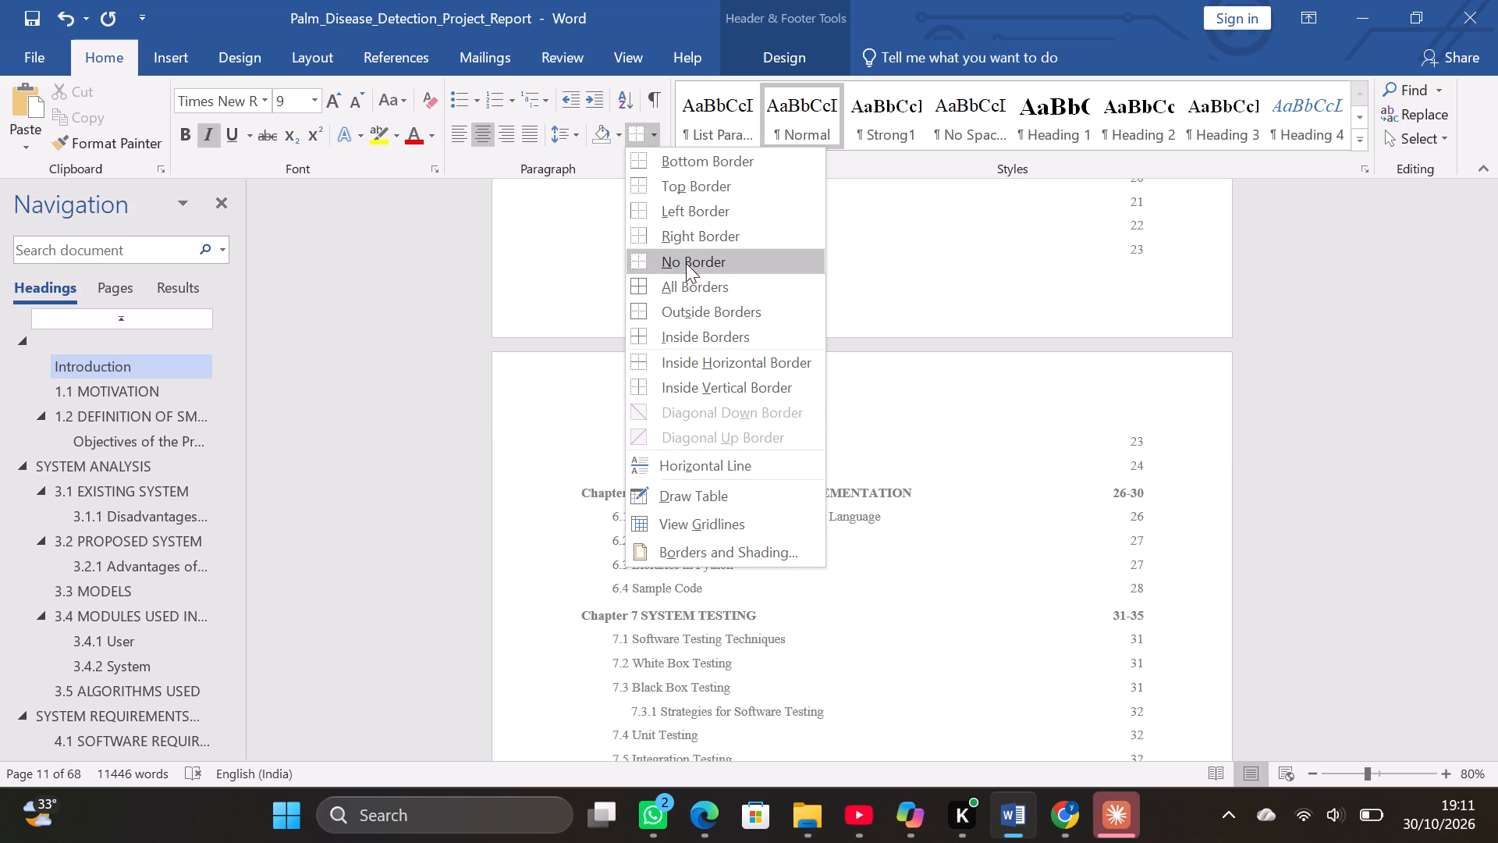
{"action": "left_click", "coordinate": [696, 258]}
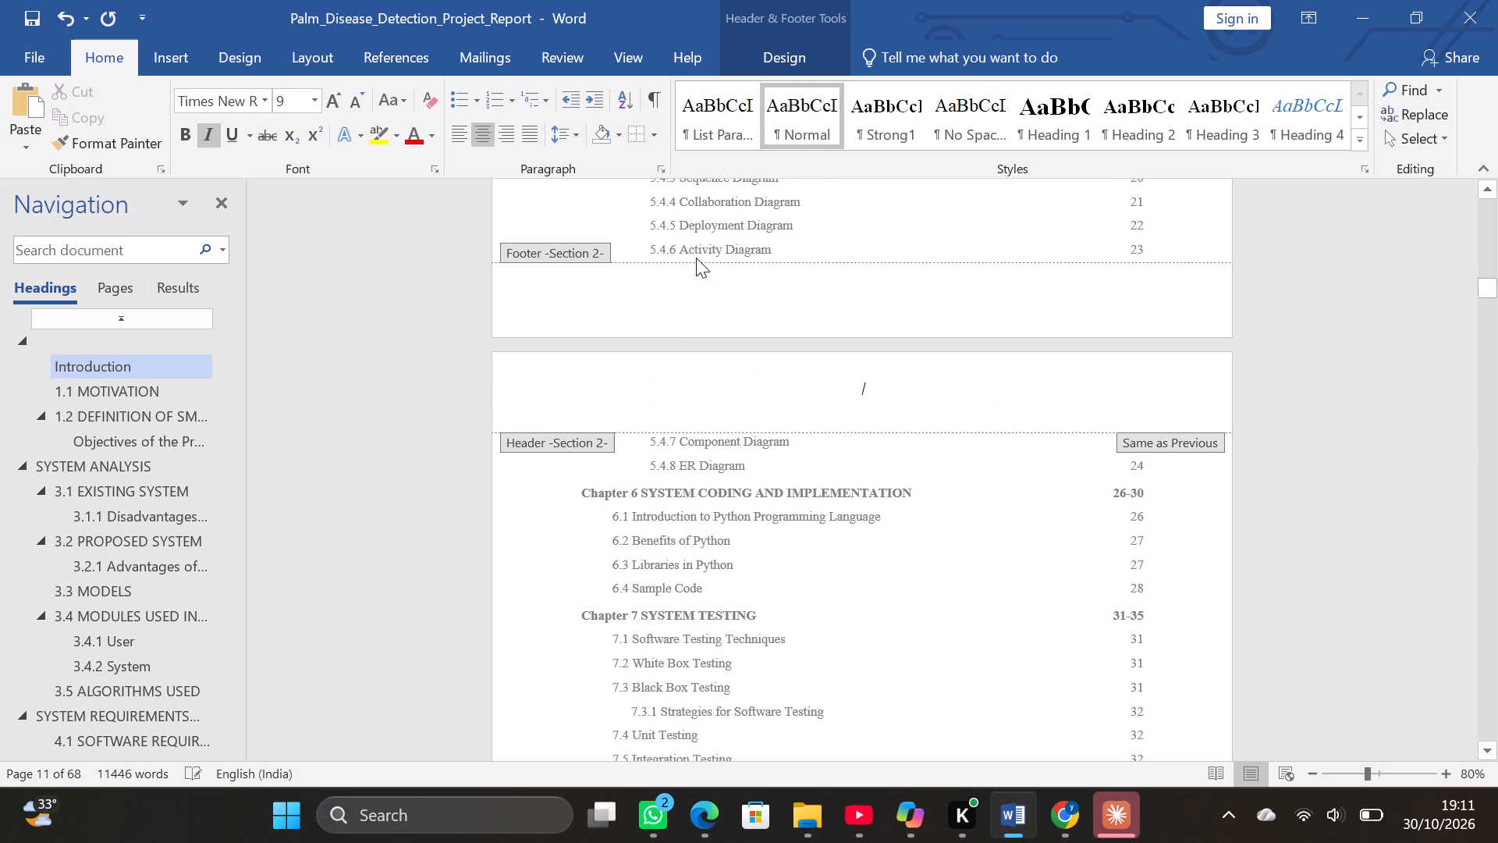
Examine the headers and footers from the abstract through the lists of figures and abbreviations to the Introduction page.
{"action": "scroll", "coordinate": [784, 391], "scroll_direction": "up", "scroll_amount": 20}
{"action": "scroll", "coordinate": [784, 391], "scroll_direction": "up", "scroll_amount": 14}
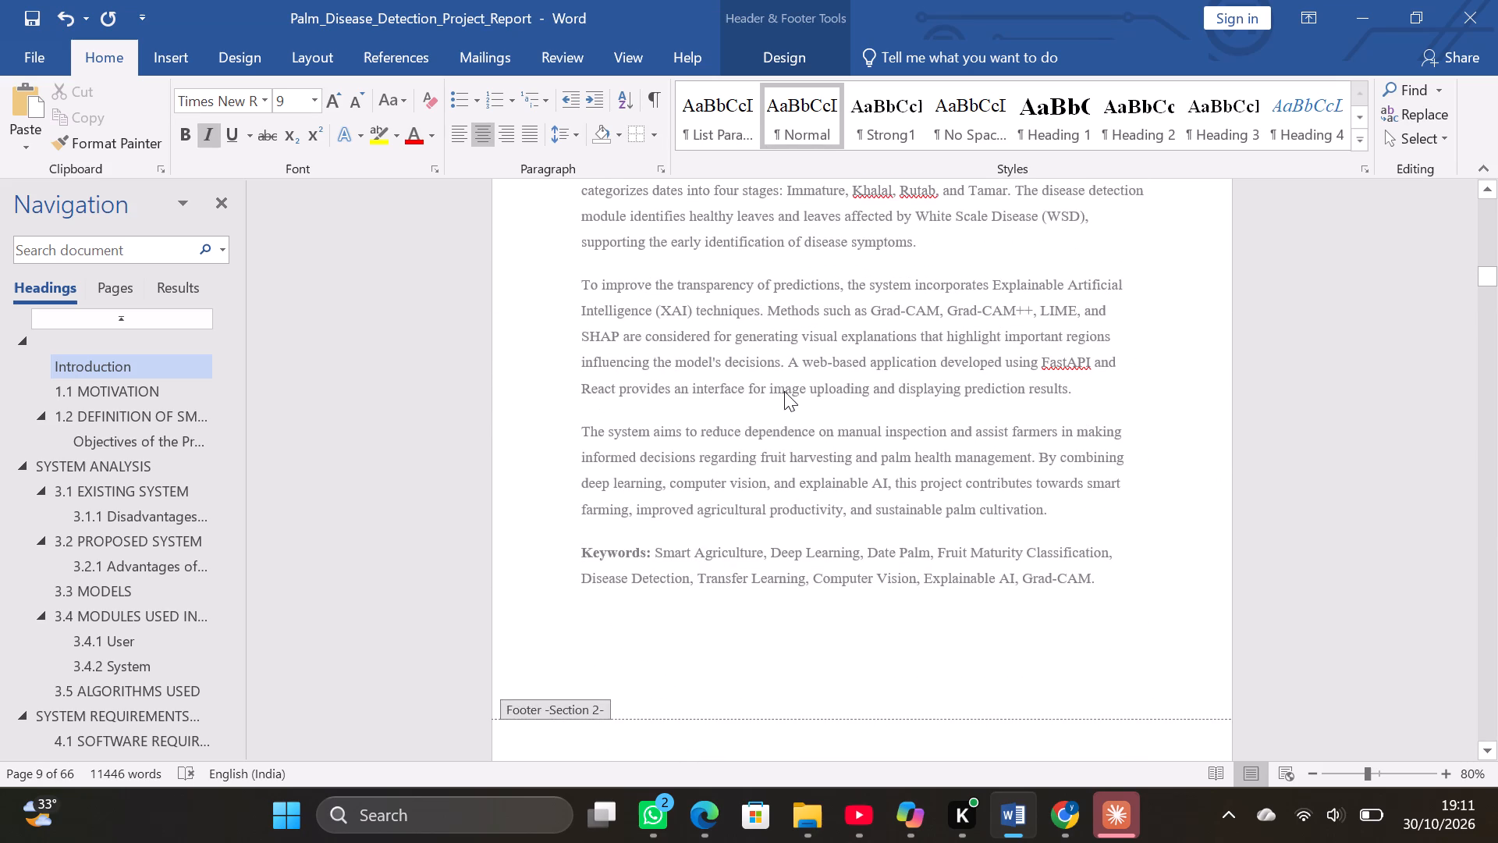
{"action": "scroll", "coordinate": [784, 391], "scroll_direction": "up", "scroll_amount": 15}
{"action": "scroll", "coordinate": [784, 391], "scroll_direction": "down", "scroll_amount": 10}
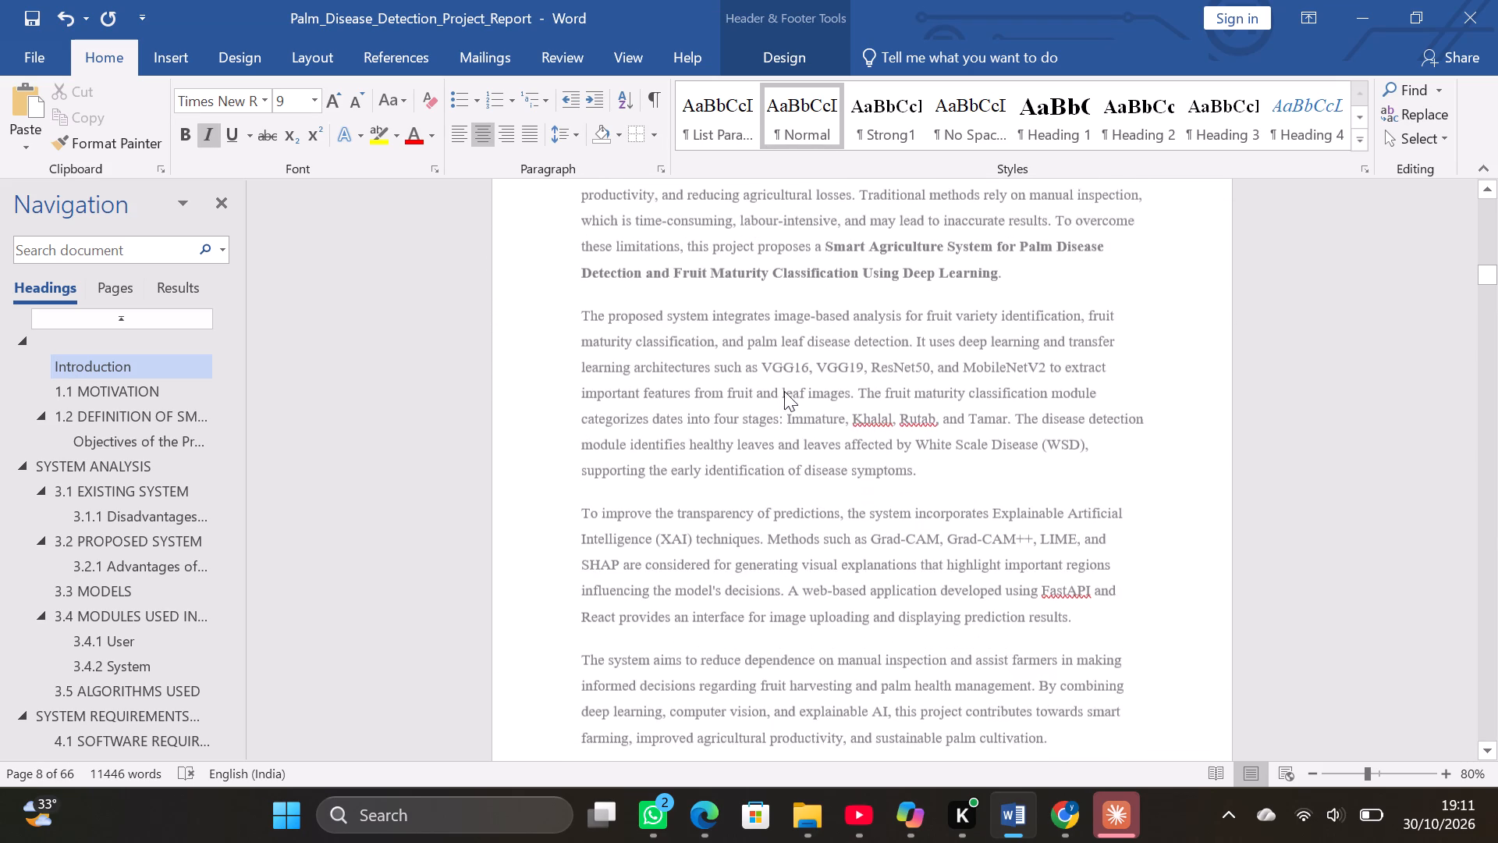
{"action": "scroll", "coordinate": [784, 391], "scroll_direction": "down", "scroll_amount": 13}
{"action": "scroll", "coordinate": [784, 391], "scroll_direction": "down", "scroll_amount": 15}
{"action": "scroll", "coordinate": [784, 391], "scroll_direction": "down", "scroll_amount": 6}
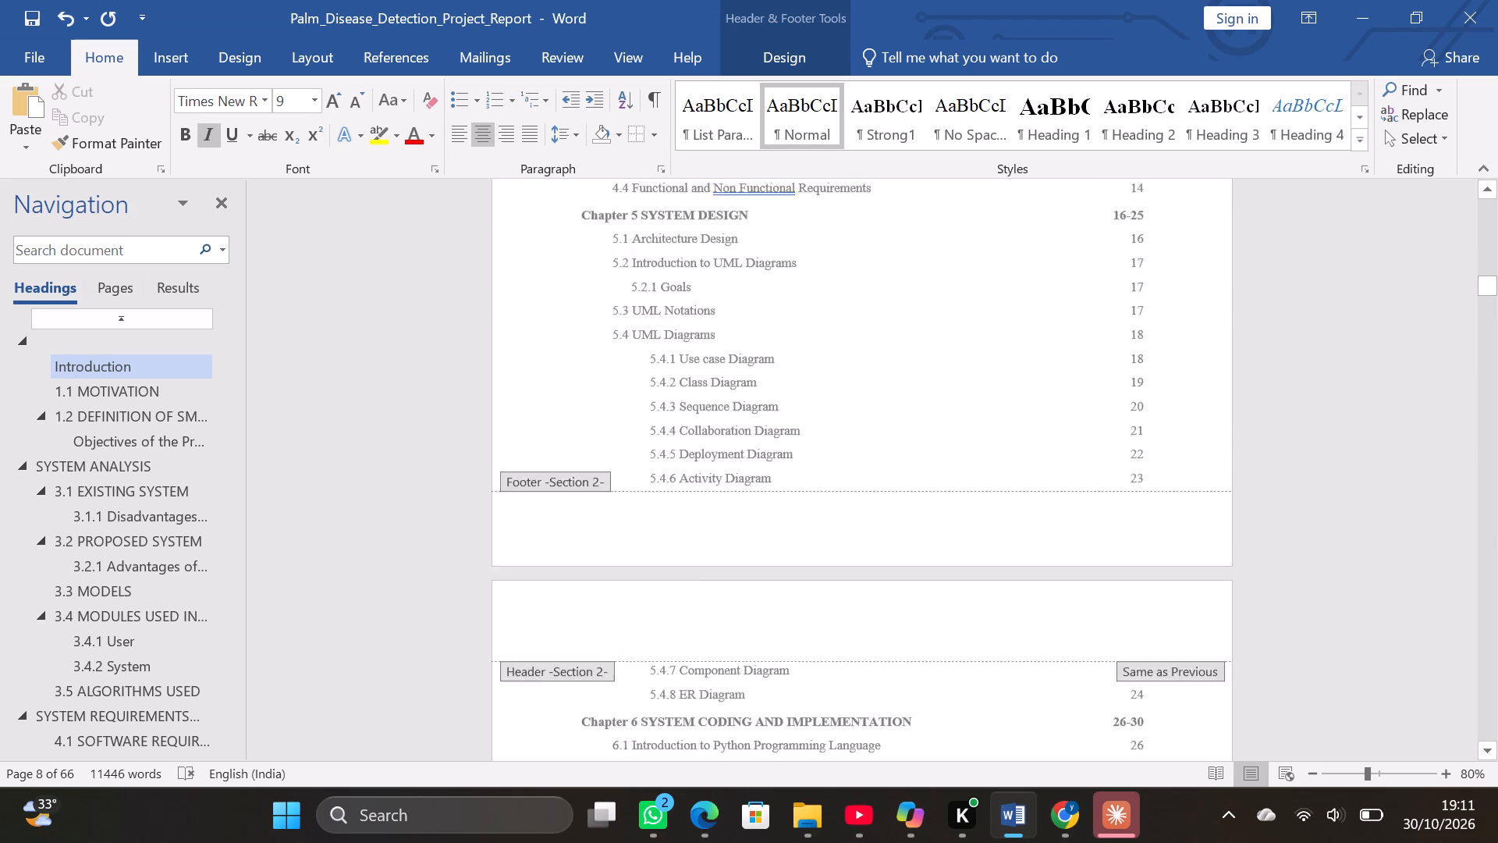
{"action": "scroll", "coordinate": [784, 391], "scroll_direction": "down", "scroll_amount": 8}
{"action": "scroll", "coordinate": [784, 391], "scroll_direction": "down", "scroll_amount": 14}
{"action": "scroll", "coordinate": [784, 391], "scroll_direction": "down", "scroll_amount": 14}
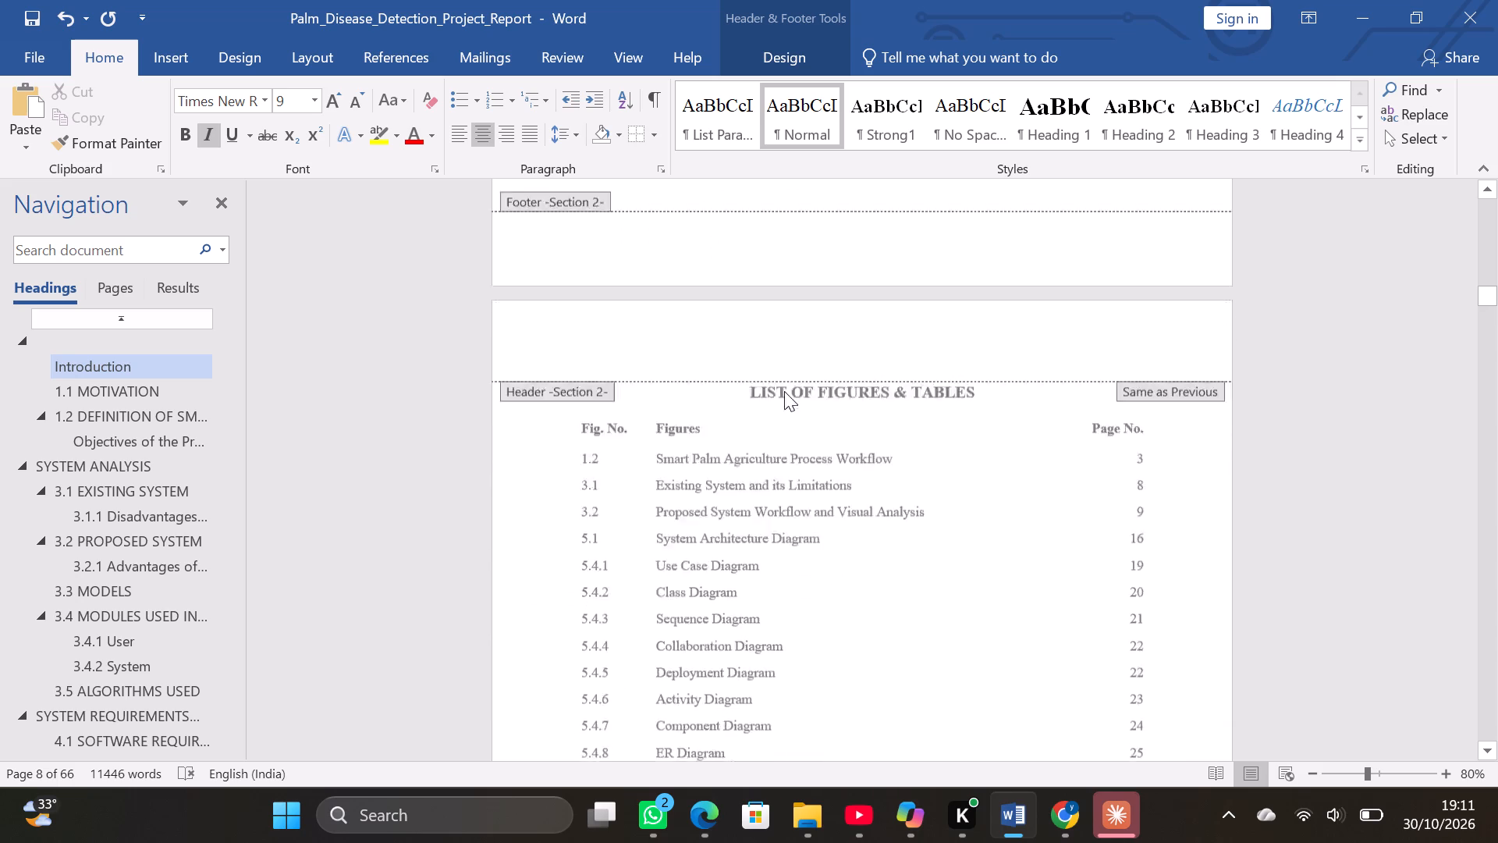
{"action": "scroll", "coordinate": [784, 391], "scroll_direction": "down", "scroll_amount": 19}
{"action": "scroll", "coordinate": [784, 391], "scroll_direction": "down", "scroll_amount": 20}
{"action": "scroll", "coordinate": [784, 391], "scroll_direction": "down", "scroll_amount": 1}
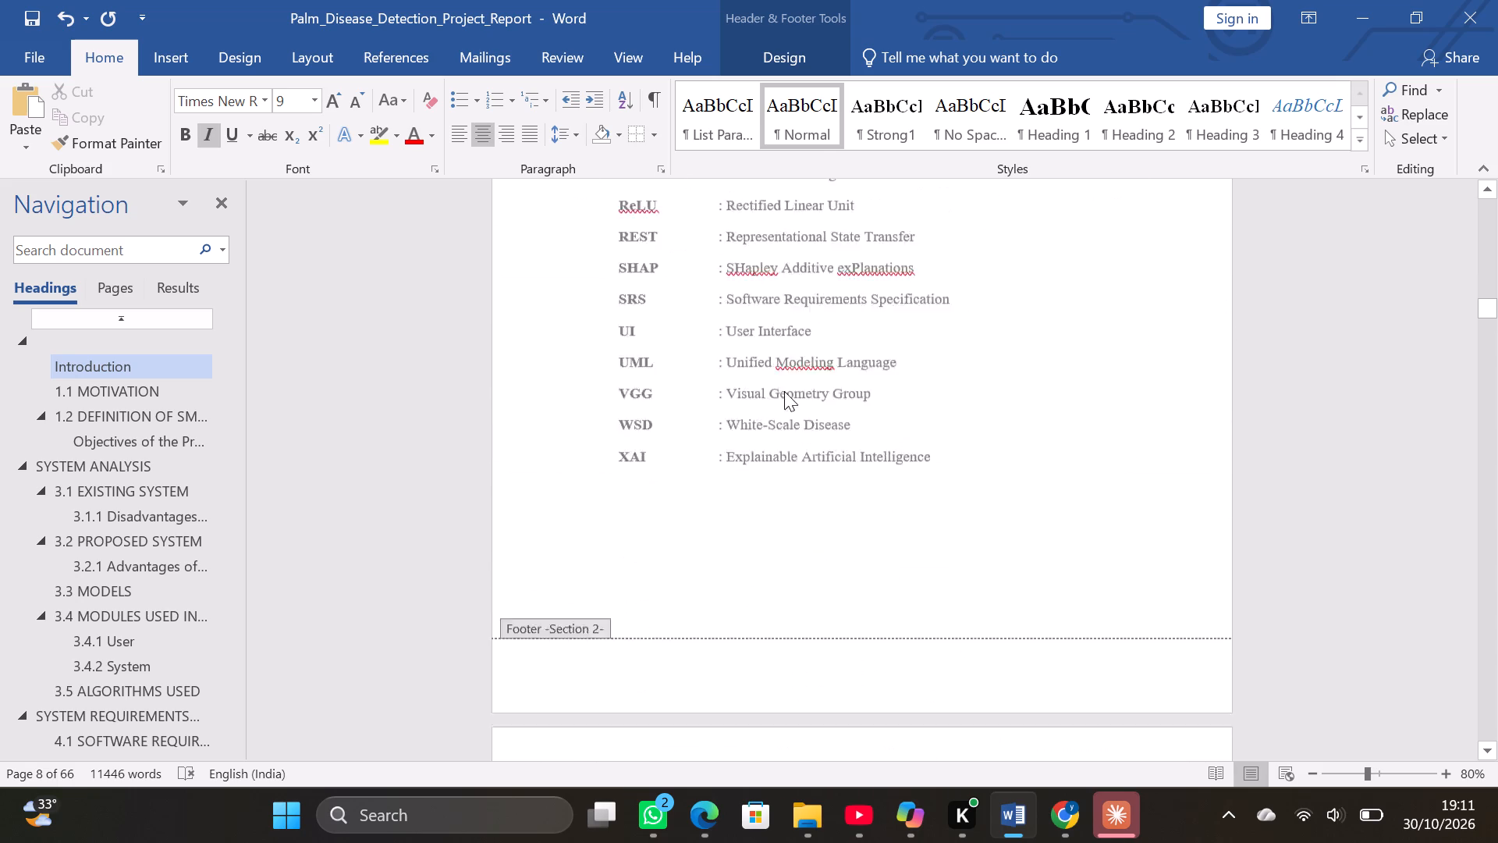
{"action": "scroll", "coordinate": [784, 391], "scroll_direction": "down", "scroll_amount": 15}
{"action": "scroll", "coordinate": [784, 391], "scroll_direction": "down", "scroll_amount": 8}
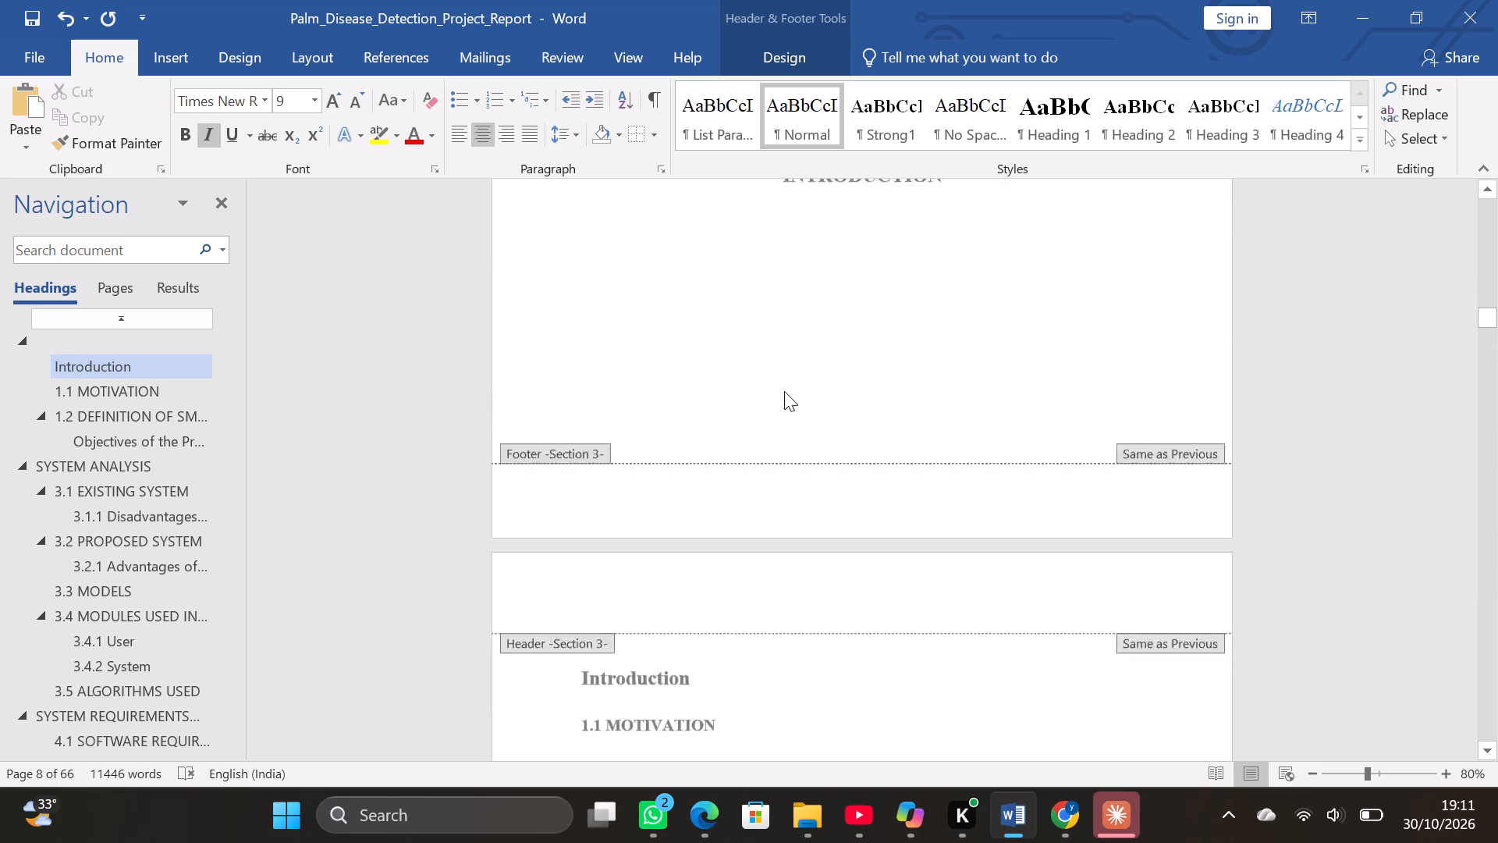
{"action": "scroll", "coordinate": [784, 391], "scroll_direction": "down", "scroll_amount": 6}
{"action": "scroll", "coordinate": [784, 391], "scroll_direction": "up", "scroll_amount": 1}
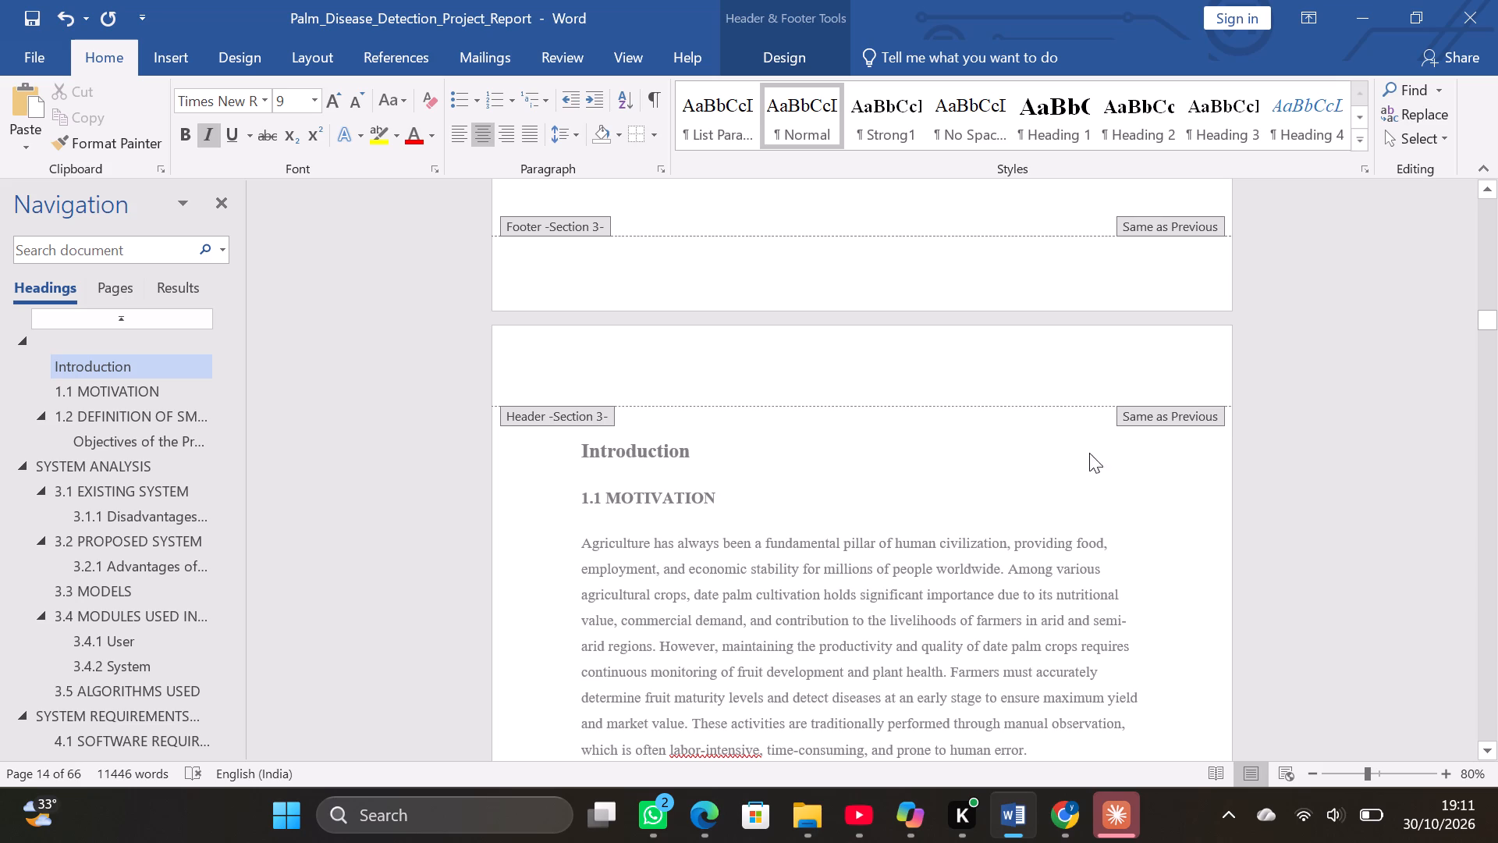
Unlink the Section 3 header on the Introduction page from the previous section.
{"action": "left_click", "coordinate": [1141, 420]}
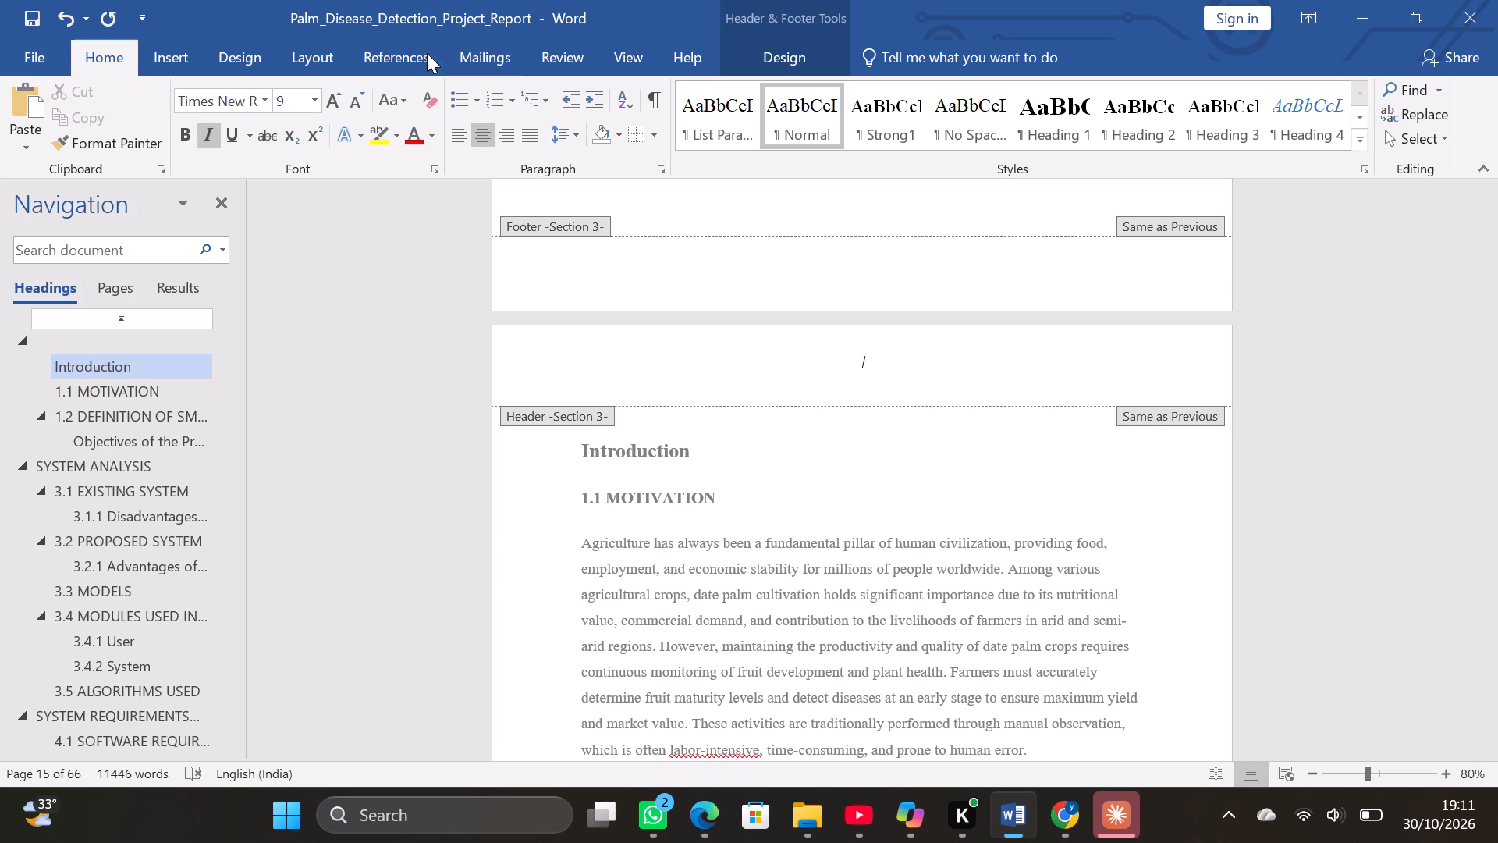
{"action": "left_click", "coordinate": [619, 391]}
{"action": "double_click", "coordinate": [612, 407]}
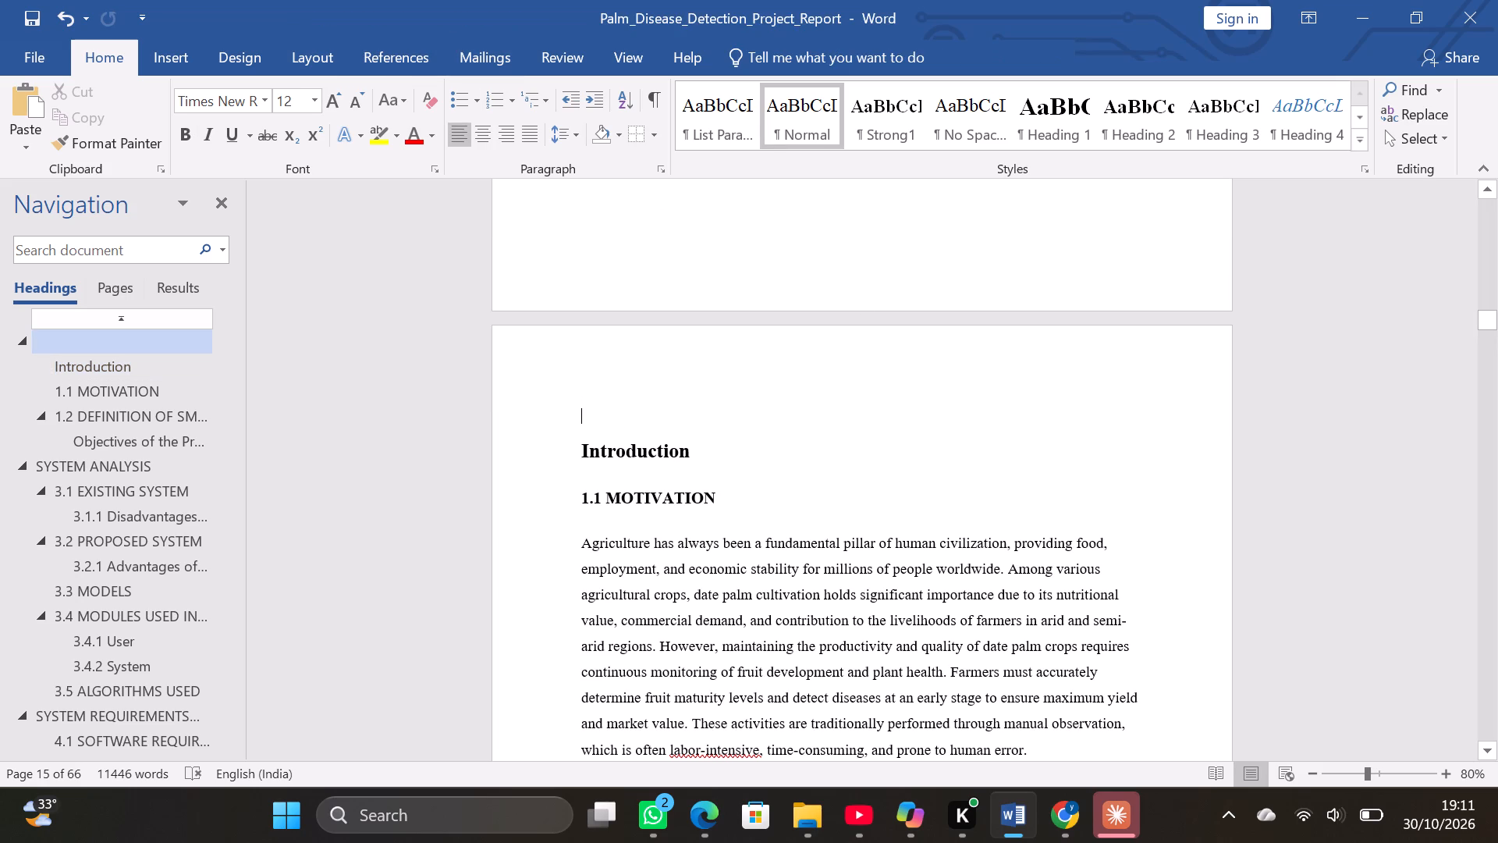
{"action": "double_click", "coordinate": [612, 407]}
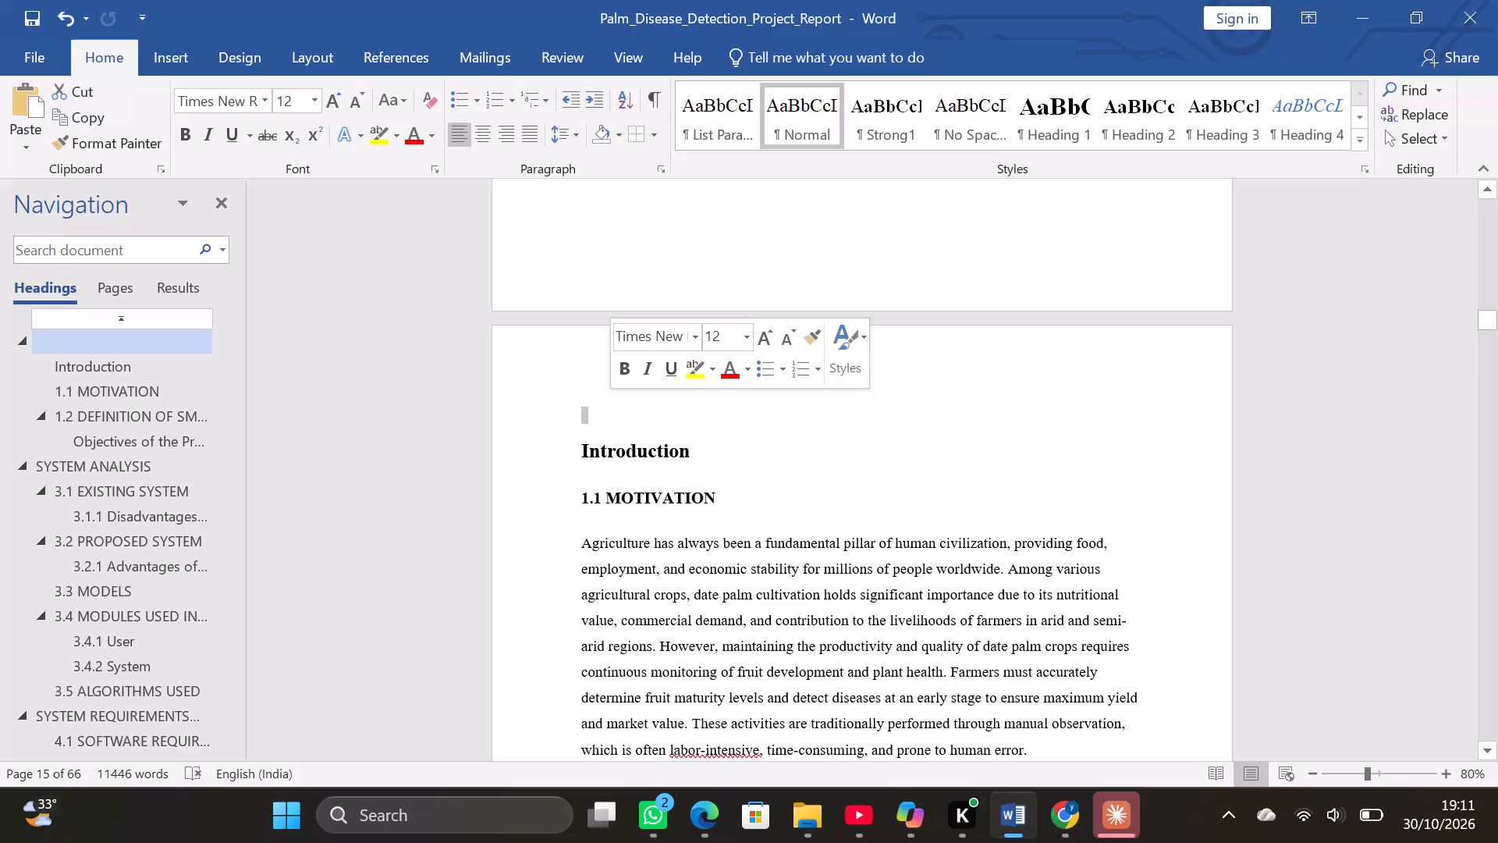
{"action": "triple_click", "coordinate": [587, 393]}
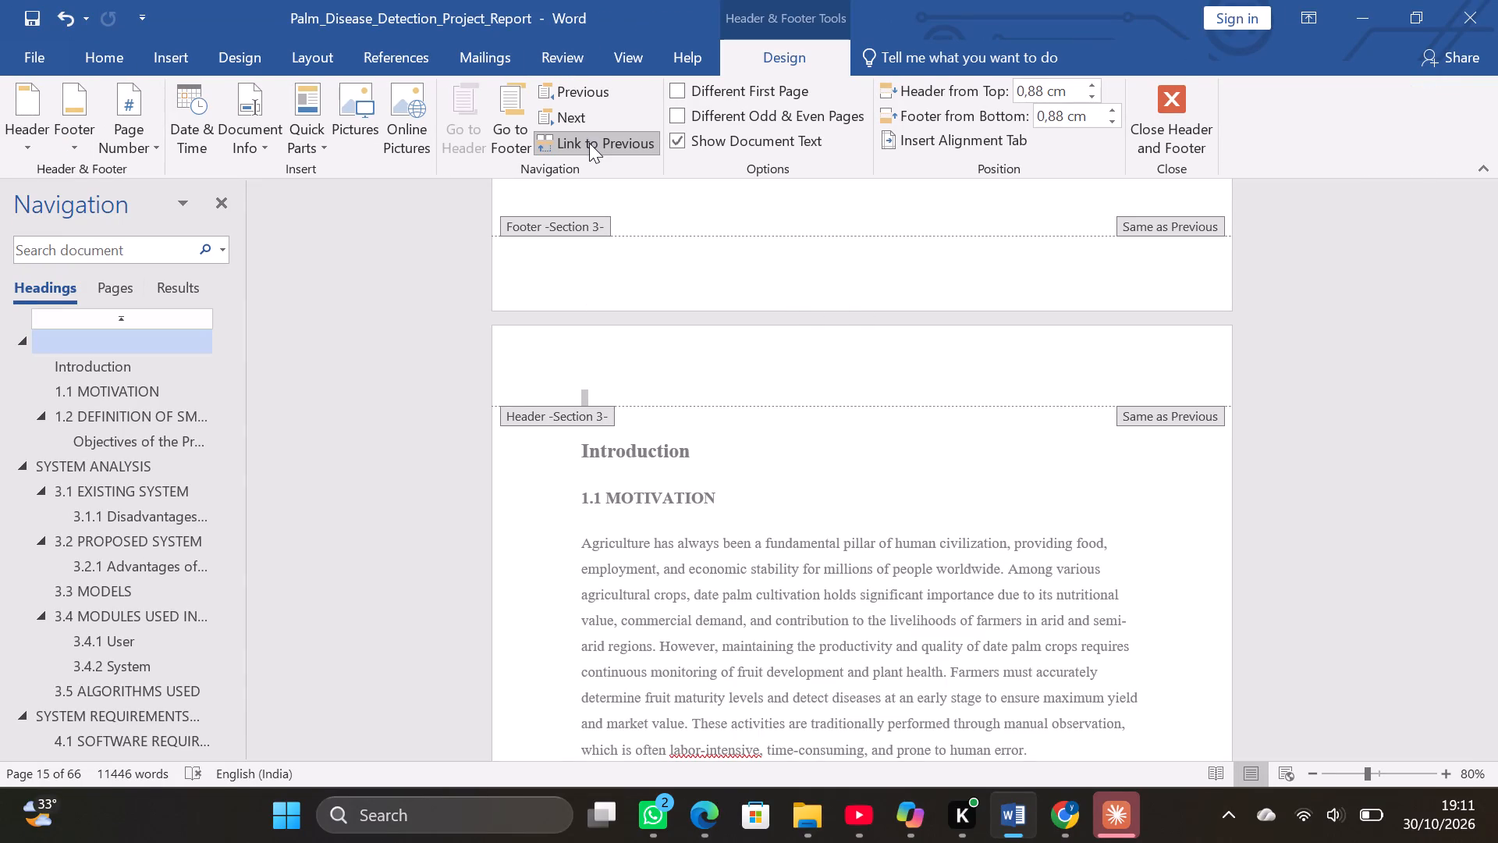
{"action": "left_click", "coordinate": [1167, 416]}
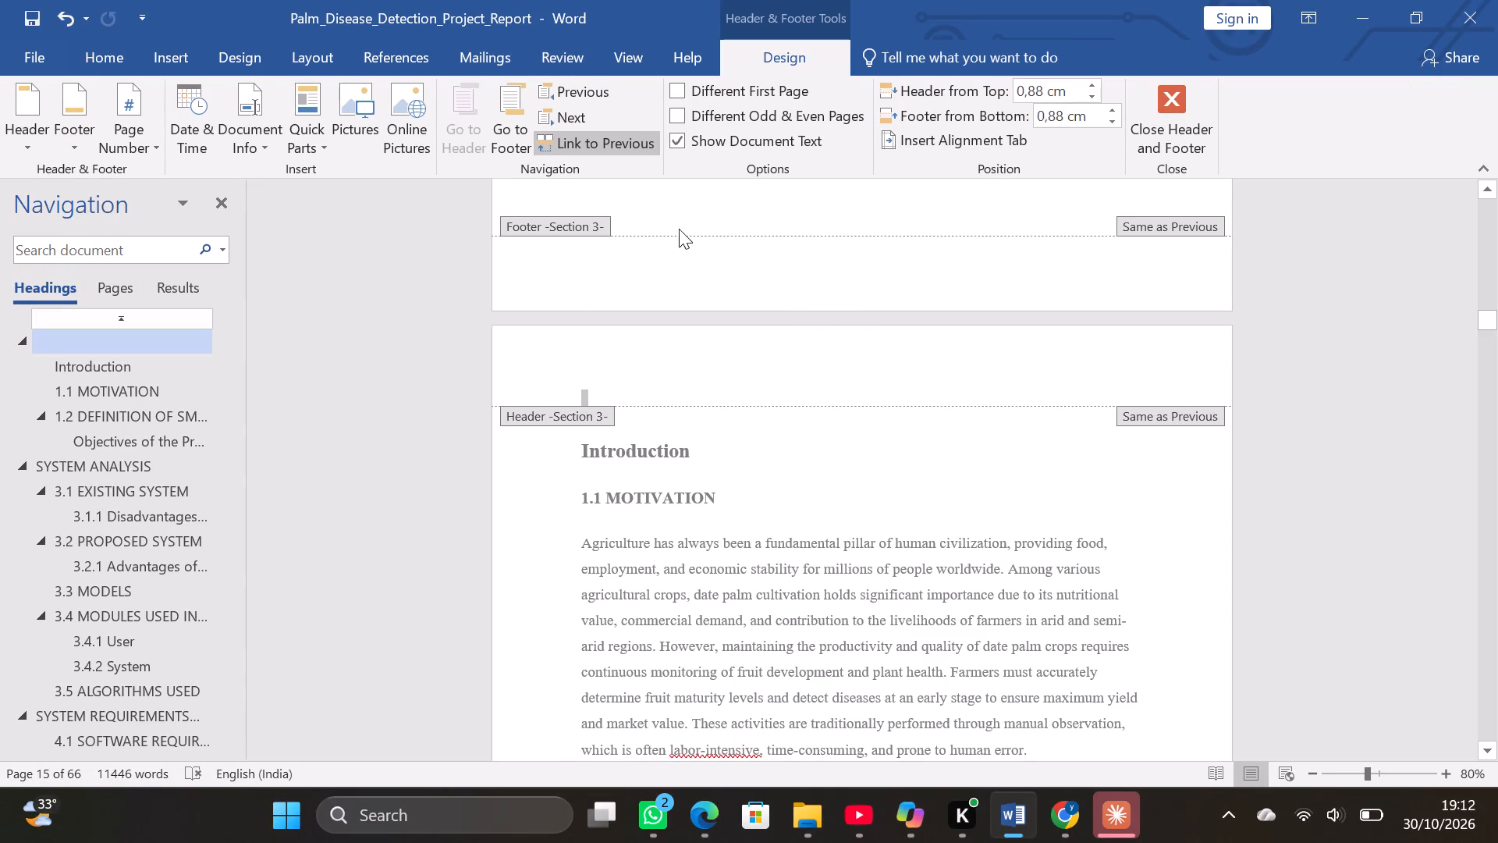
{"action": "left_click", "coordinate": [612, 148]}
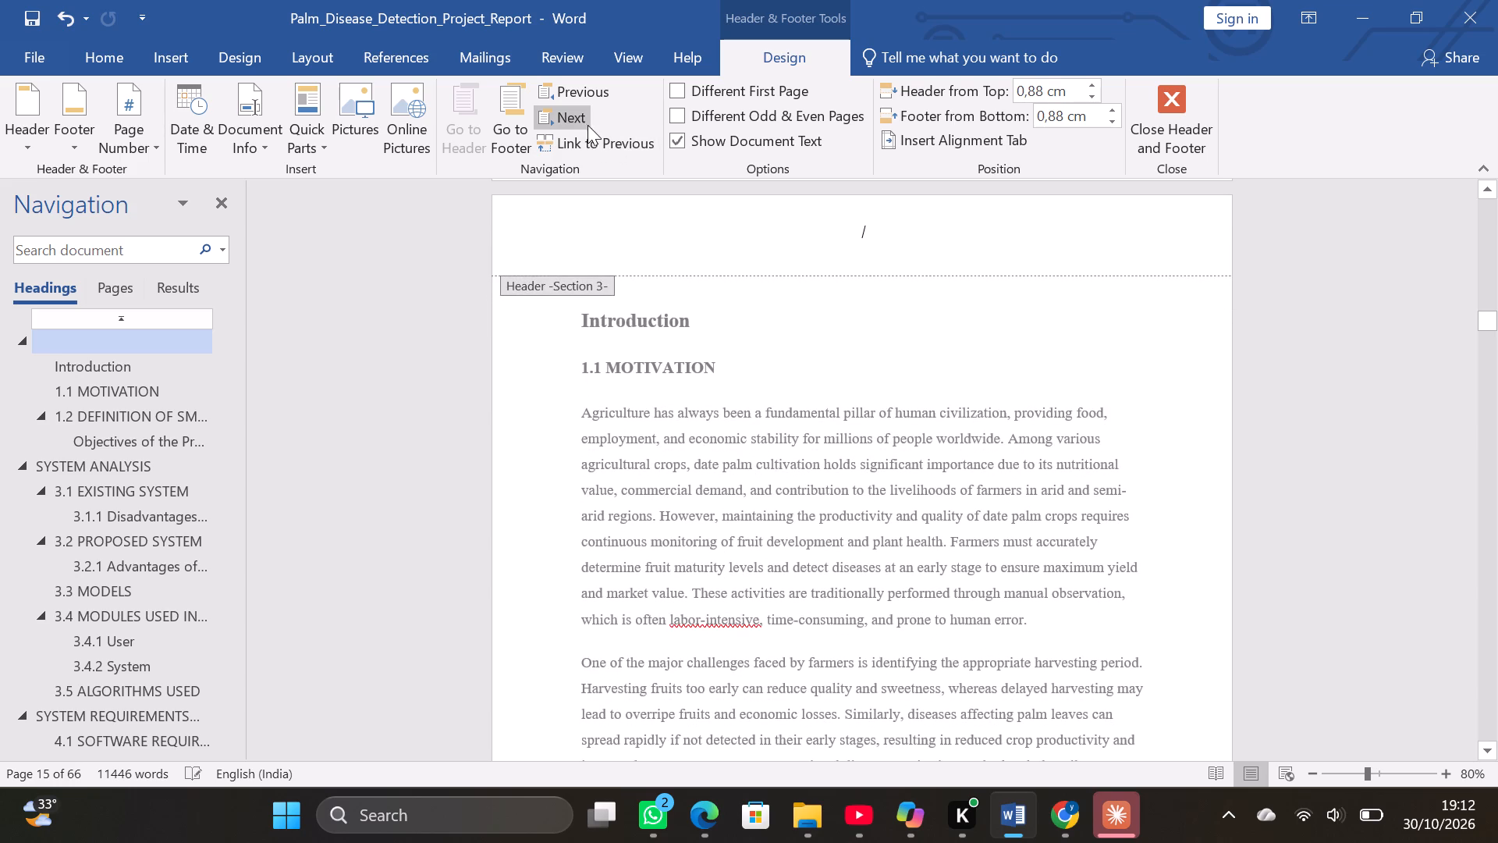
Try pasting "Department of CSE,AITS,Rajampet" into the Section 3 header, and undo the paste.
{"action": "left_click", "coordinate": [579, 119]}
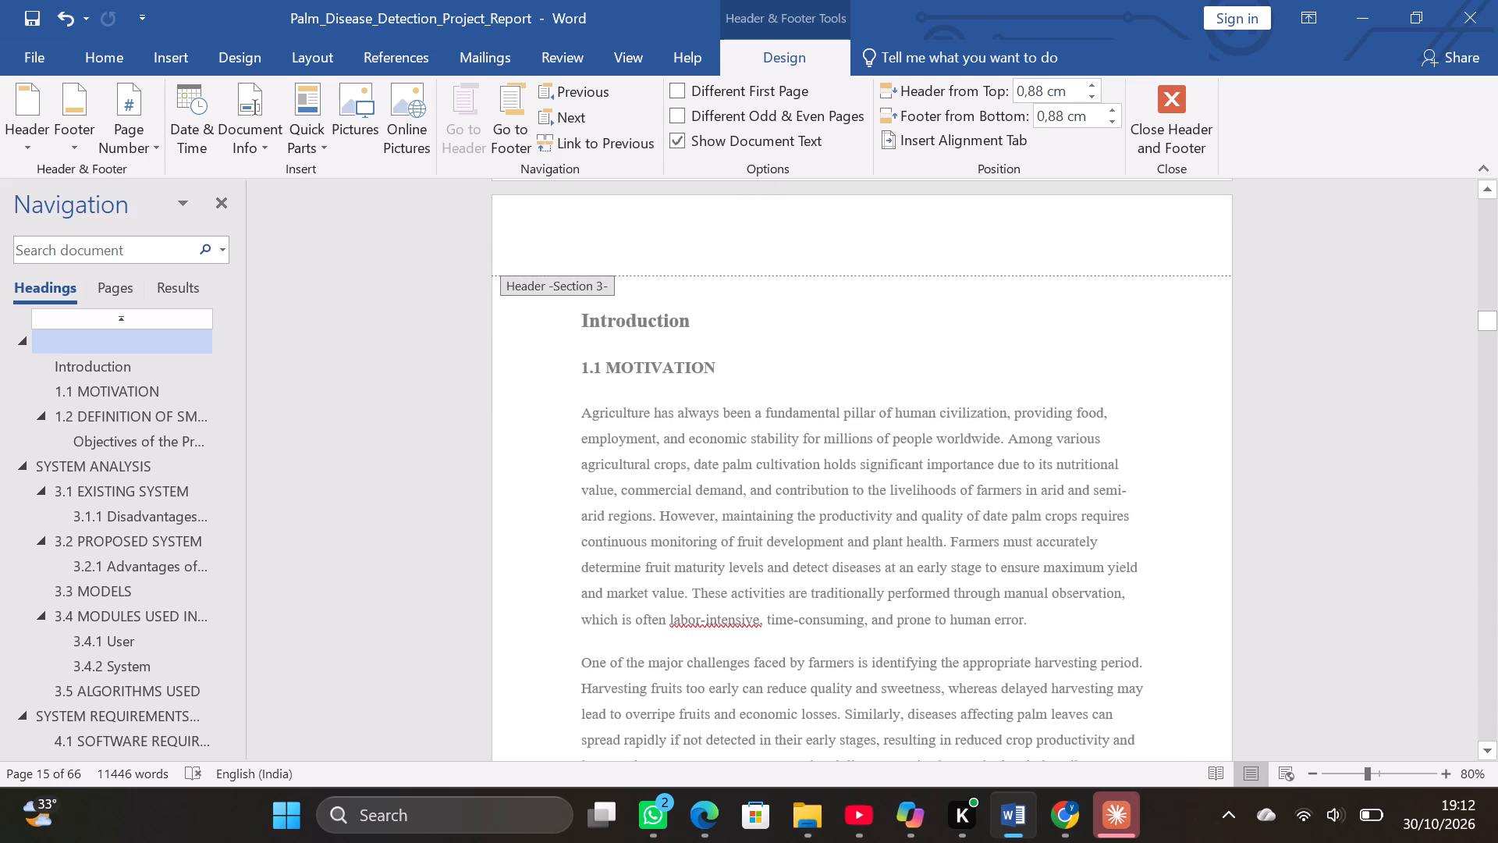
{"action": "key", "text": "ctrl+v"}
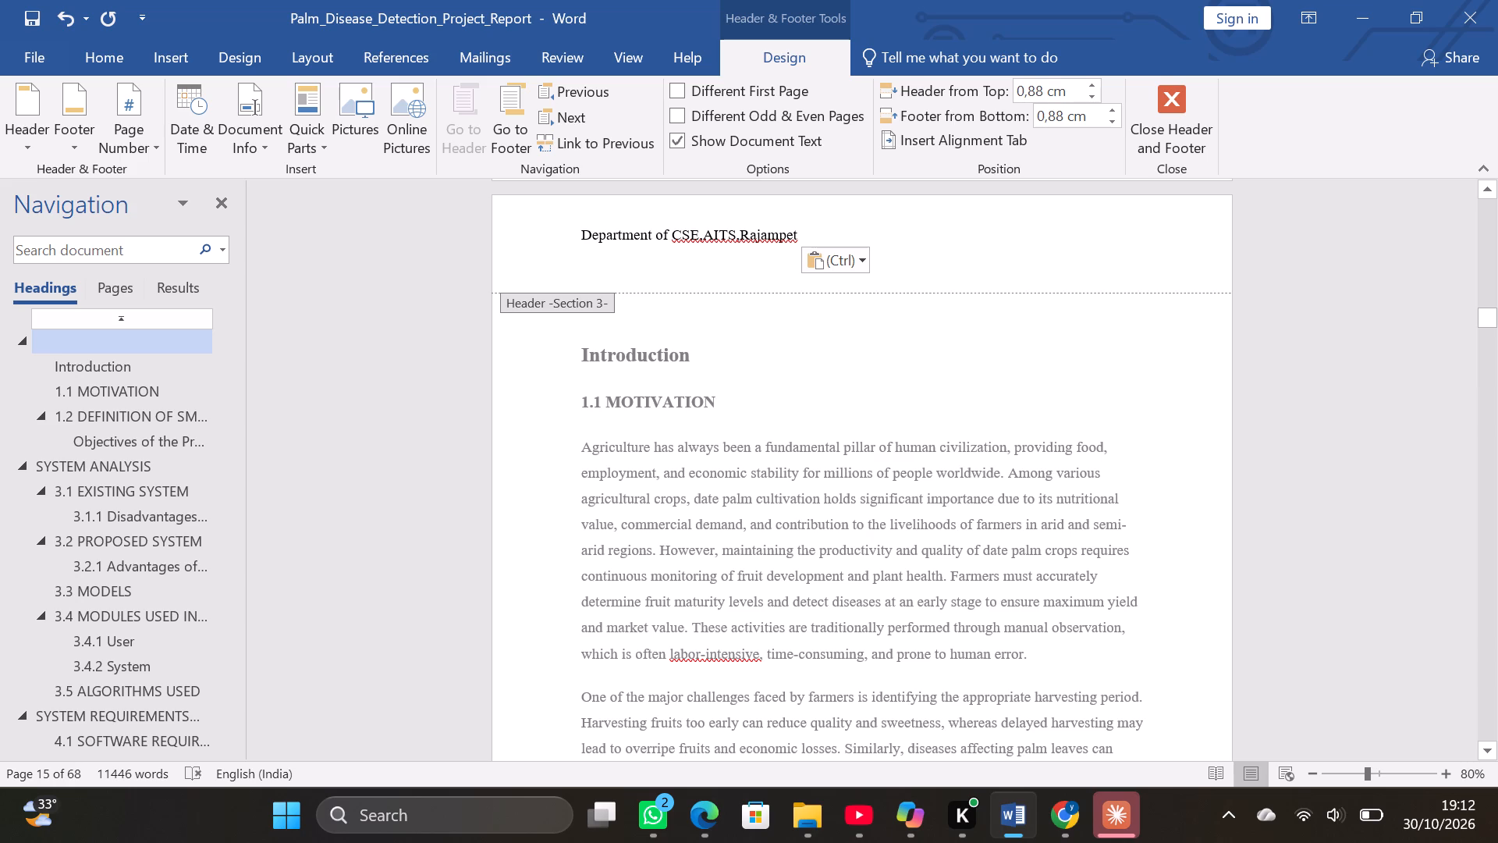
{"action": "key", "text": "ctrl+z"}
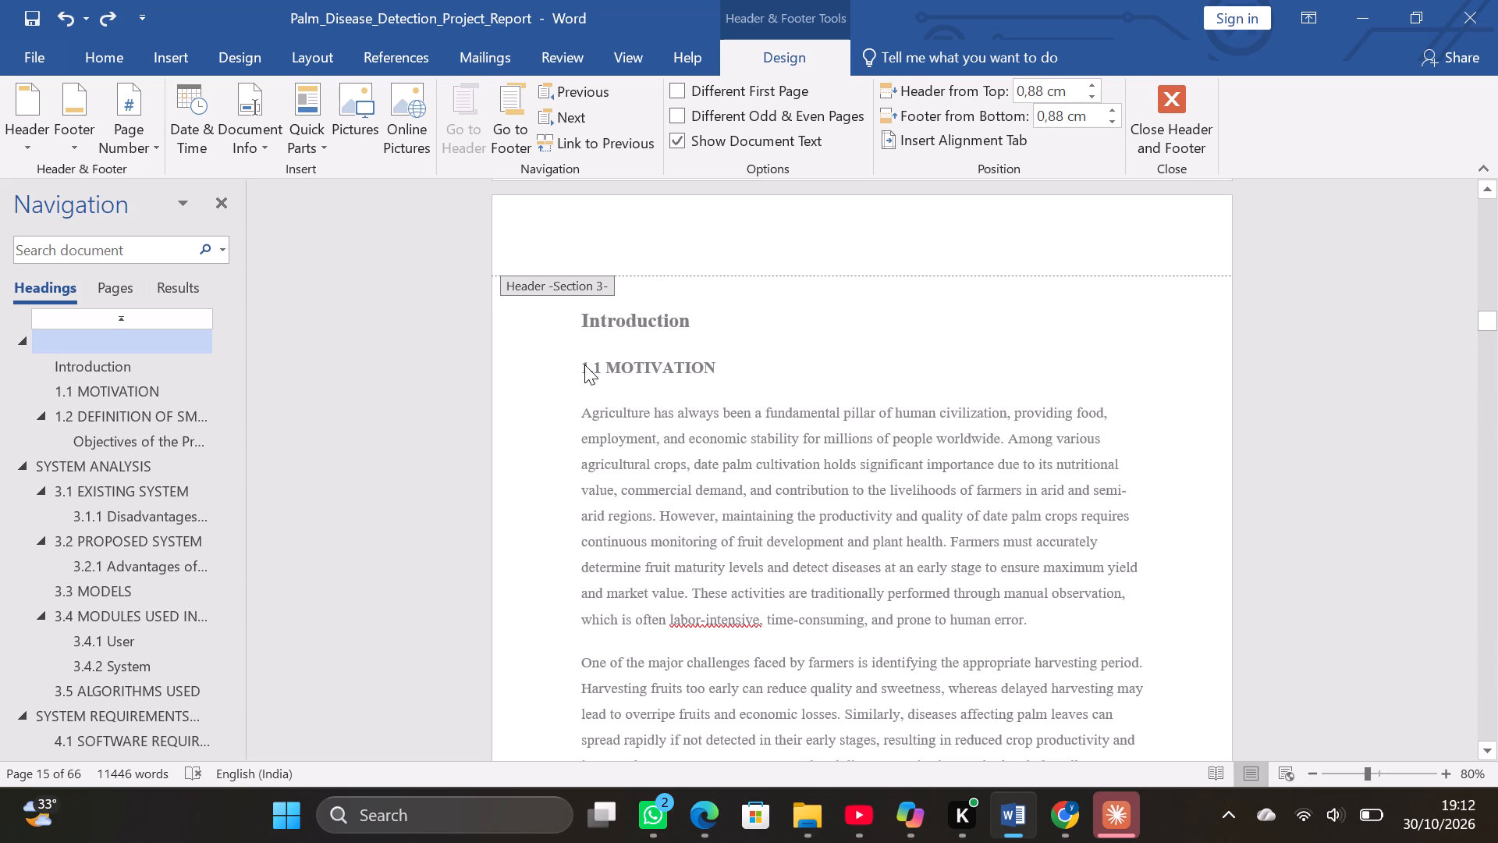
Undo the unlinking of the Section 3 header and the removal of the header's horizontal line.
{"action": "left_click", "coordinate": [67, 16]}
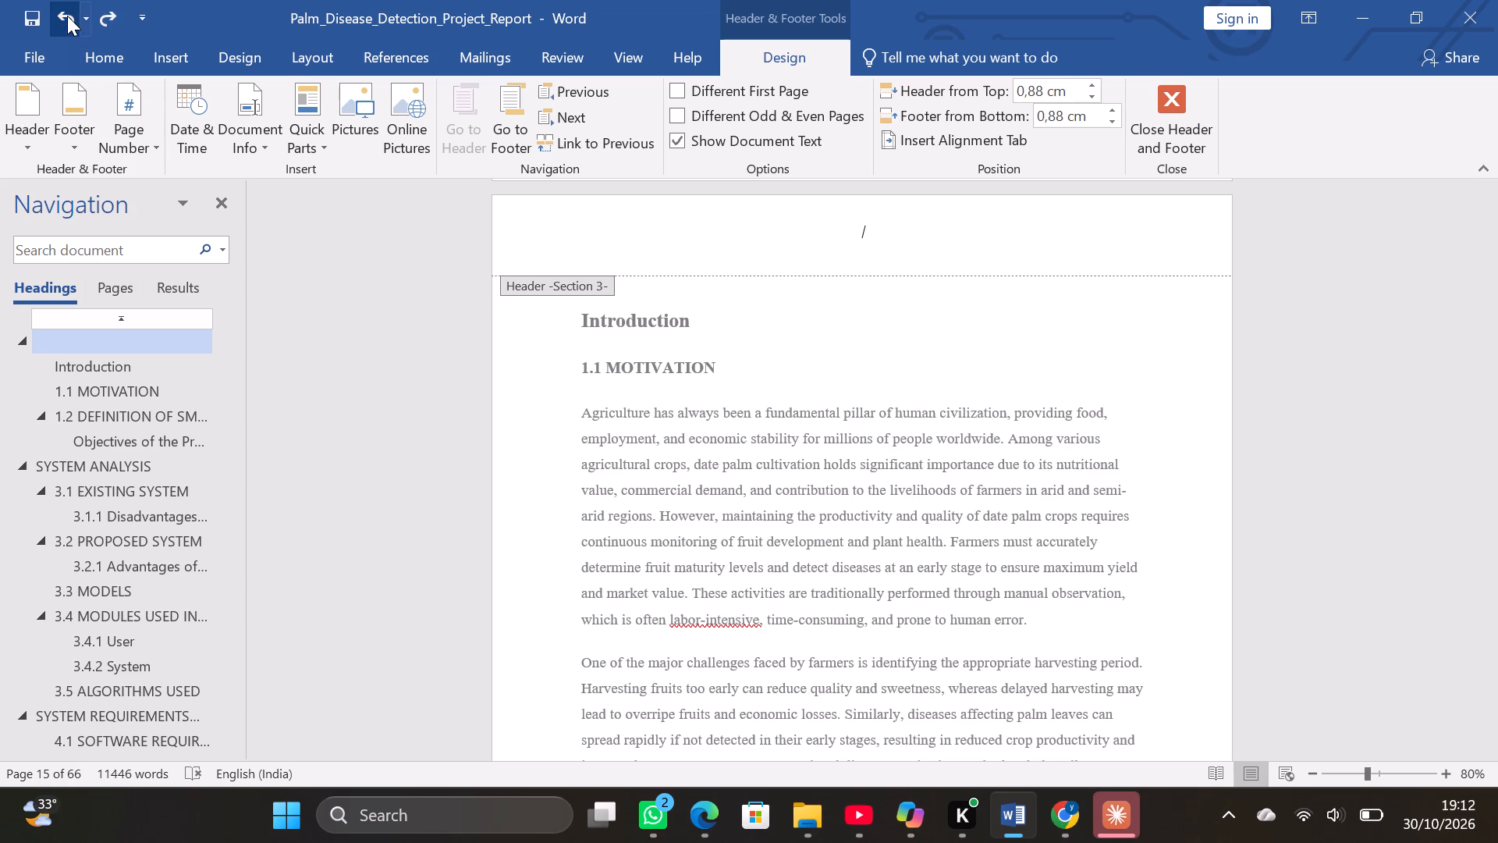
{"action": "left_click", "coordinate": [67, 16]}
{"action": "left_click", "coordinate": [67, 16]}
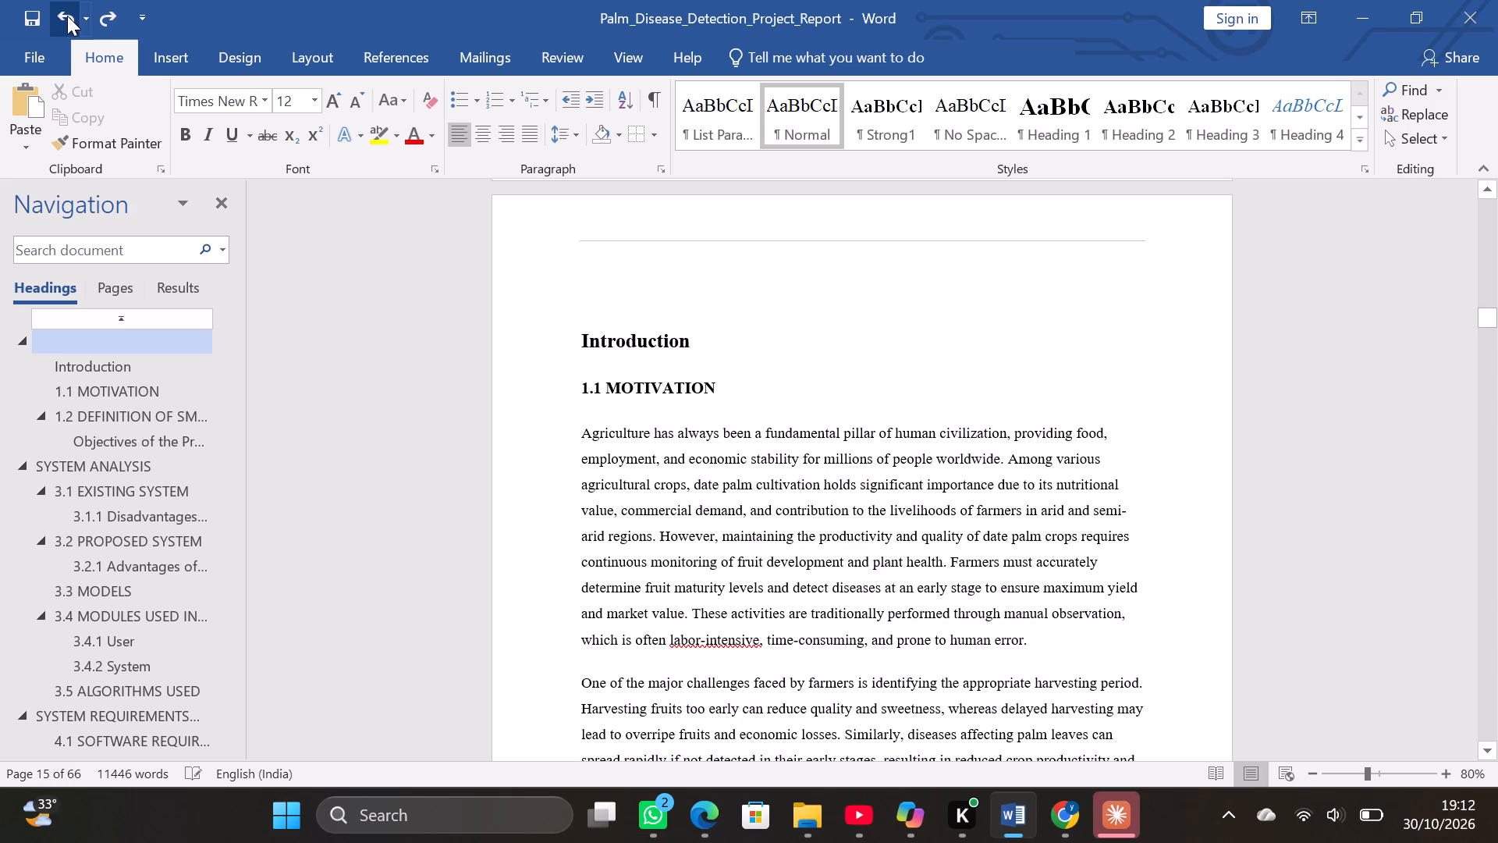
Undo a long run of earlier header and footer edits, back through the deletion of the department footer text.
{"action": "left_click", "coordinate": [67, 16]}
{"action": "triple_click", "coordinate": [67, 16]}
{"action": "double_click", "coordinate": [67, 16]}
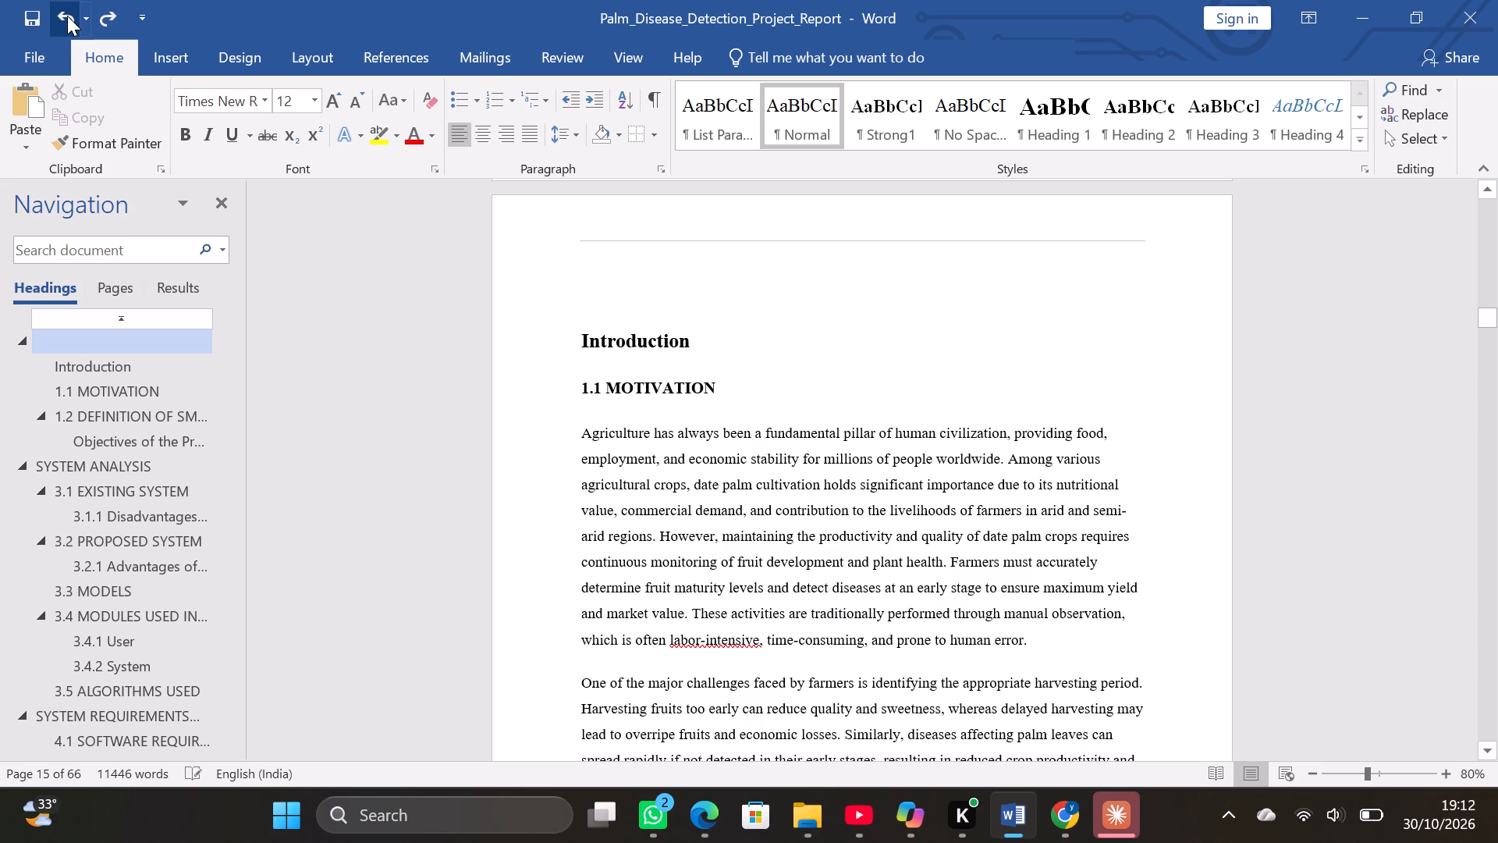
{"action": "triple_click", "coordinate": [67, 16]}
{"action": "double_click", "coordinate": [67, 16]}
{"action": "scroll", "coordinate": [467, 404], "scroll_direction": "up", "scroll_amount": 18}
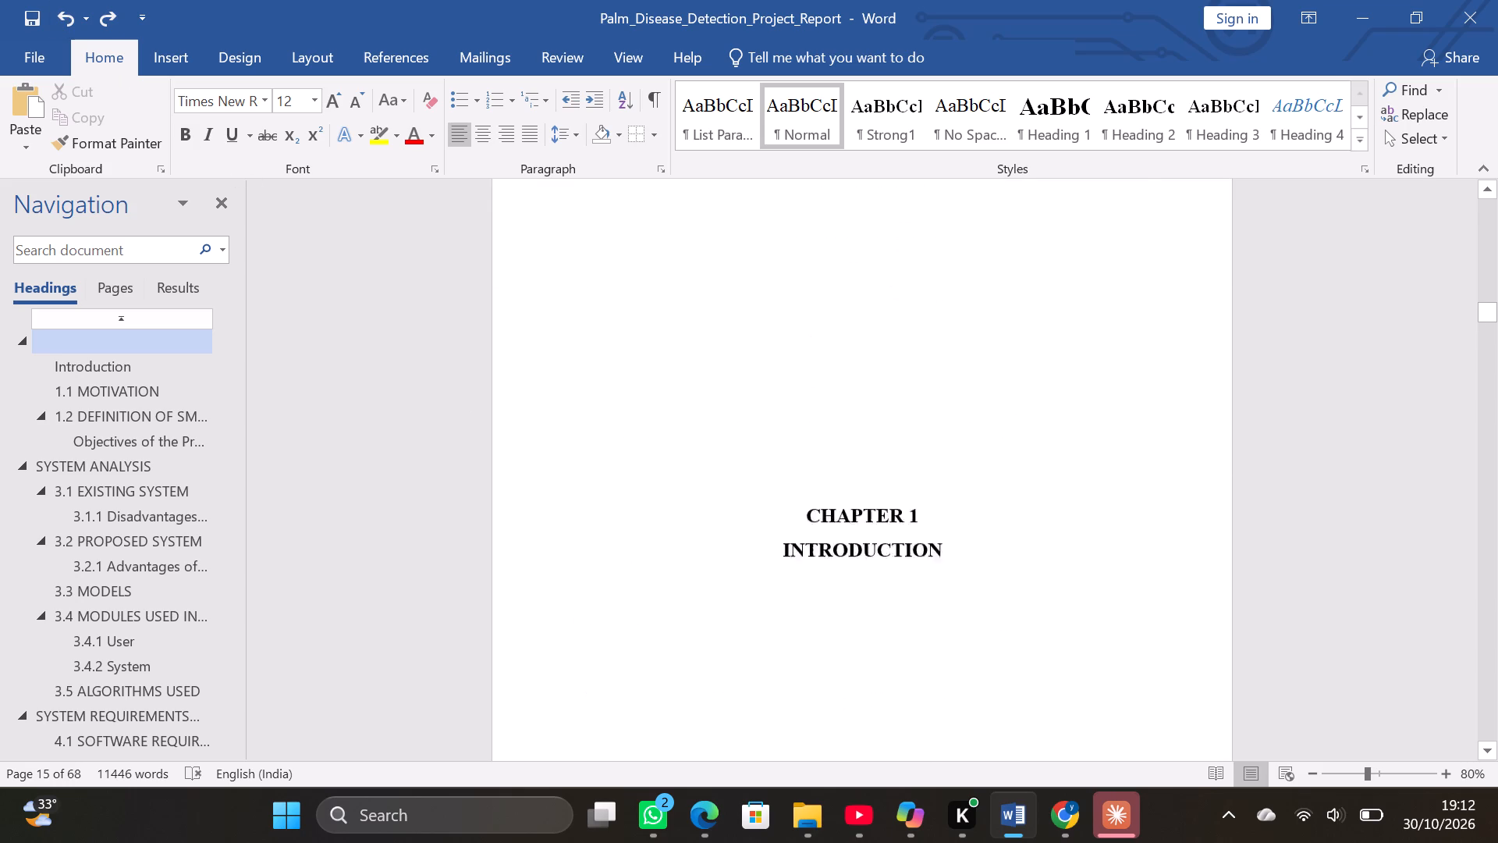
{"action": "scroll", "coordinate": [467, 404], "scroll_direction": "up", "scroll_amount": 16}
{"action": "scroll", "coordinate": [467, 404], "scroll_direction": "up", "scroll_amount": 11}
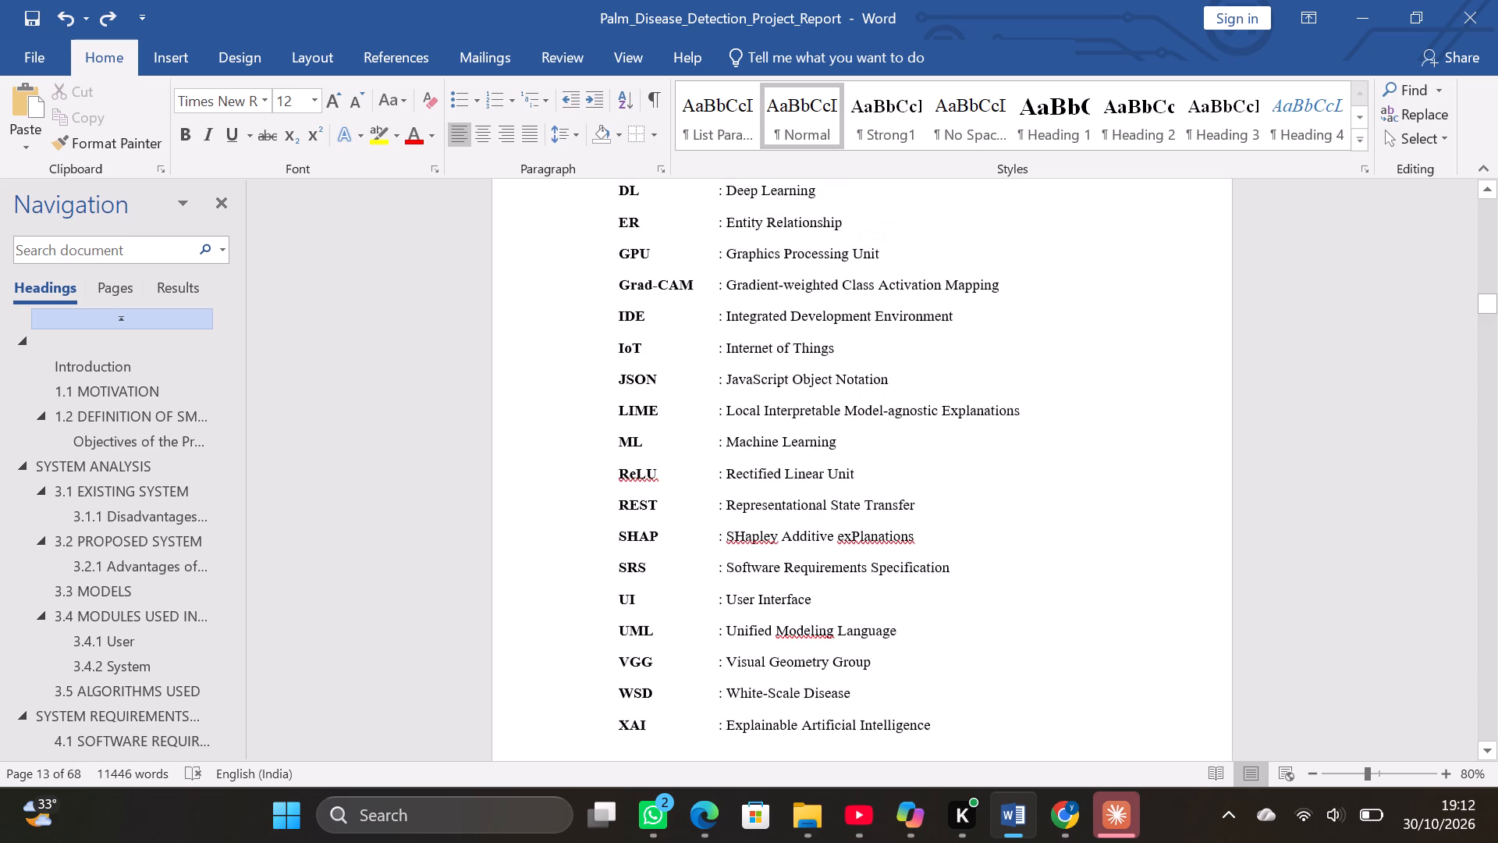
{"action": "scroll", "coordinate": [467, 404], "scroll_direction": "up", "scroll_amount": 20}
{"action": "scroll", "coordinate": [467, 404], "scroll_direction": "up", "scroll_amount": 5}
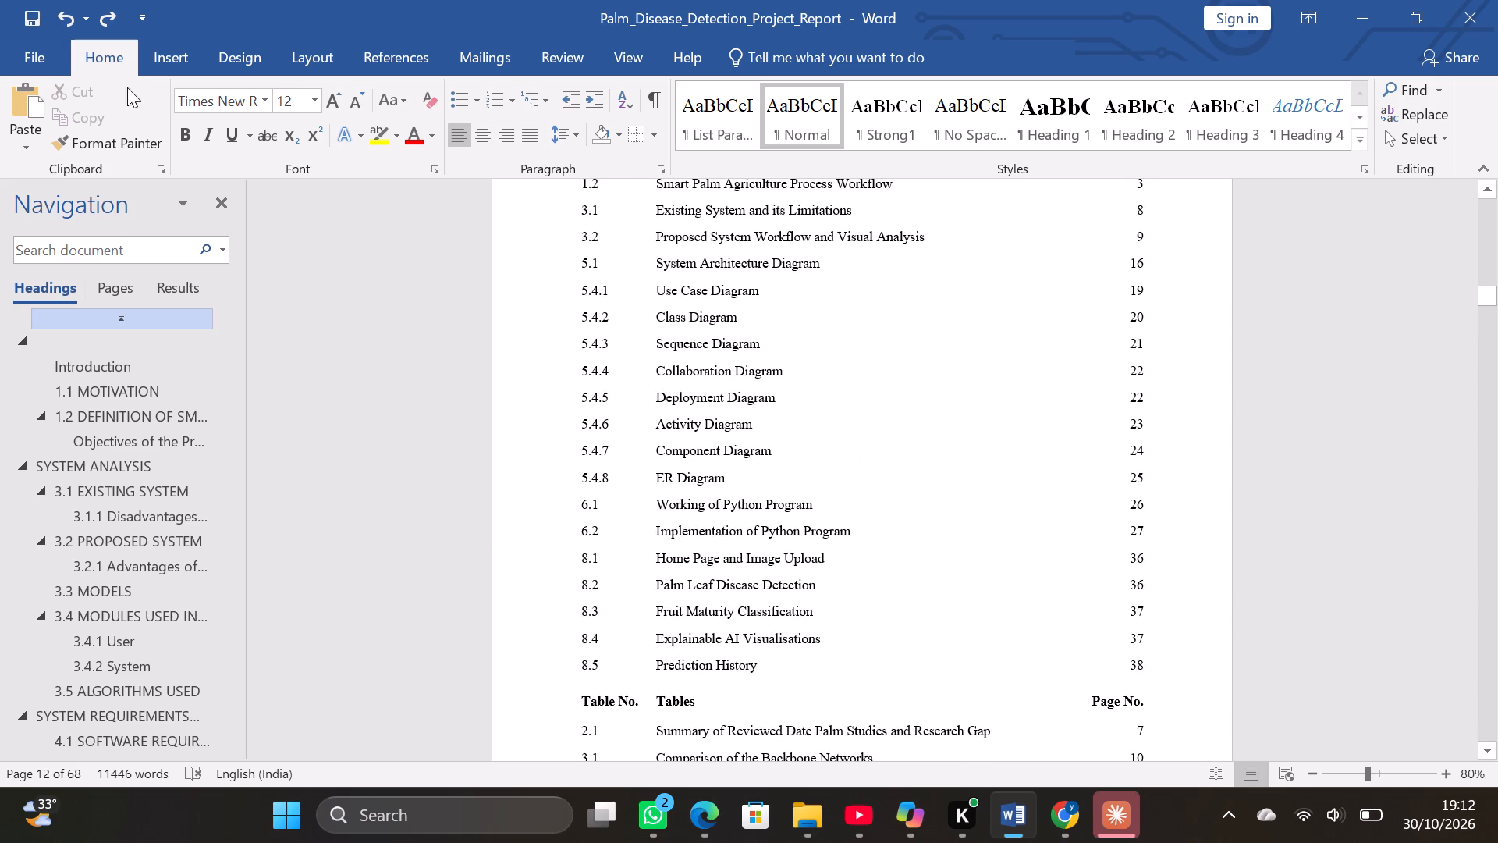
Redo all the undone header and footer edits, through the department text paste into the Section 3 header.
{"action": "left_click", "coordinate": [102, 0]}
{"action": "left_click", "coordinate": [102, 0]}
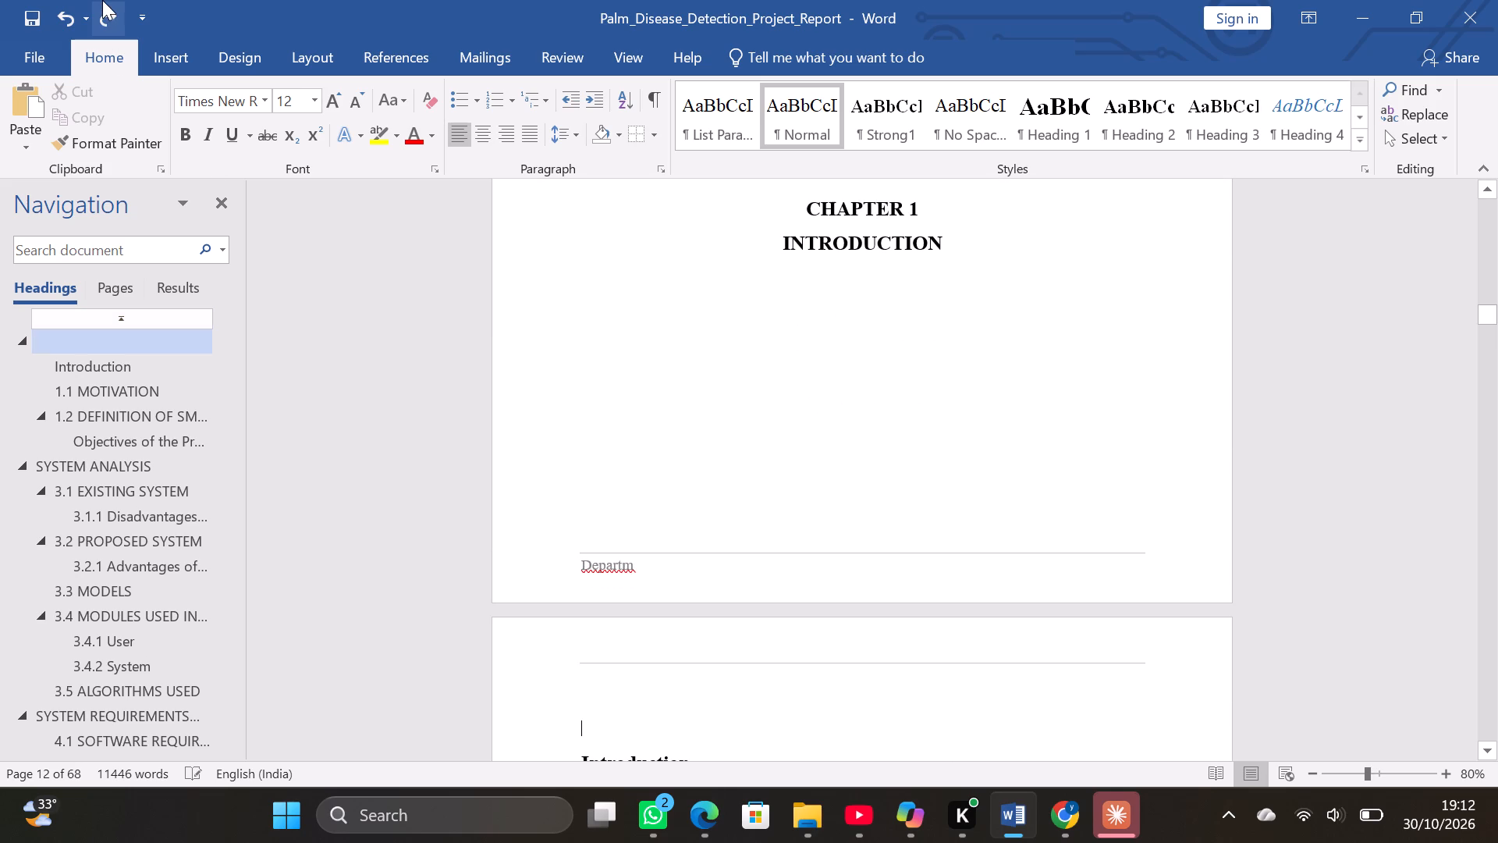
{"action": "left_click", "coordinate": [102, 0]}
{"action": "left_click", "coordinate": [106, 5]}
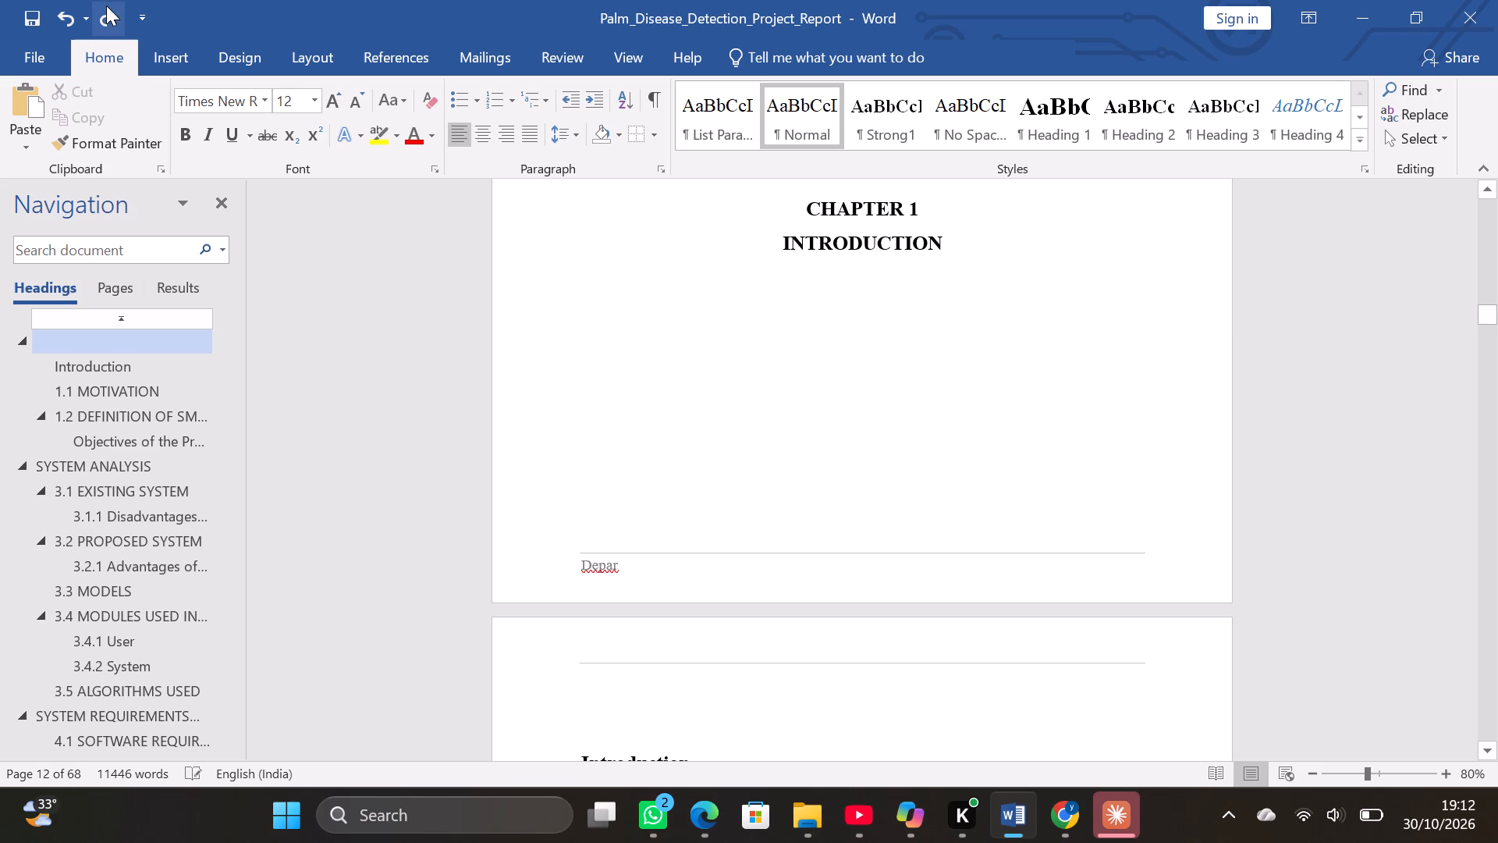
{"action": "double_click", "coordinate": [113, 20]}
{"action": "triple_click", "coordinate": [113, 20]}
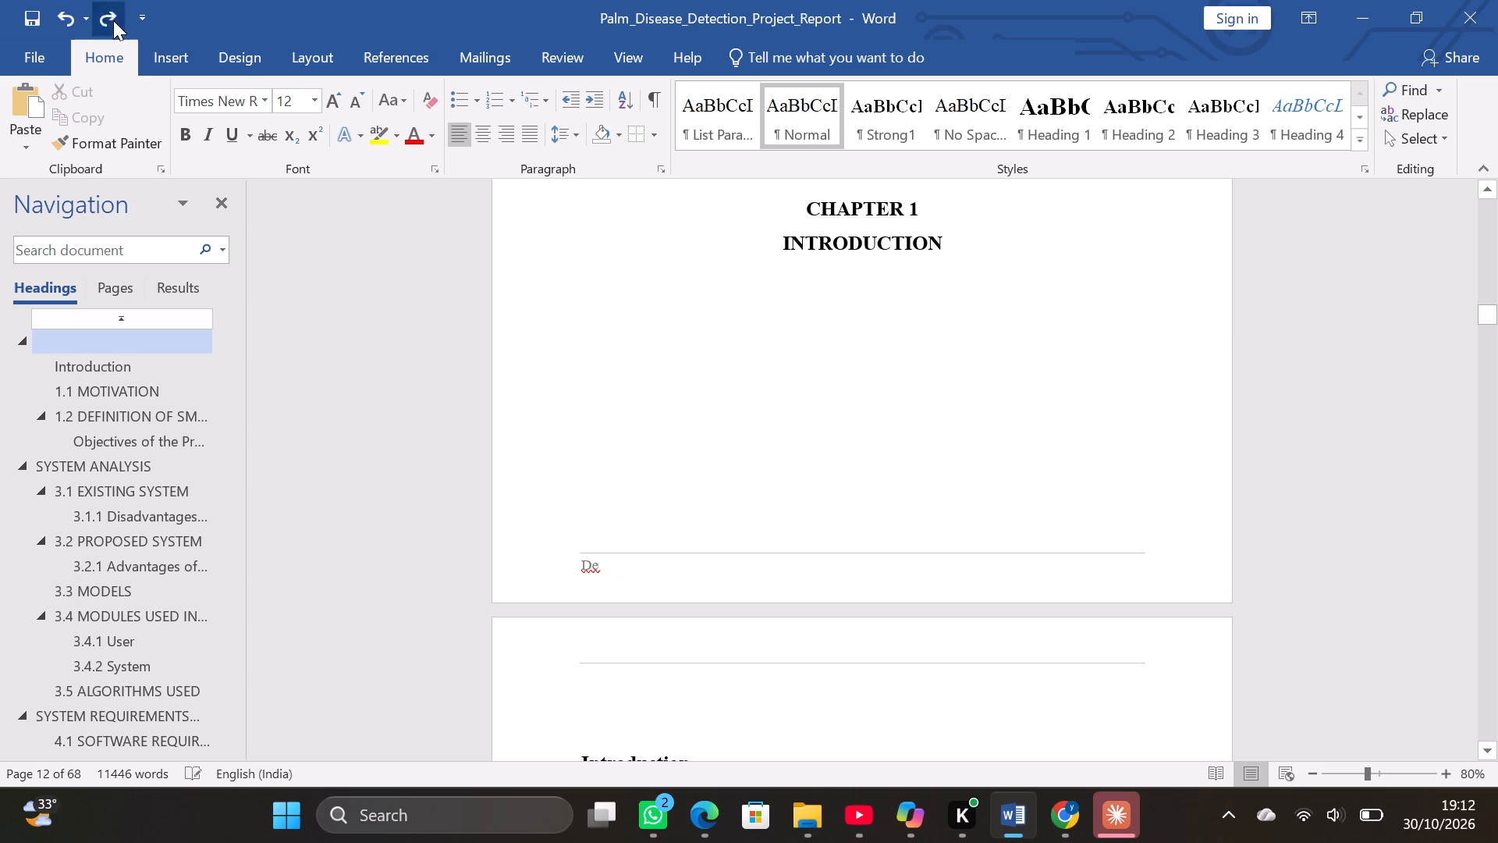
{"action": "triple_click", "coordinate": [113, 20]}
{"action": "left_click", "coordinate": [113, 20]}
{"action": "left_click", "coordinate": [113, 20]}
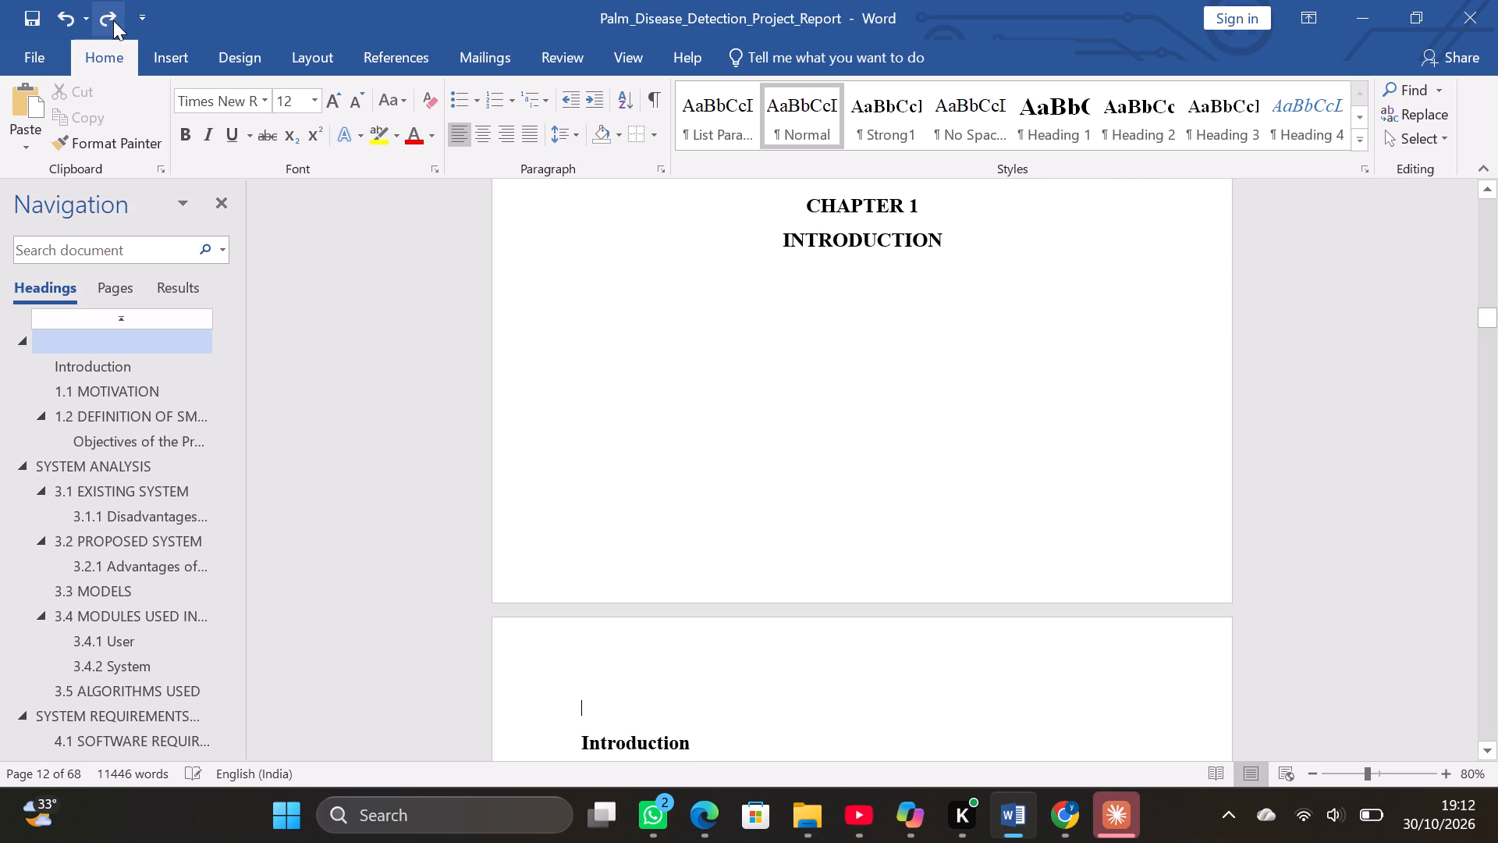
{"action": "left_click", "coordinate": [113, 20]}
{"action": "left_click", "coordinate": [113, 20]}
{"action": "triple_click", "coordinate": [113, 20]}
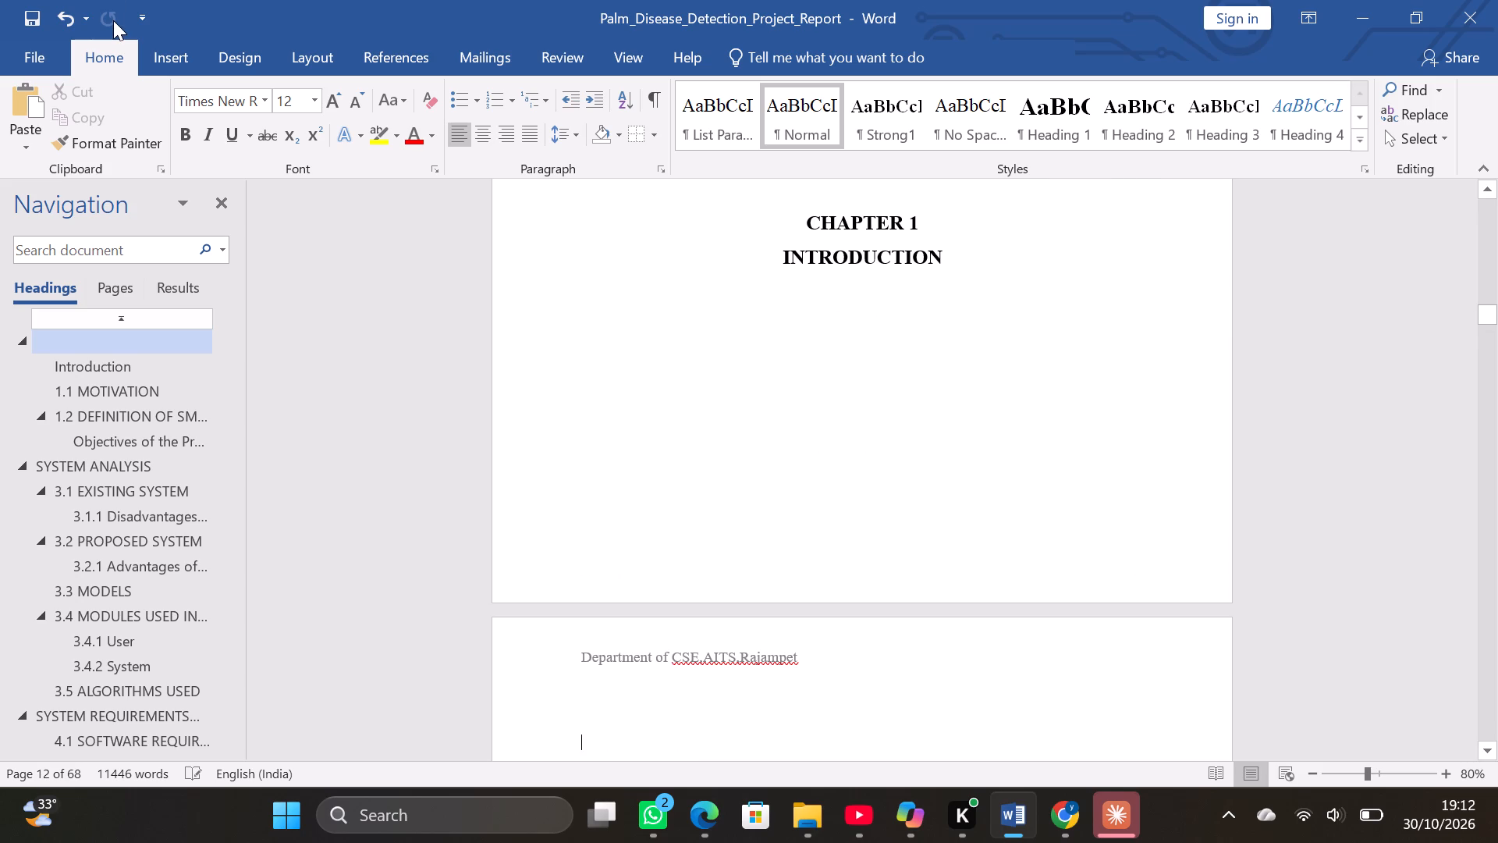
{"action": "triple_click", "coordinate": [113, 20]}
{"action": "double_click", "coordinate": [113, 20]}
Cut all the content, including "Department of CSE,AITS,Rajampet", from the Section 3 header on the Introduction page.
{"action": "scroll", "coordinate": [603, 368], "scroll_direction": "down", "scroll_amount": 9}
{"action": "scroll", "coordinate": [603, 368], "scroll_direction": "up", "scroll_amount": 1}
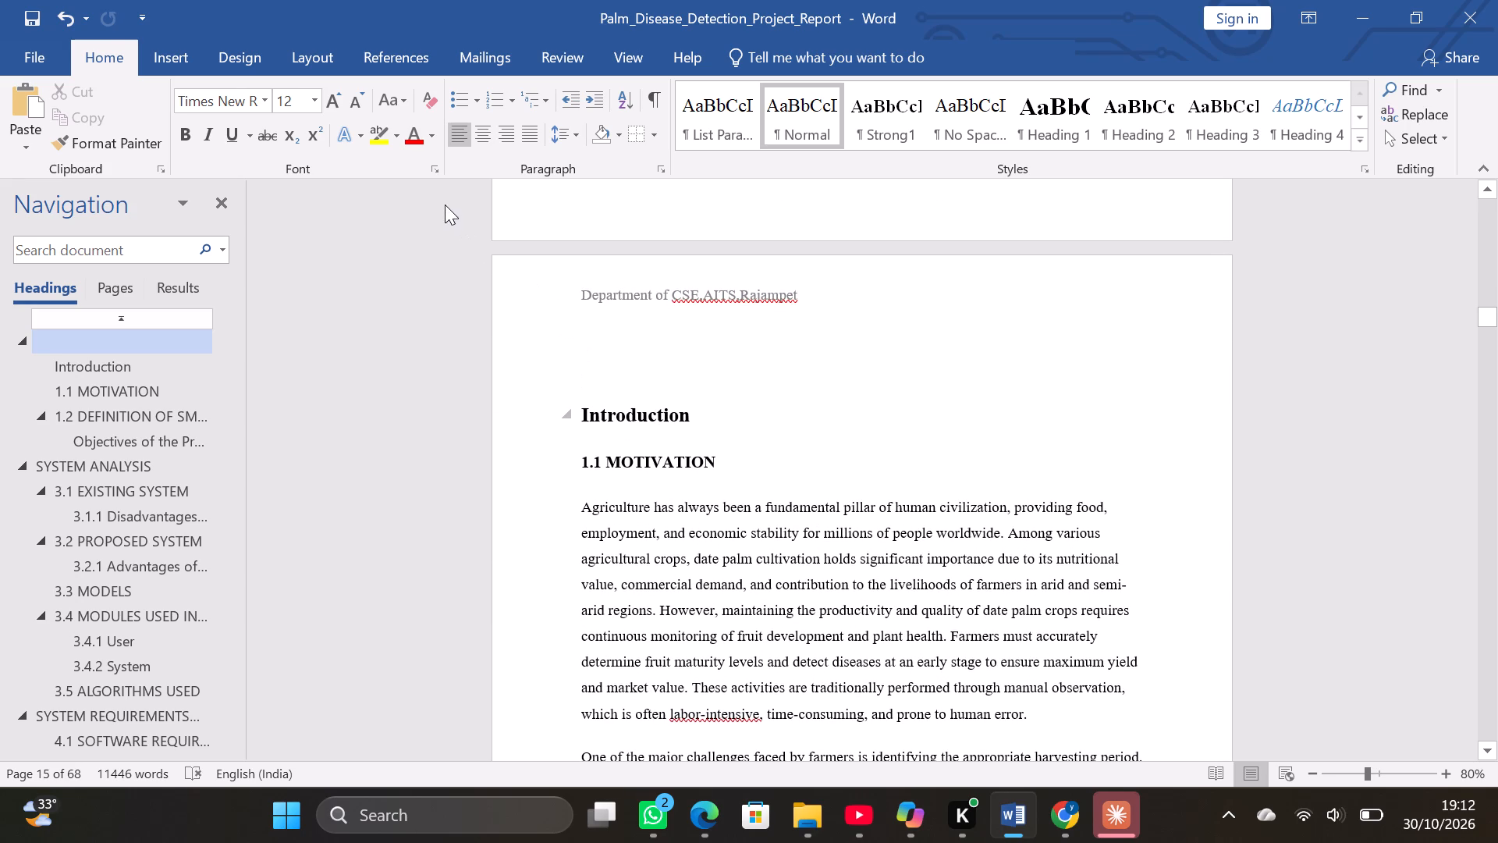
{"action": "triple_click", "coordinate": [648, 296]}
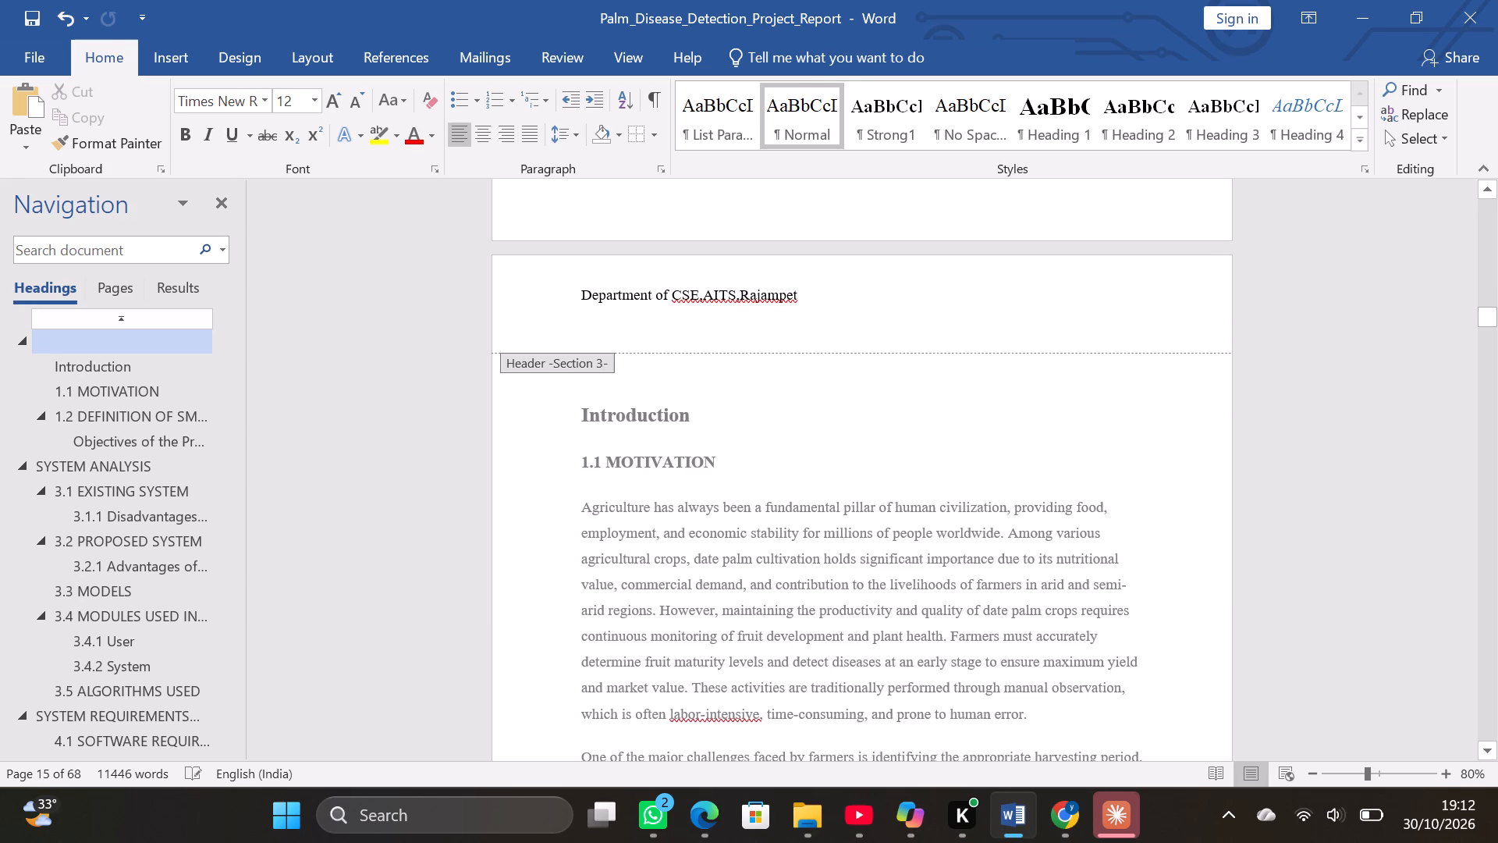
{"action": "left_click", "coordinate": [648, 296]}
{"action": "key", "text": "BackSpace"}
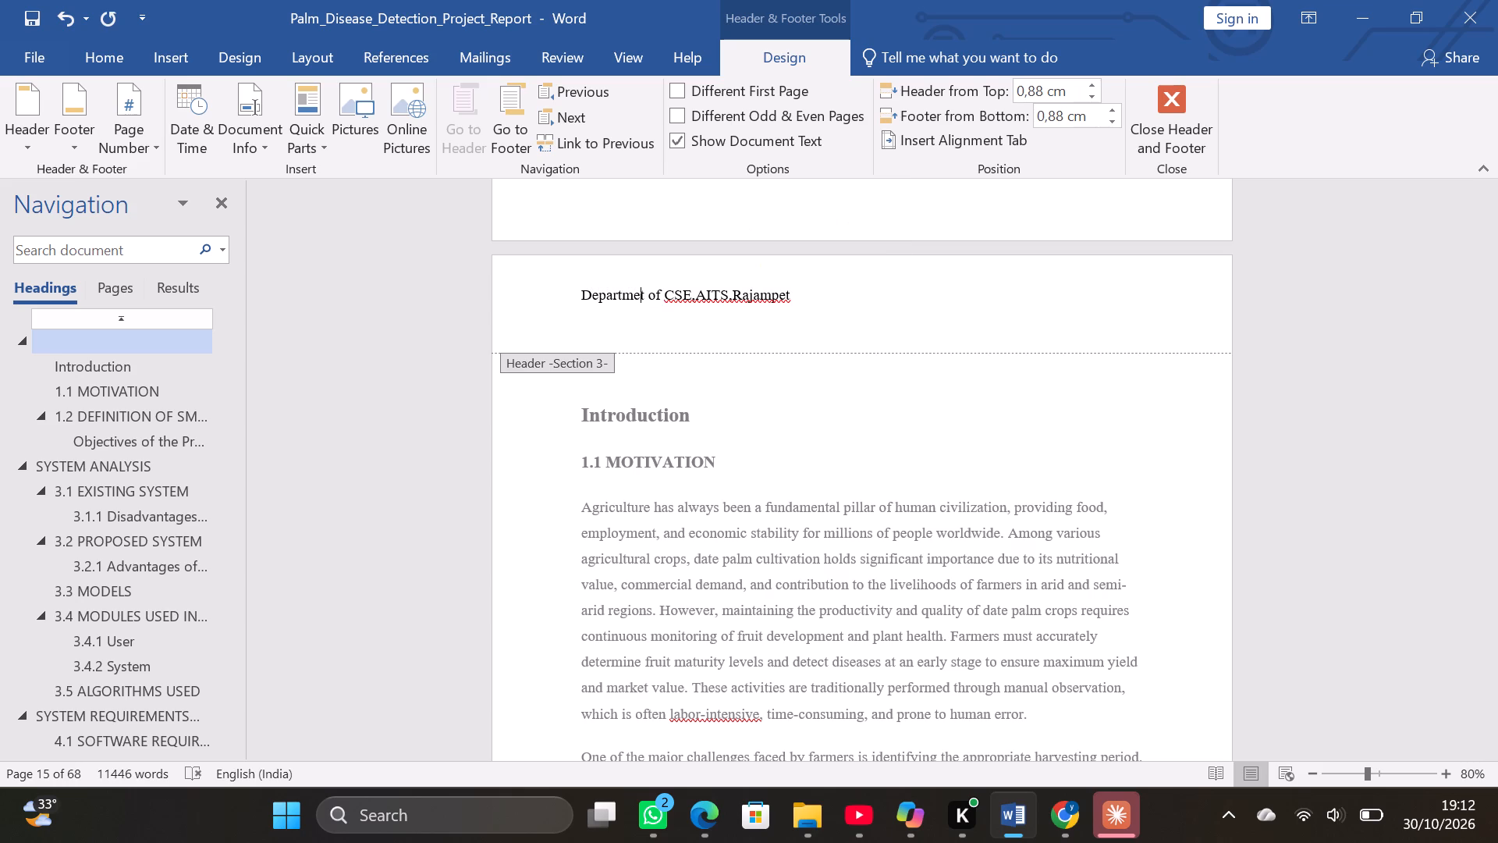
{"action": "key", "text": "n"}
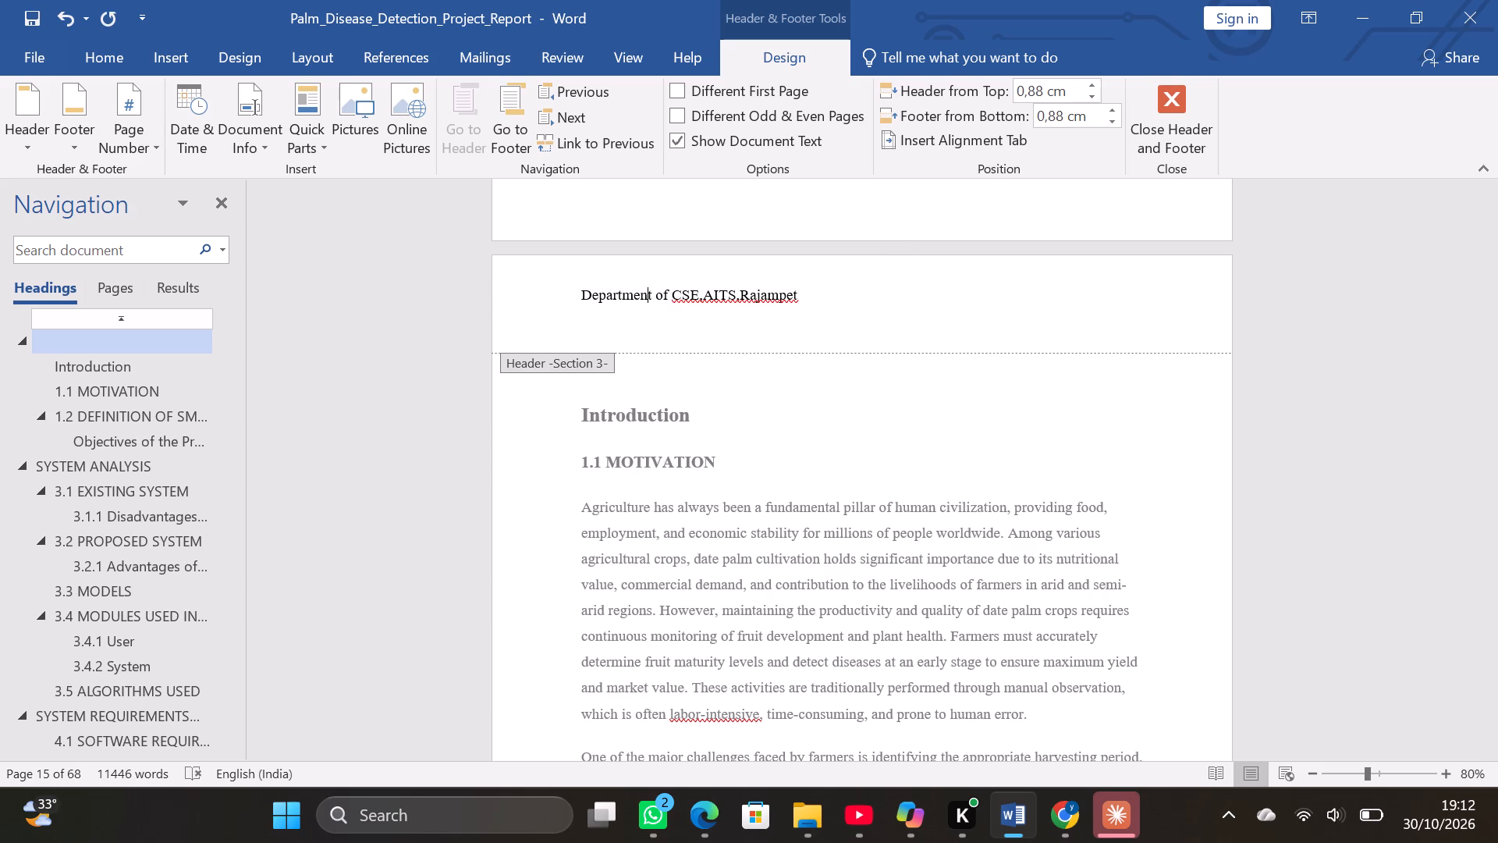
{"action": "key", "text": "ctrl+a"}
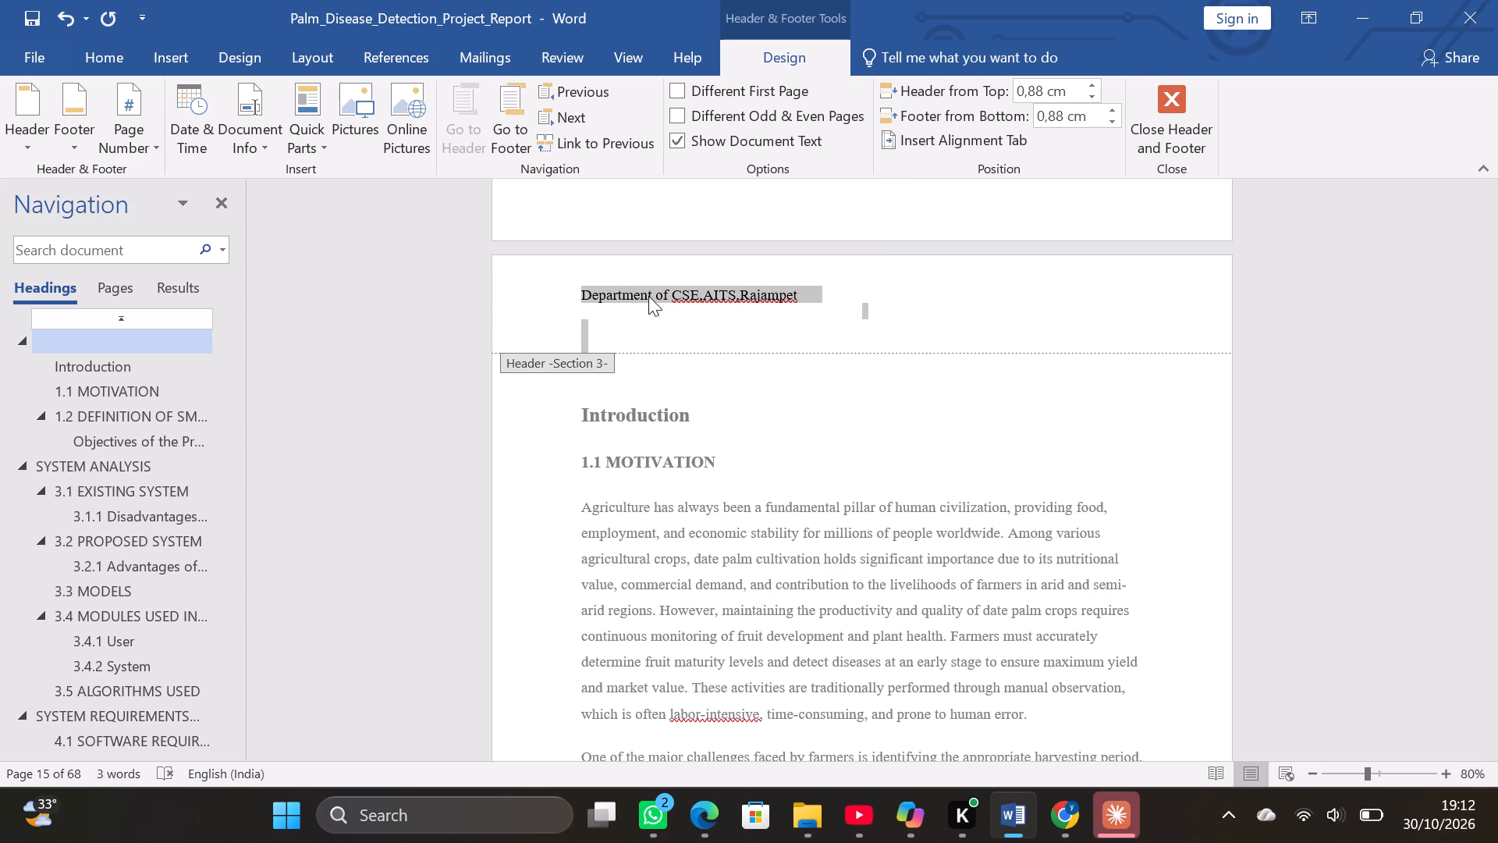
{"action": "key", "text": "ctrl+x"}
Paste "Department of CSE,AITS,Rajampet" into the Section 3 footer of the Introduction page.
{"action": "scroll", "coordinate": [674, 324], "scroll_direction": "down", "scroll_amount": 13}
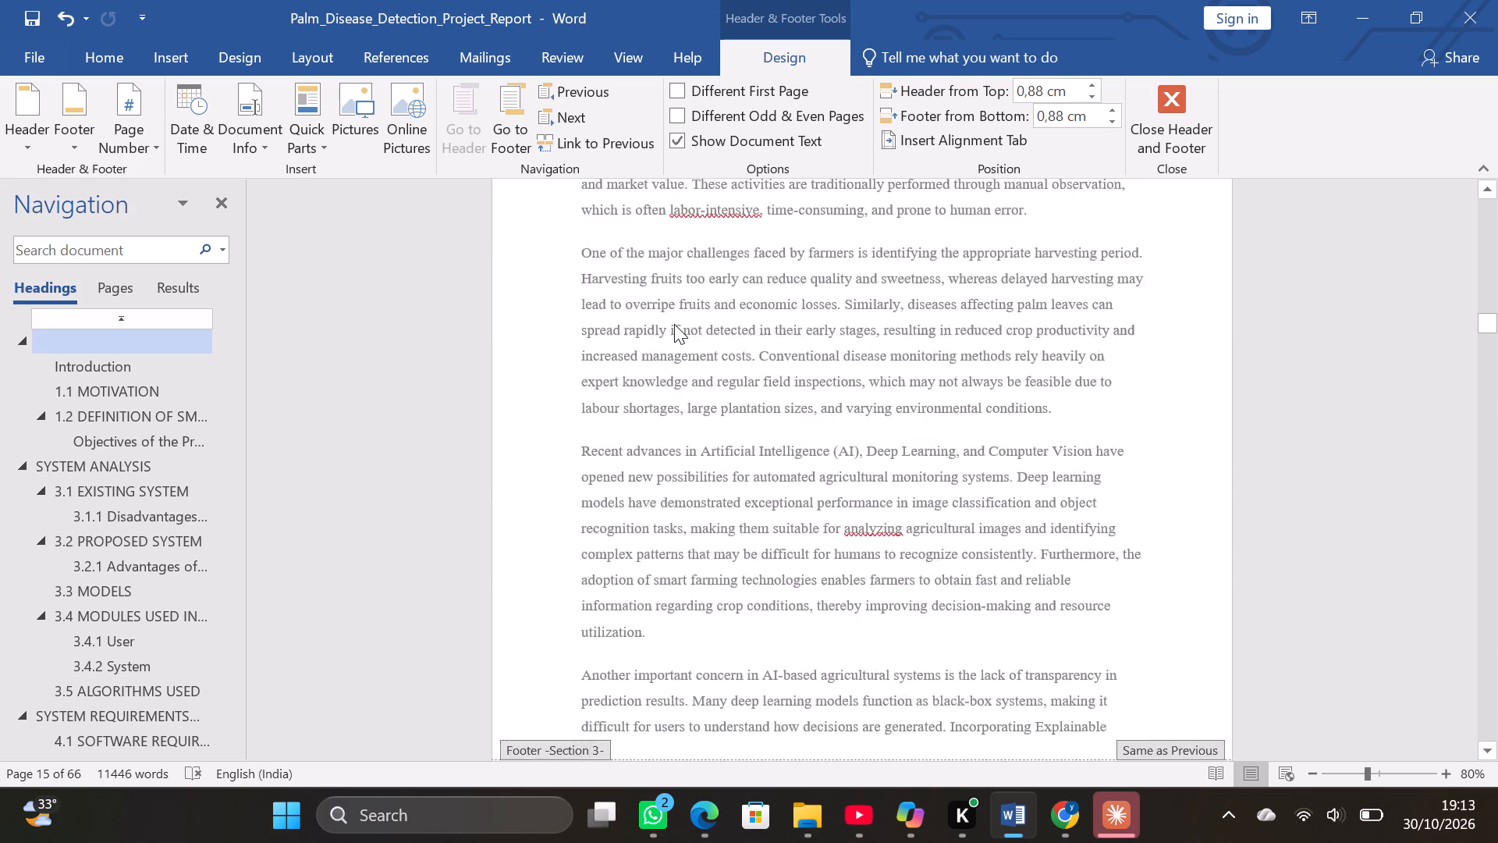
{"action": "scroll", "coordinate": [674, 324], "scroll_direction": "down", "scroll_amount": 5}
{"action": "left_click", "coordinate": [692, 485]}
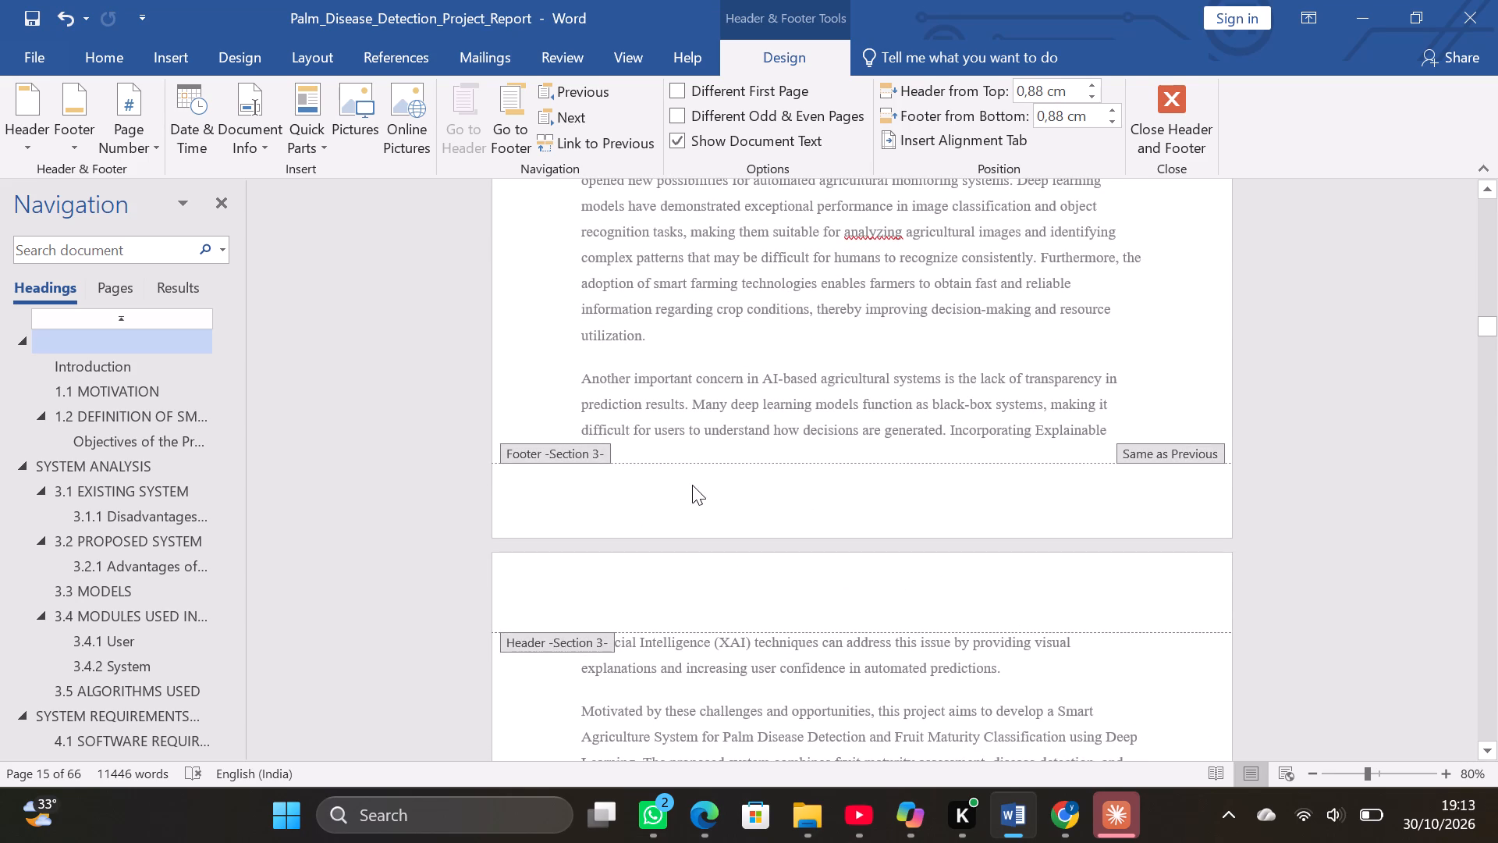
{"action": "left_click", "coordinate": [688, 503]}
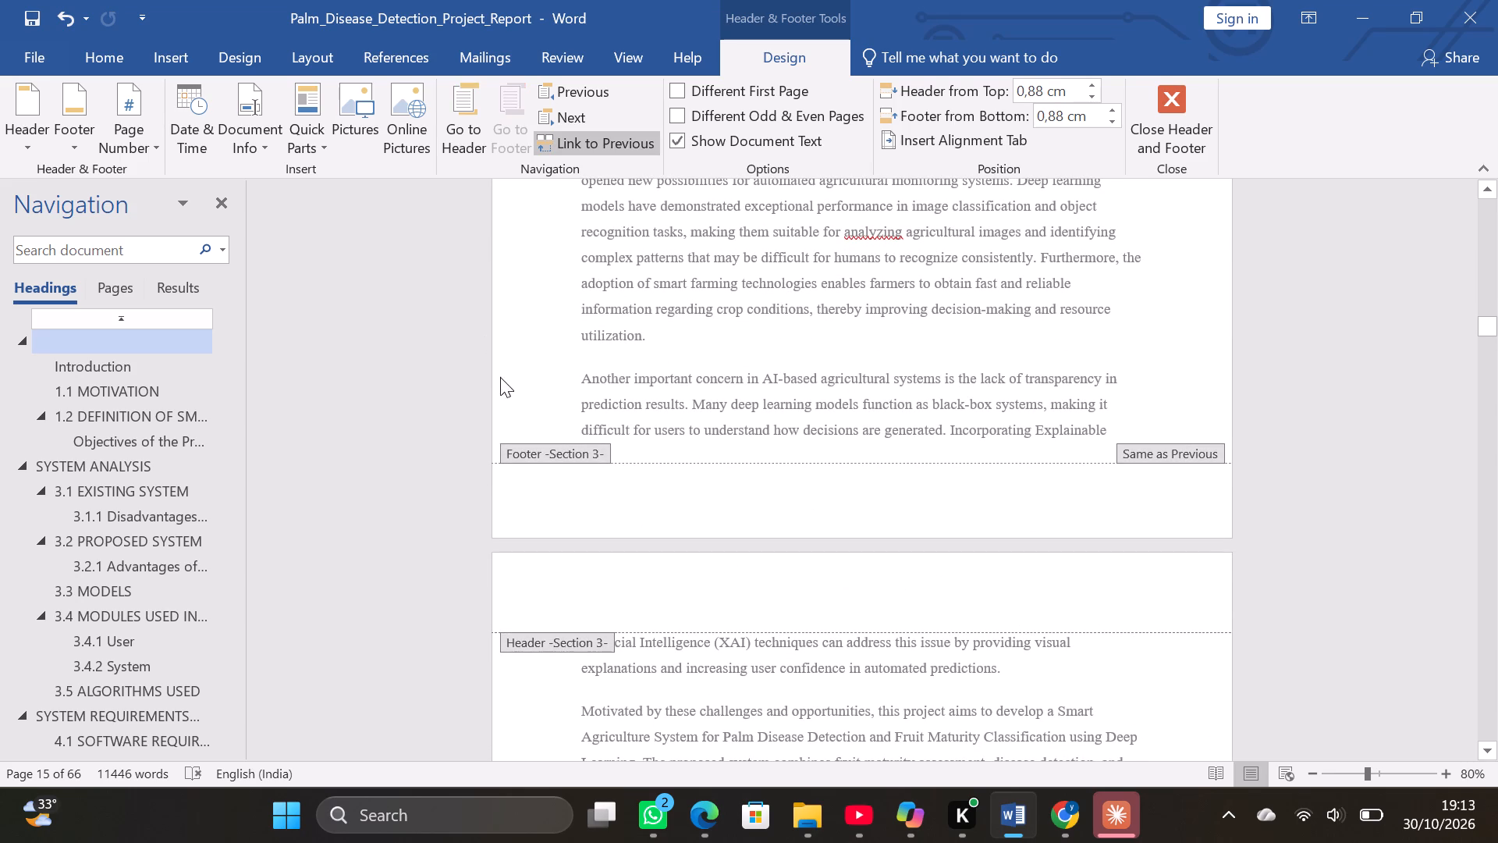
{"action": "left_click", "coordinate": [566, 114]}
{"action": "key", "text": "ctrl+v"}
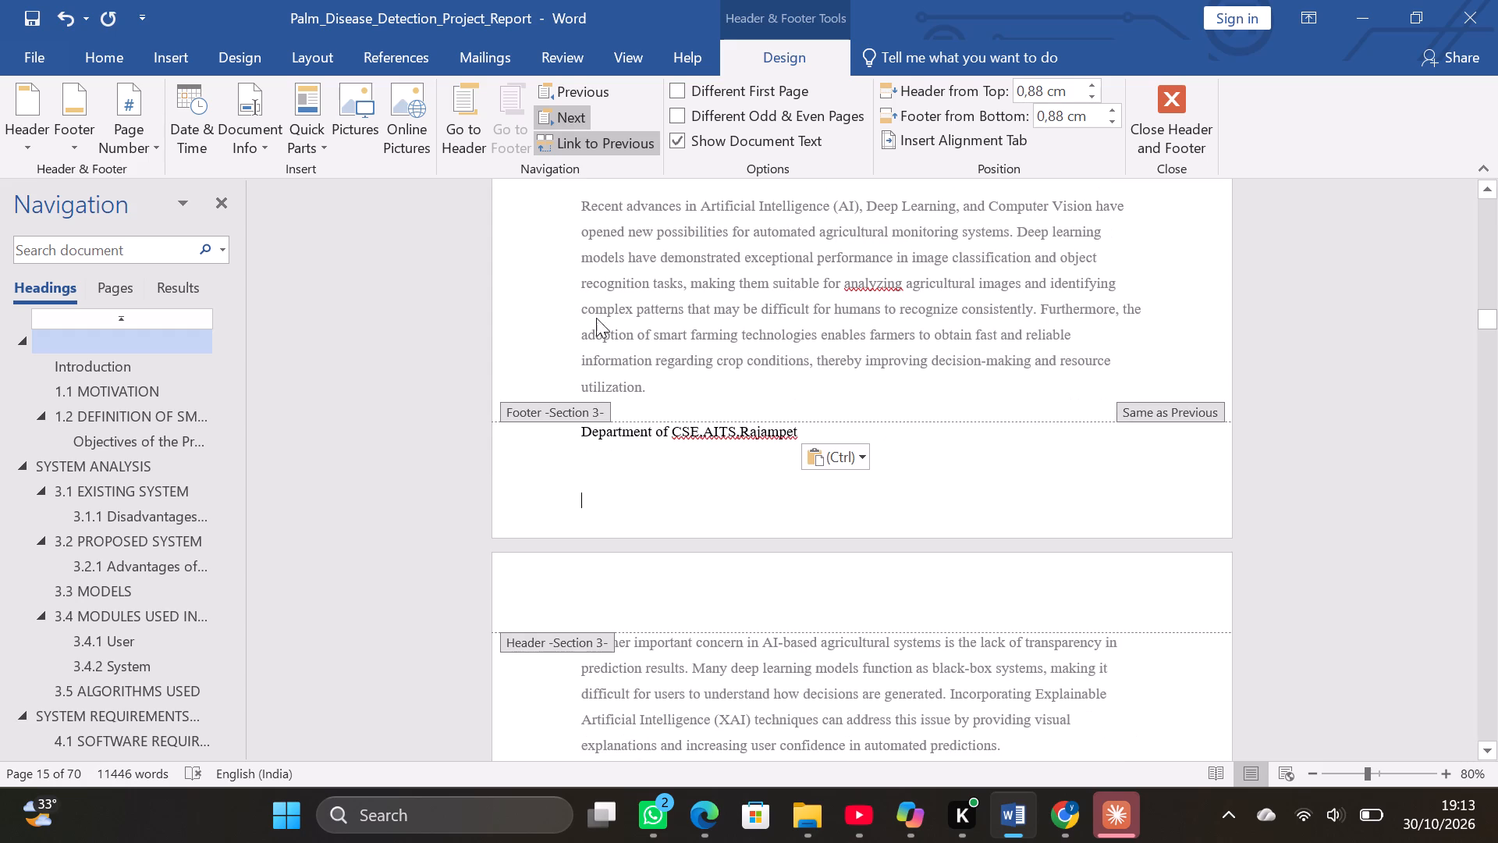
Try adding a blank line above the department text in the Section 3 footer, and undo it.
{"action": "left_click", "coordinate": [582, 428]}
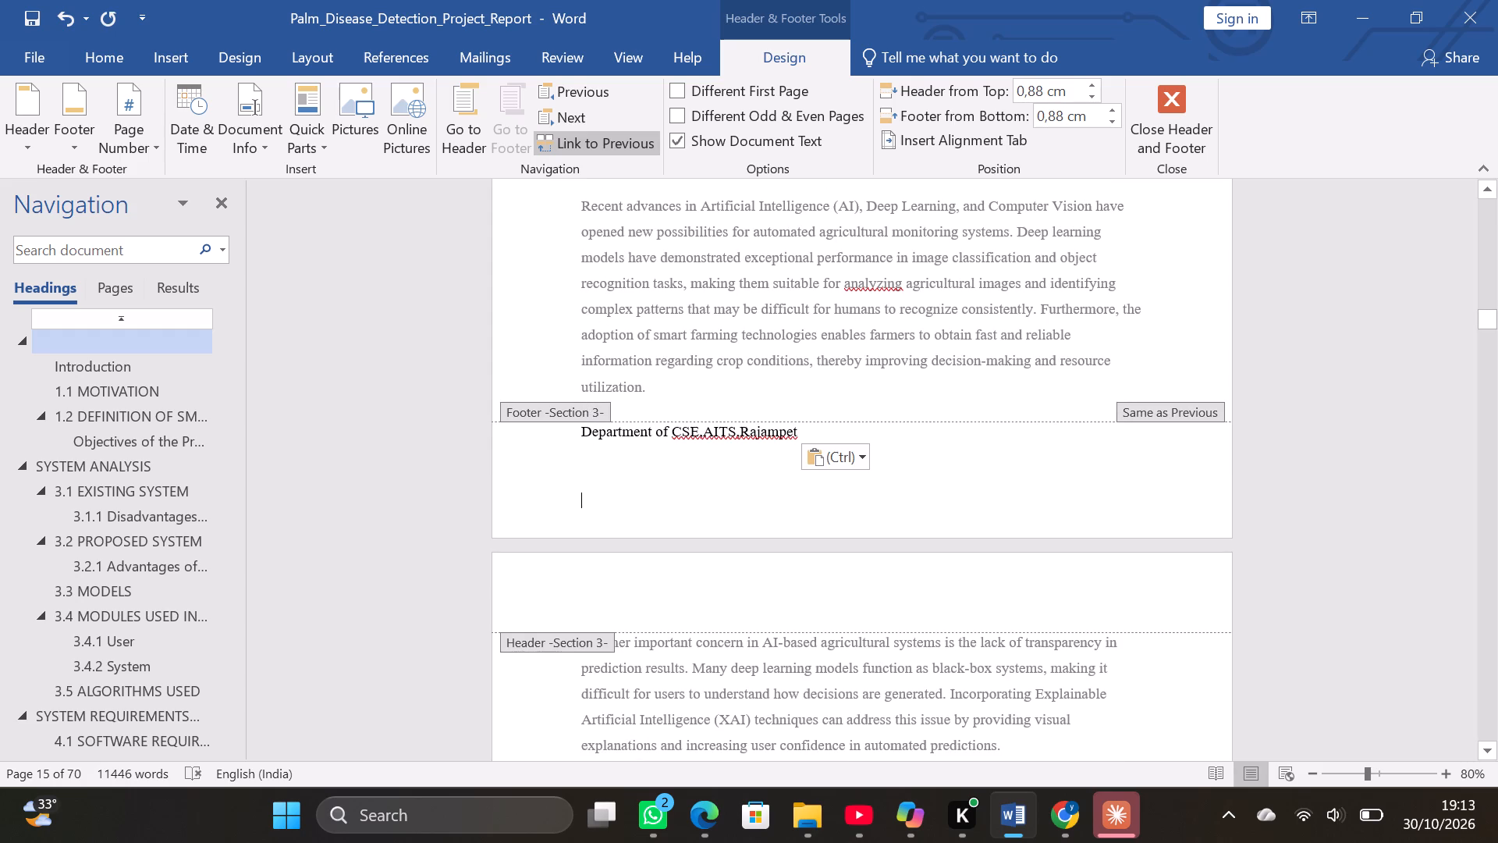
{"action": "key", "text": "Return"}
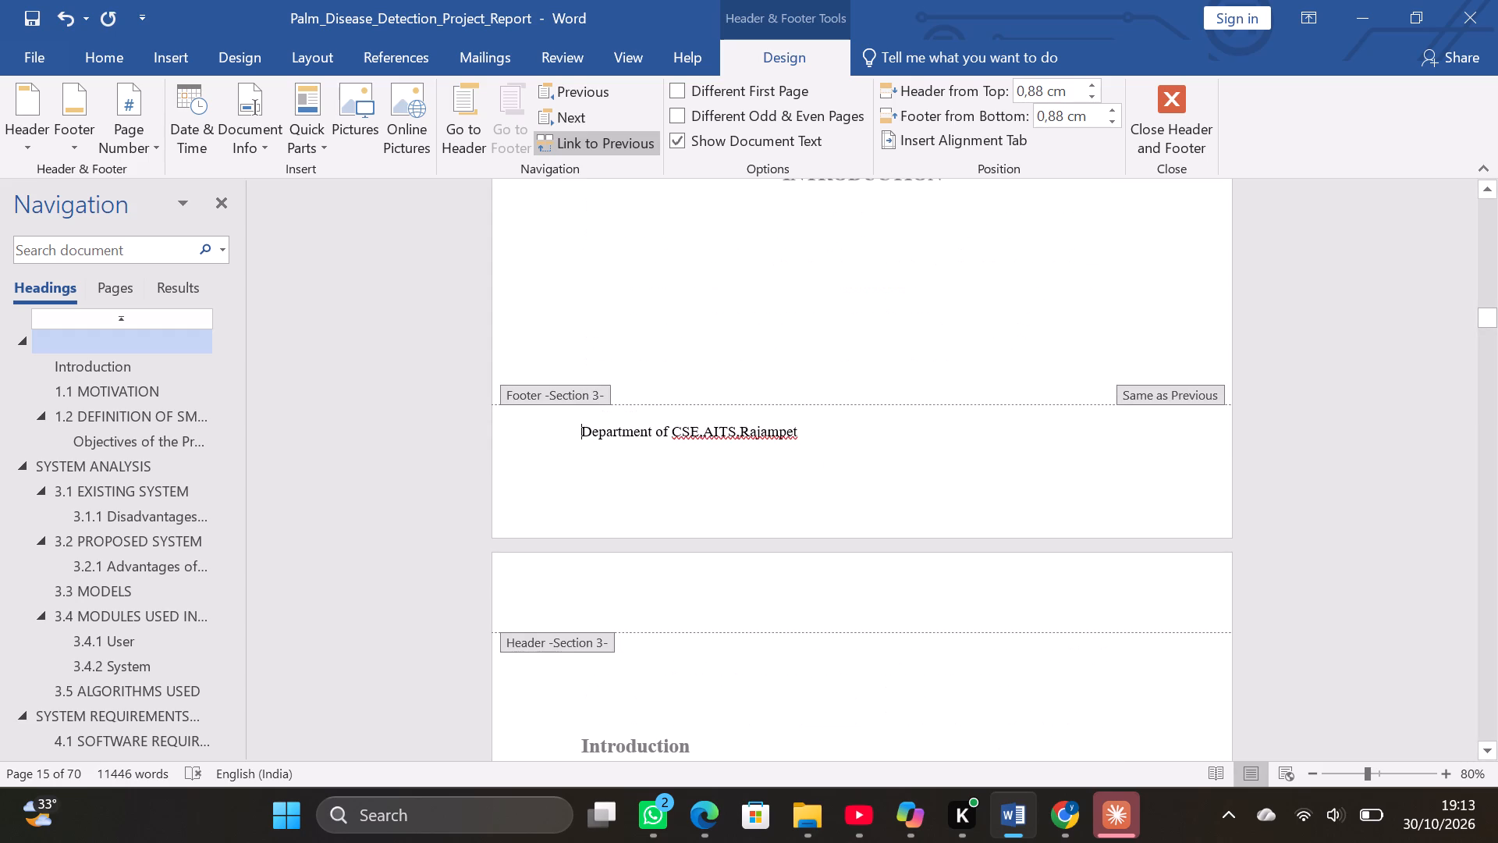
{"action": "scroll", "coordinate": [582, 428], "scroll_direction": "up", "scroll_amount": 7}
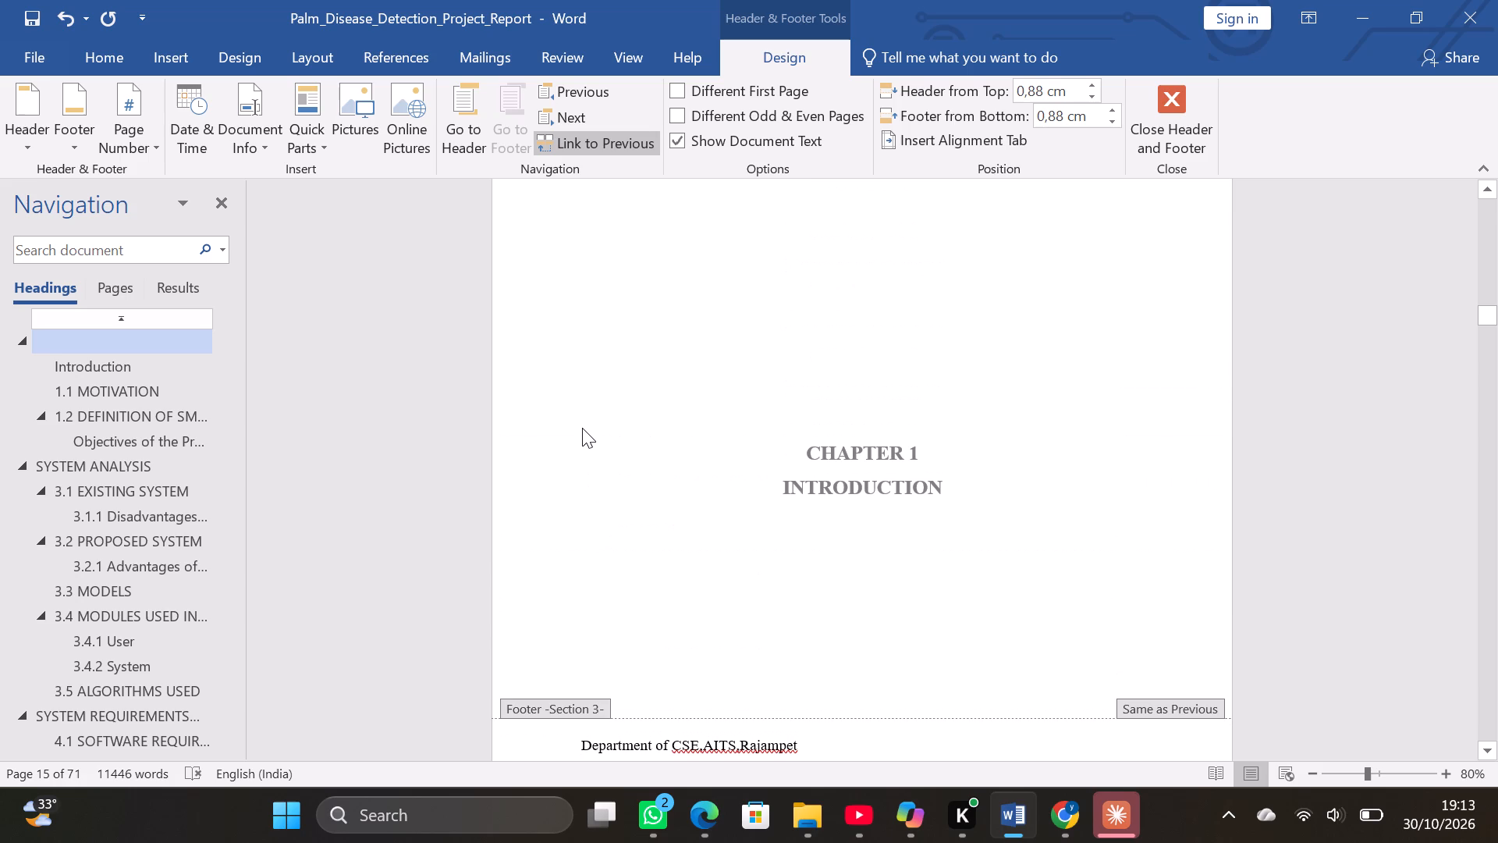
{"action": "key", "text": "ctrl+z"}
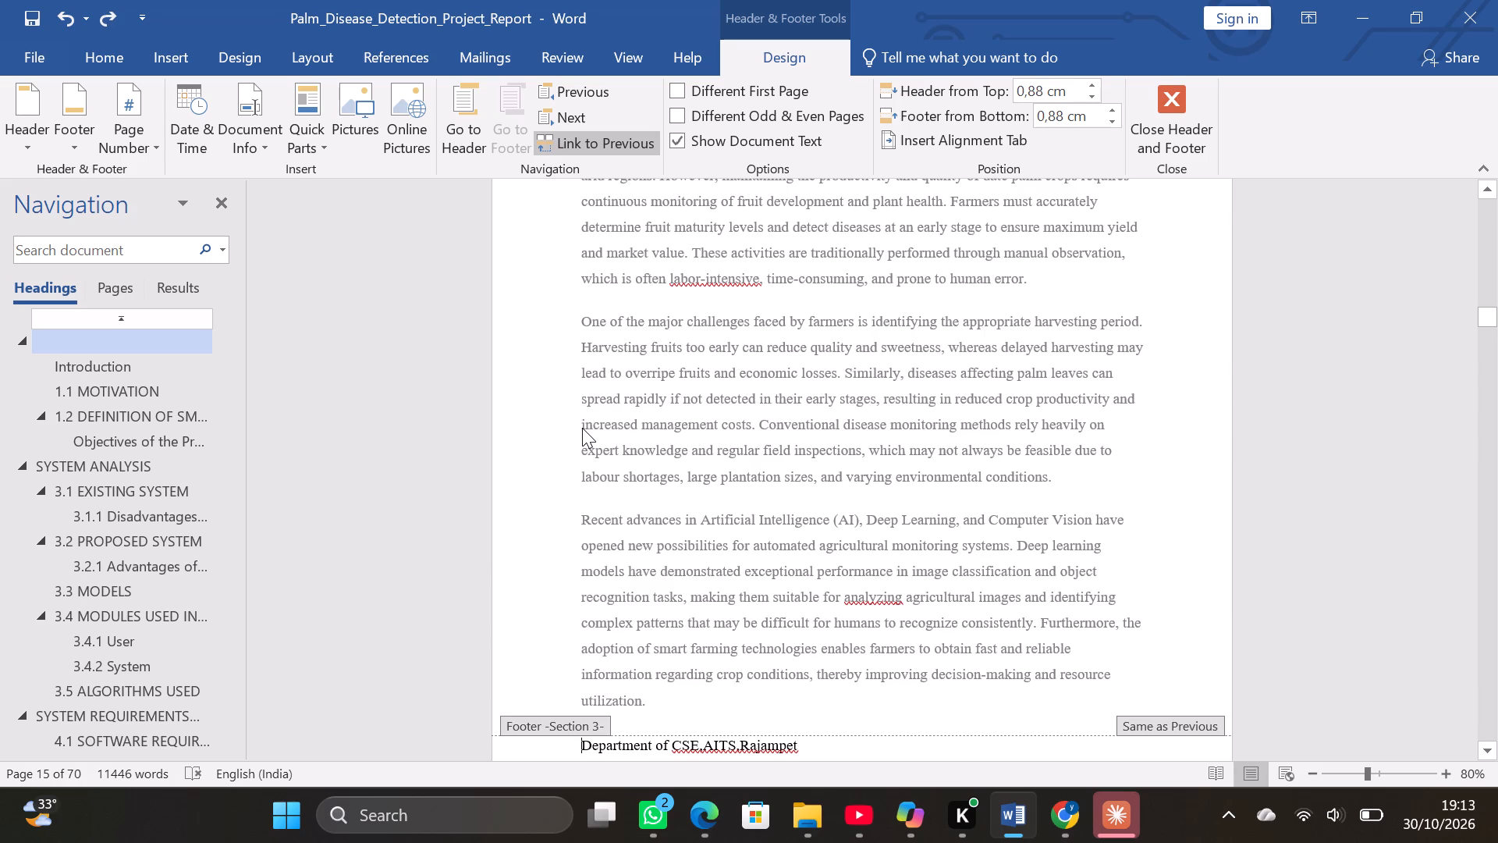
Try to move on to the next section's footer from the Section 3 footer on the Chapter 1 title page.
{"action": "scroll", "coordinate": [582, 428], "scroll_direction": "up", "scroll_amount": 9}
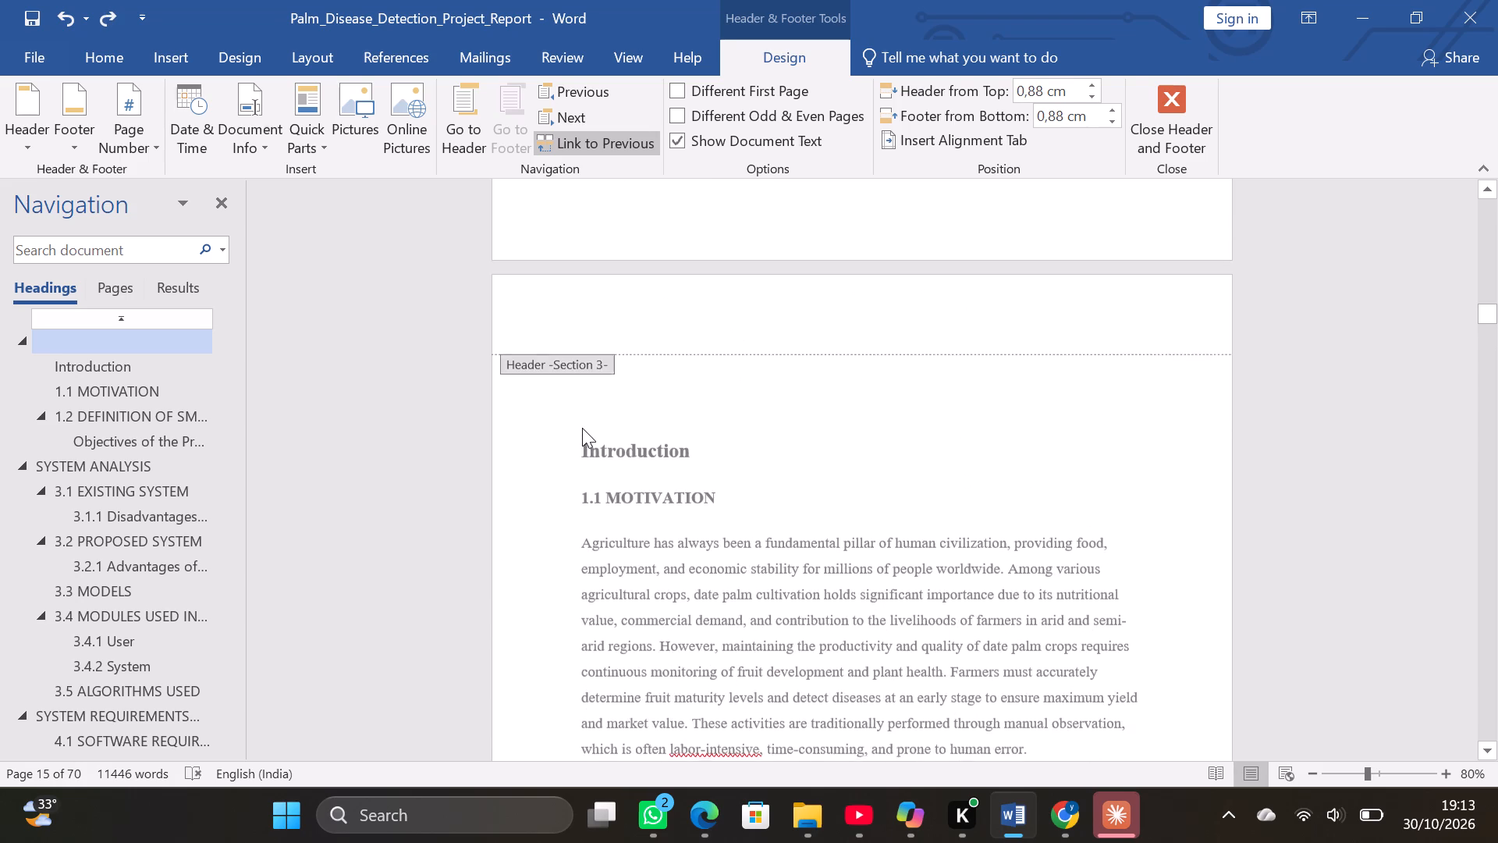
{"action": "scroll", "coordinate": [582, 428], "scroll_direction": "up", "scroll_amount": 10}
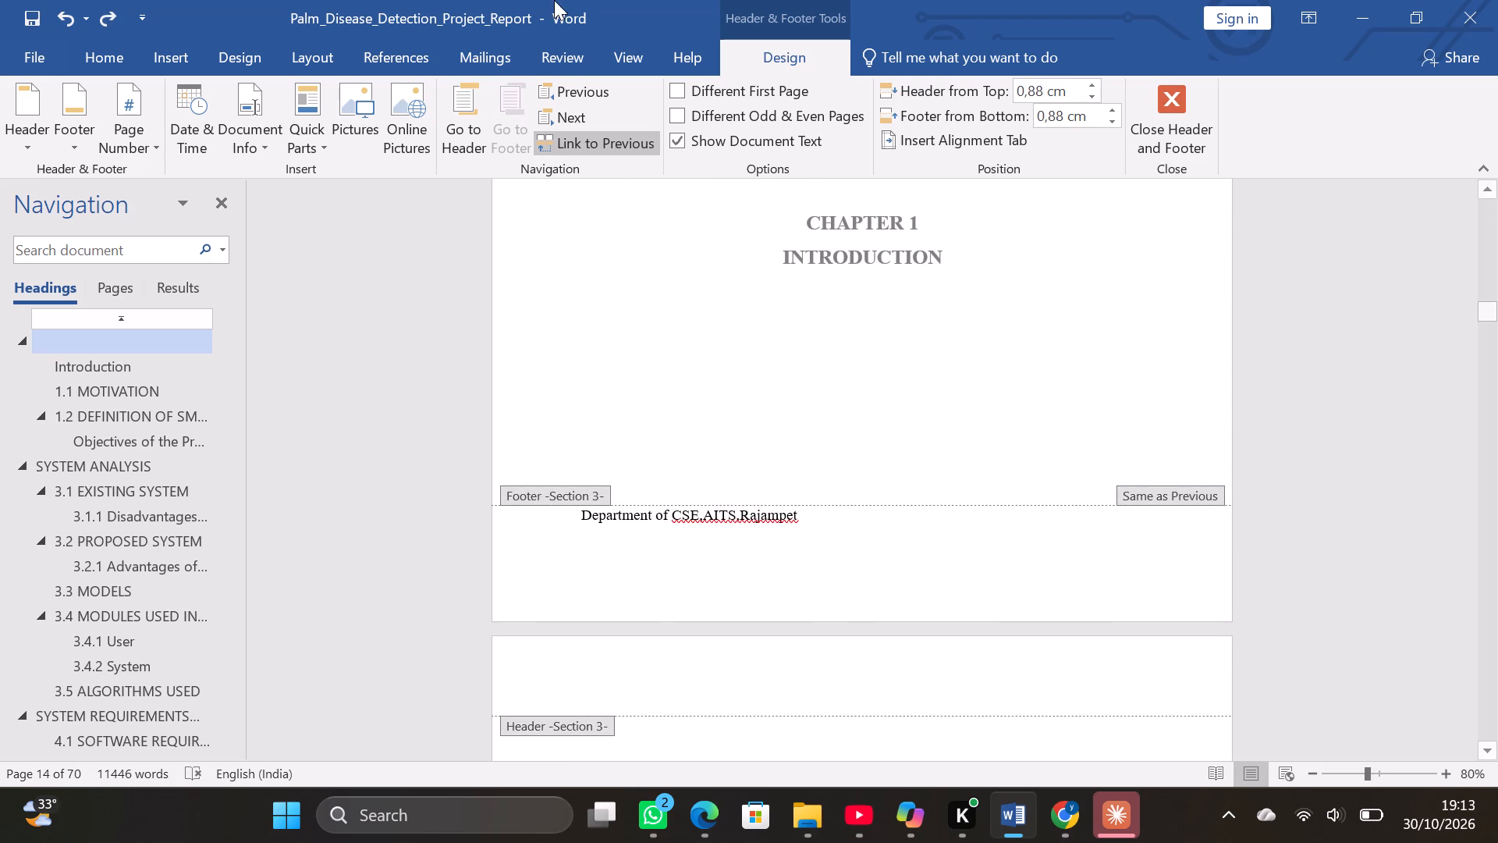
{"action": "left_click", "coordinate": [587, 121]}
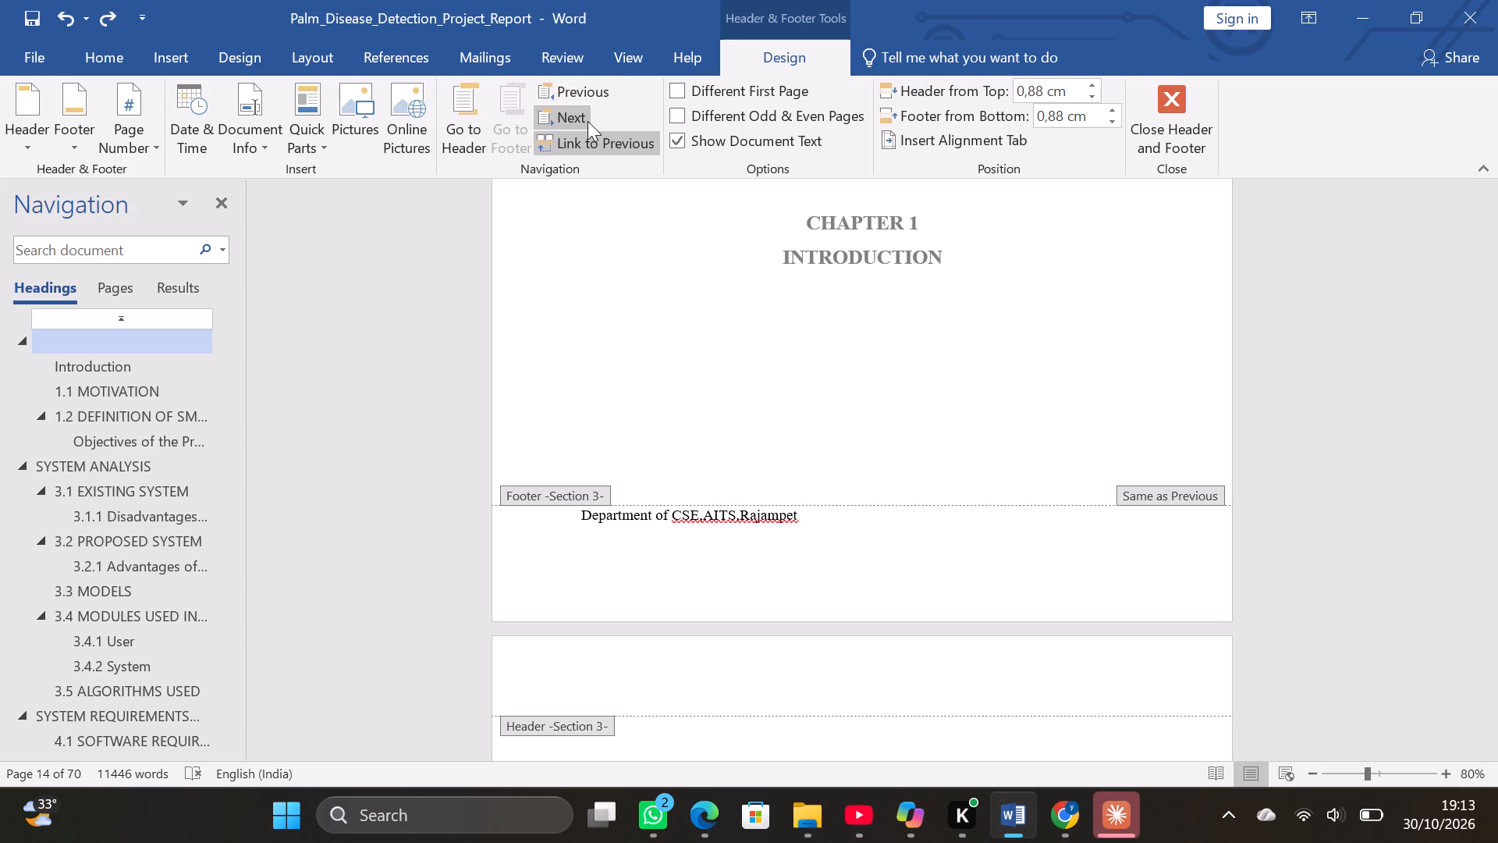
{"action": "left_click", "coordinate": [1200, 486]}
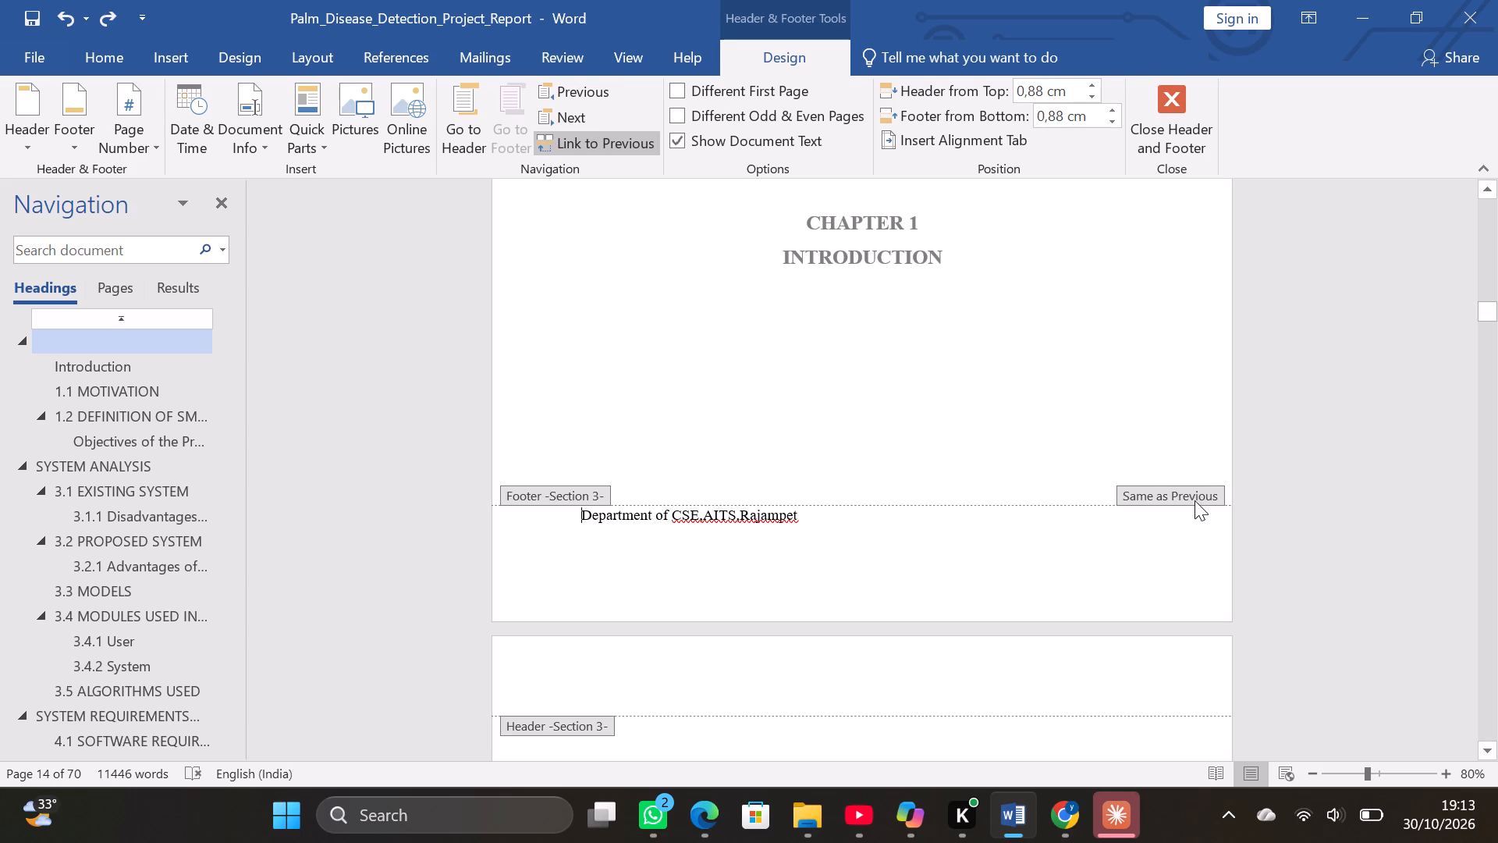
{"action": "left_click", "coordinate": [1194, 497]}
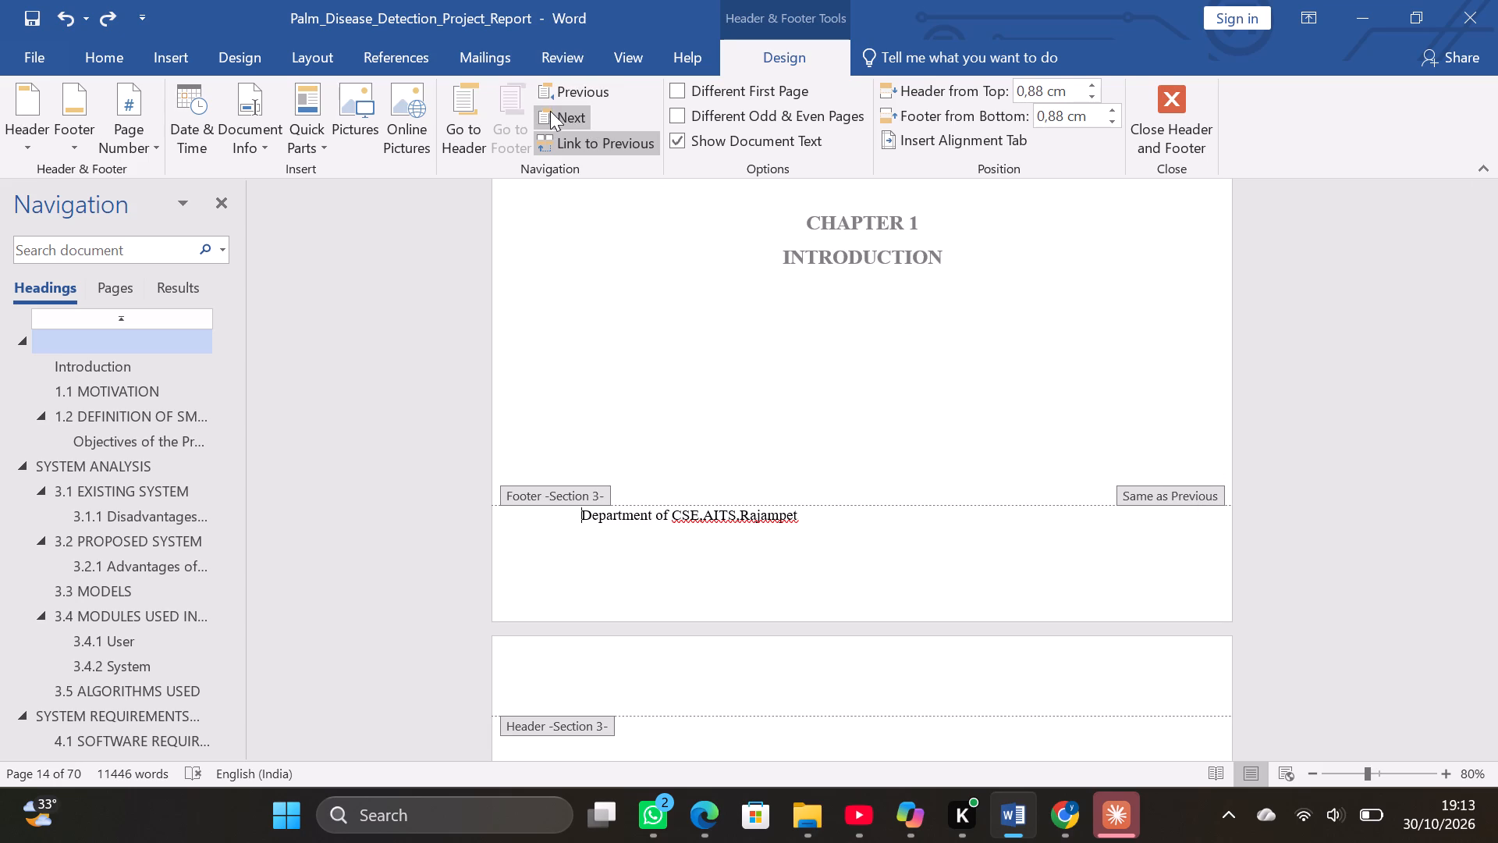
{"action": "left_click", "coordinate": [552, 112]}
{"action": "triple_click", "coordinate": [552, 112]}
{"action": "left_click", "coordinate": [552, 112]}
Examine the Section 2 footers on the front-matter pages, from the abbreviations back through the list of figures to the table of contents.
{"action": "scroll", "coordinate": [846, 554], "scroll_direction": "up", "scroll_amount": 15}
{"action": "scroll", "coordinate": [846, 554], "scroll_direction": "up", "scroll_amount": 7}
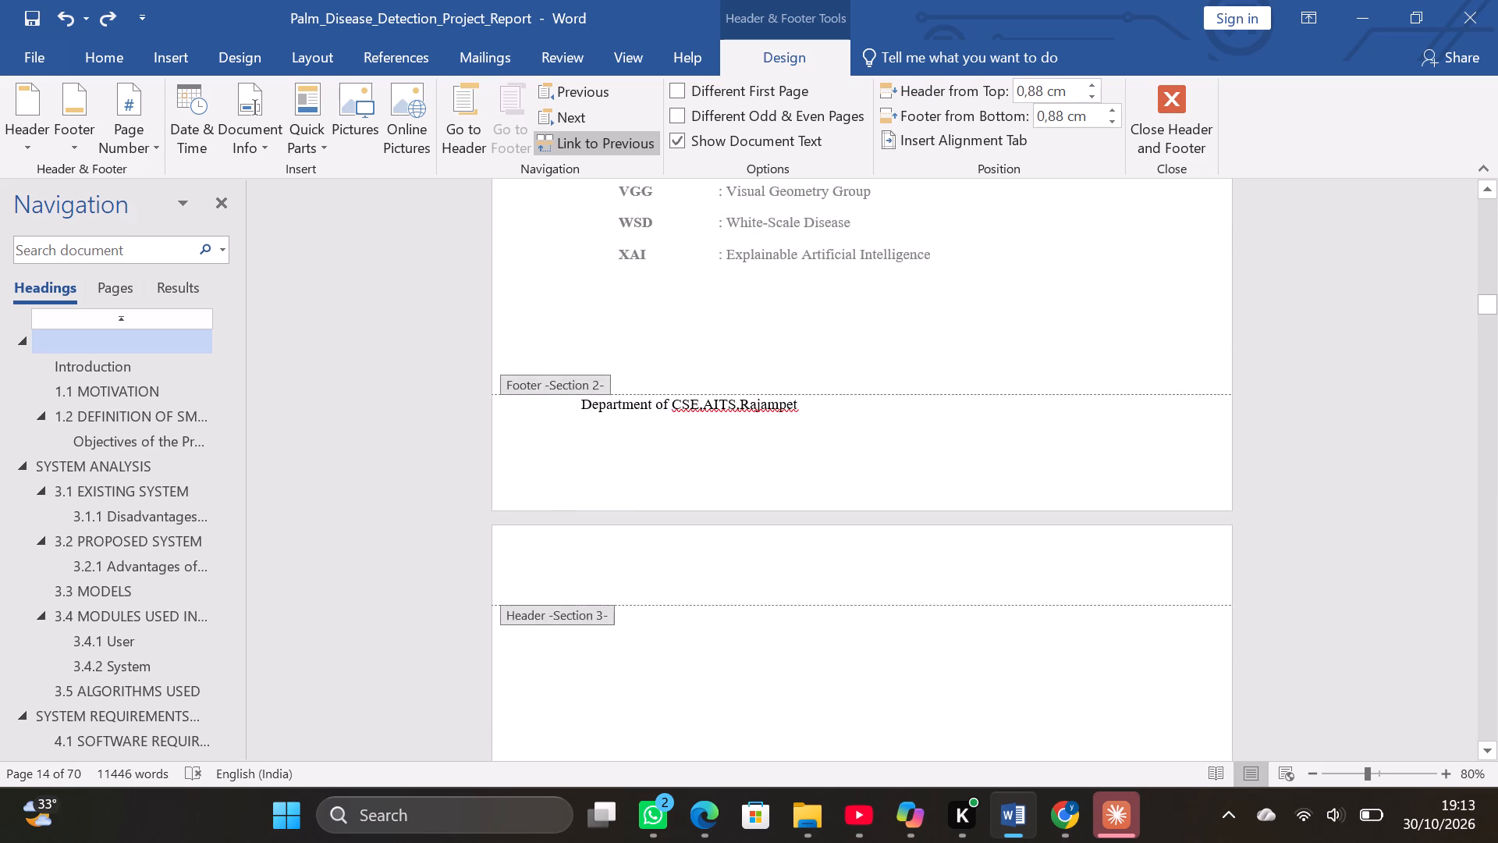
{"action": "scroll", "coordinate": [846, 554], "scroll_direction": "up", "scroll_amount": 4}
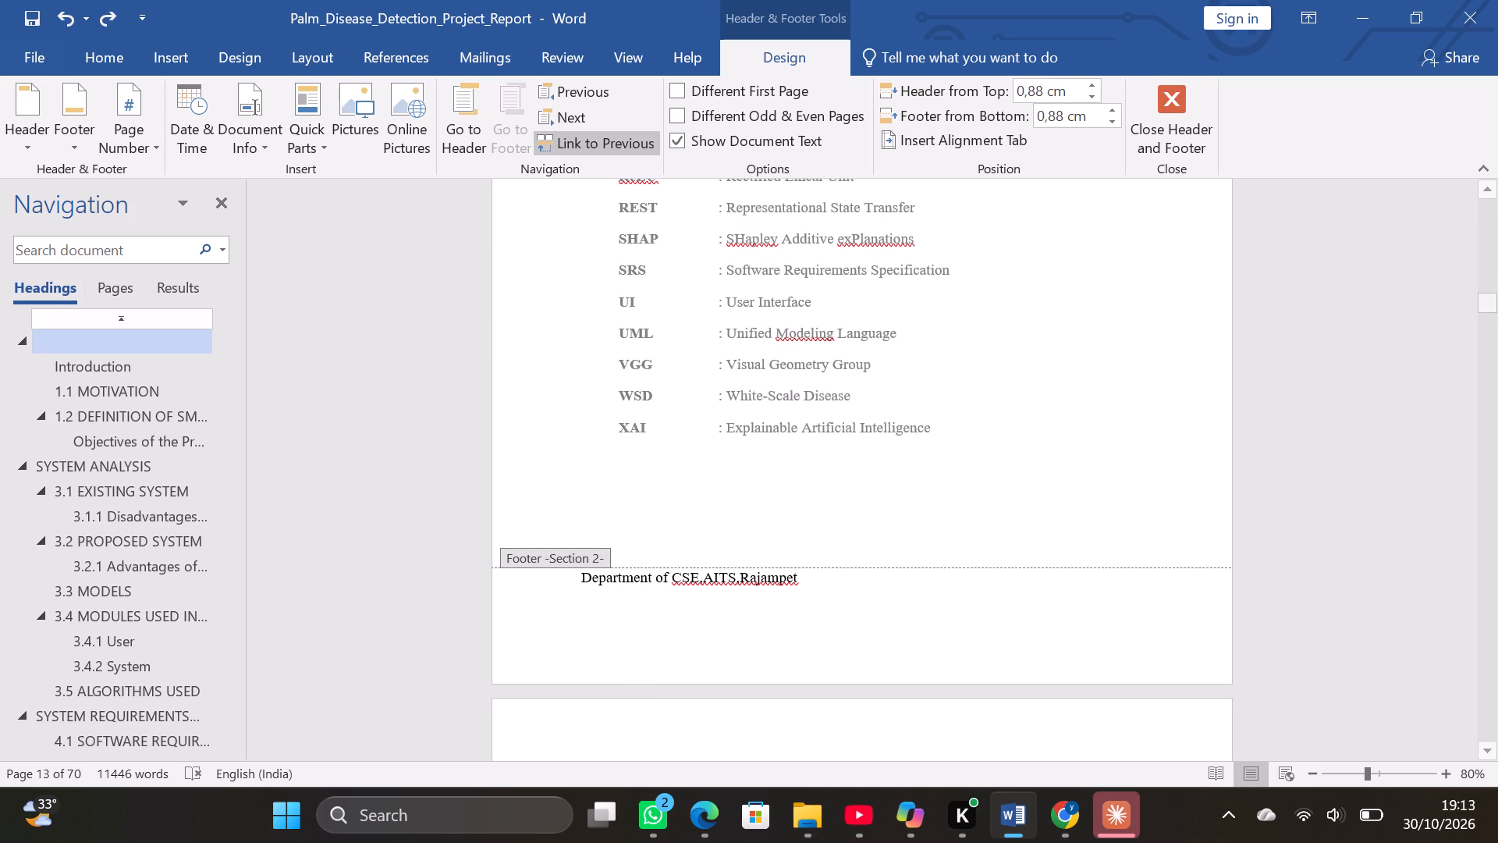
{"action": "scroll", "coordinate": [864, 614], "scroll_direction": "up", "scroll_amount": 19}
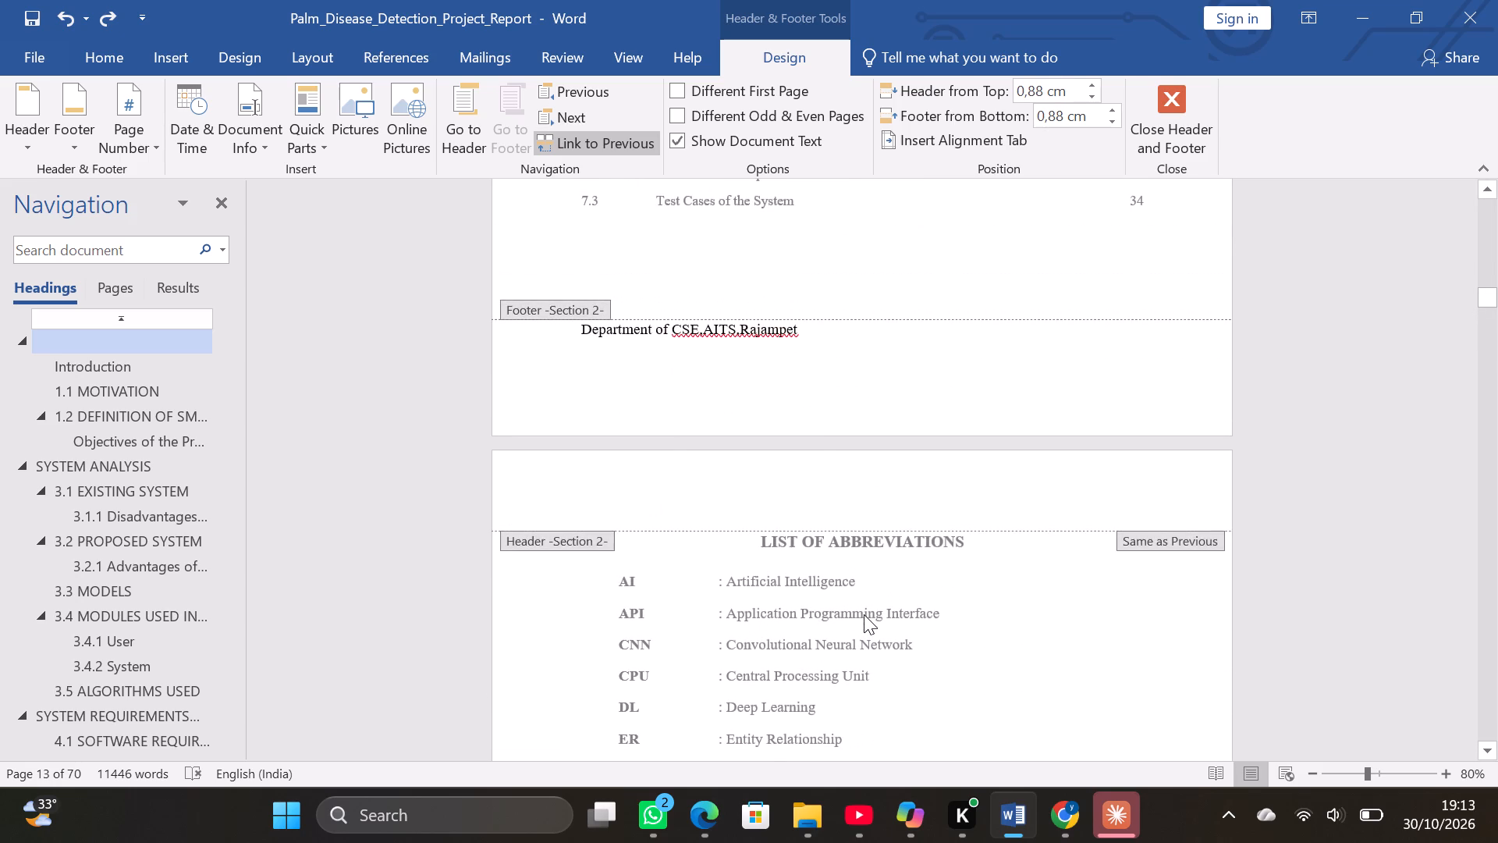
{"action": "scroll", "coordinate": [864, 614], "scroll_direction": "up", "scroll_amount": 14}
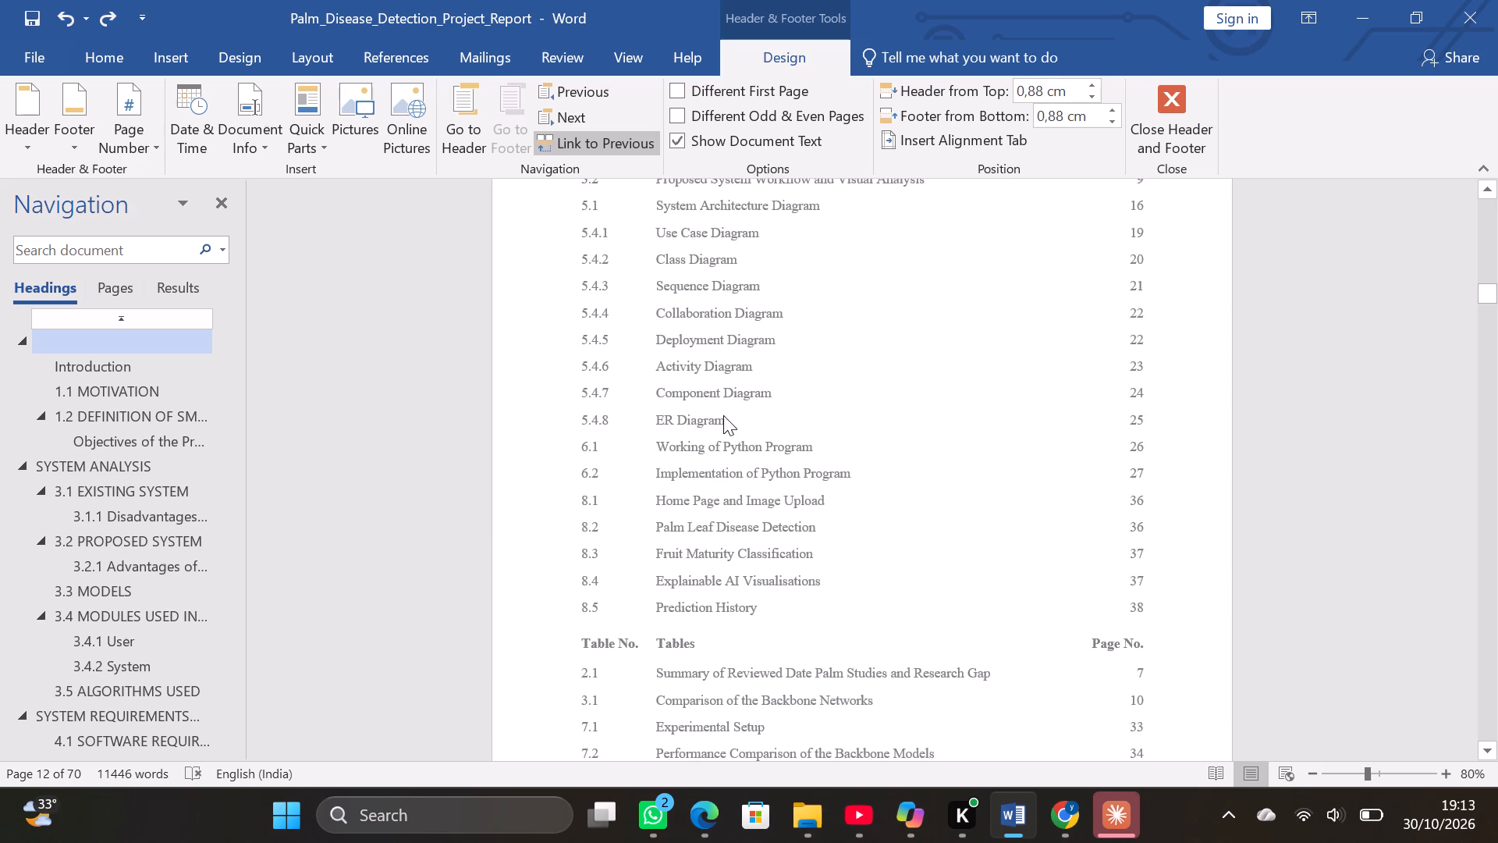
{"action": "scroll", "coordinate": [756, 478], "scroll_direction": "up", "scroll_amount": 20}
{"action": "scroll", "coordinate": [756, 478], "scroll_direction": "up", "scroll_amount": 5}
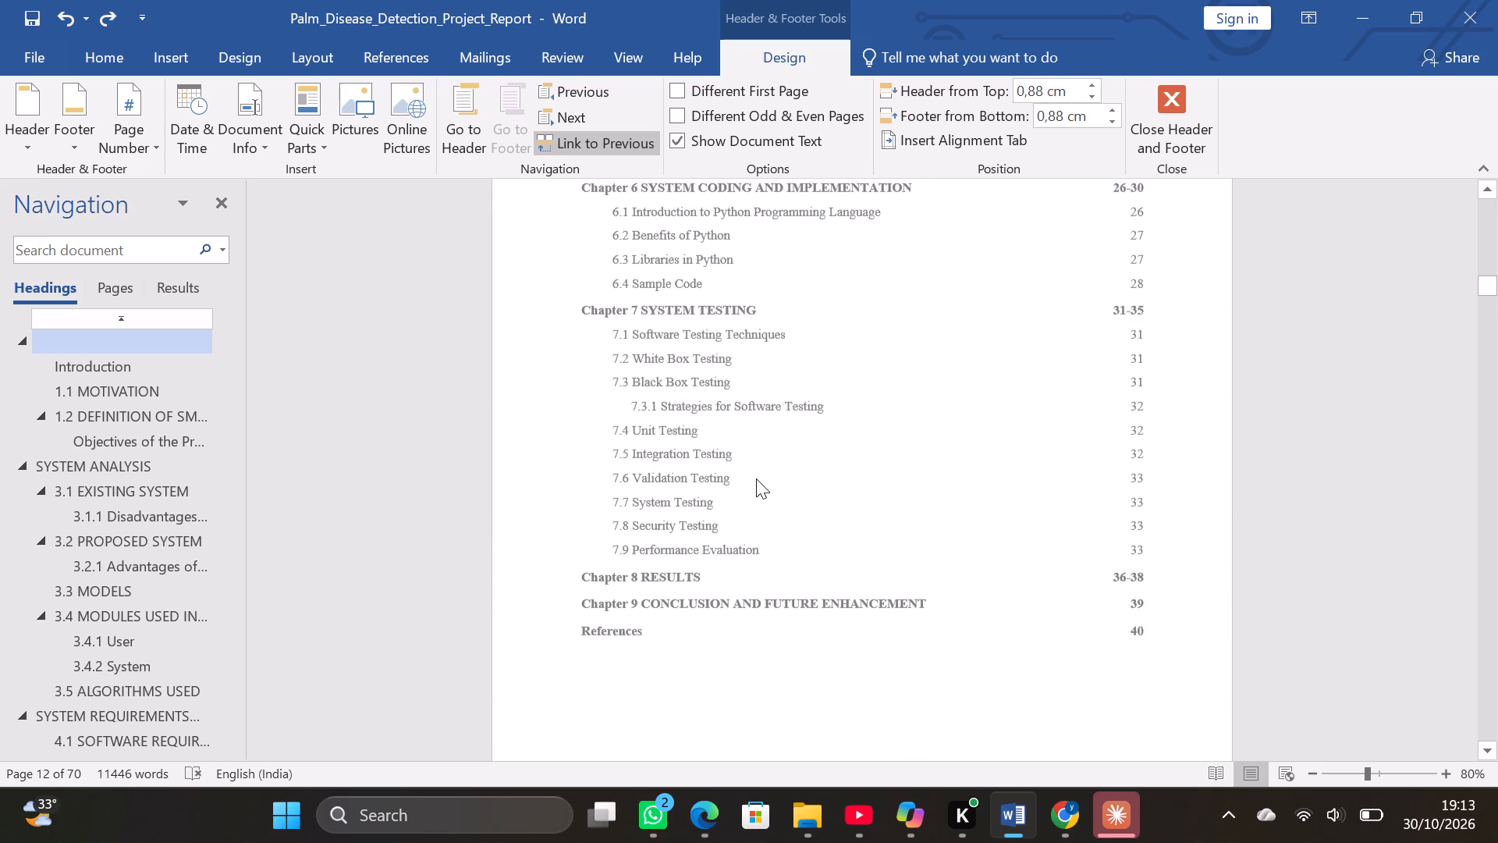
Undo the last paste of the department text in the footer.
{"action": "scroll", "coordinate": [756, 478], "scroll_direction": "up", "scroll_amount": 1}
{"action": "scroll", "coordinate": [756, 478], "scroll_direction": "down", "scroll_amount": 4}
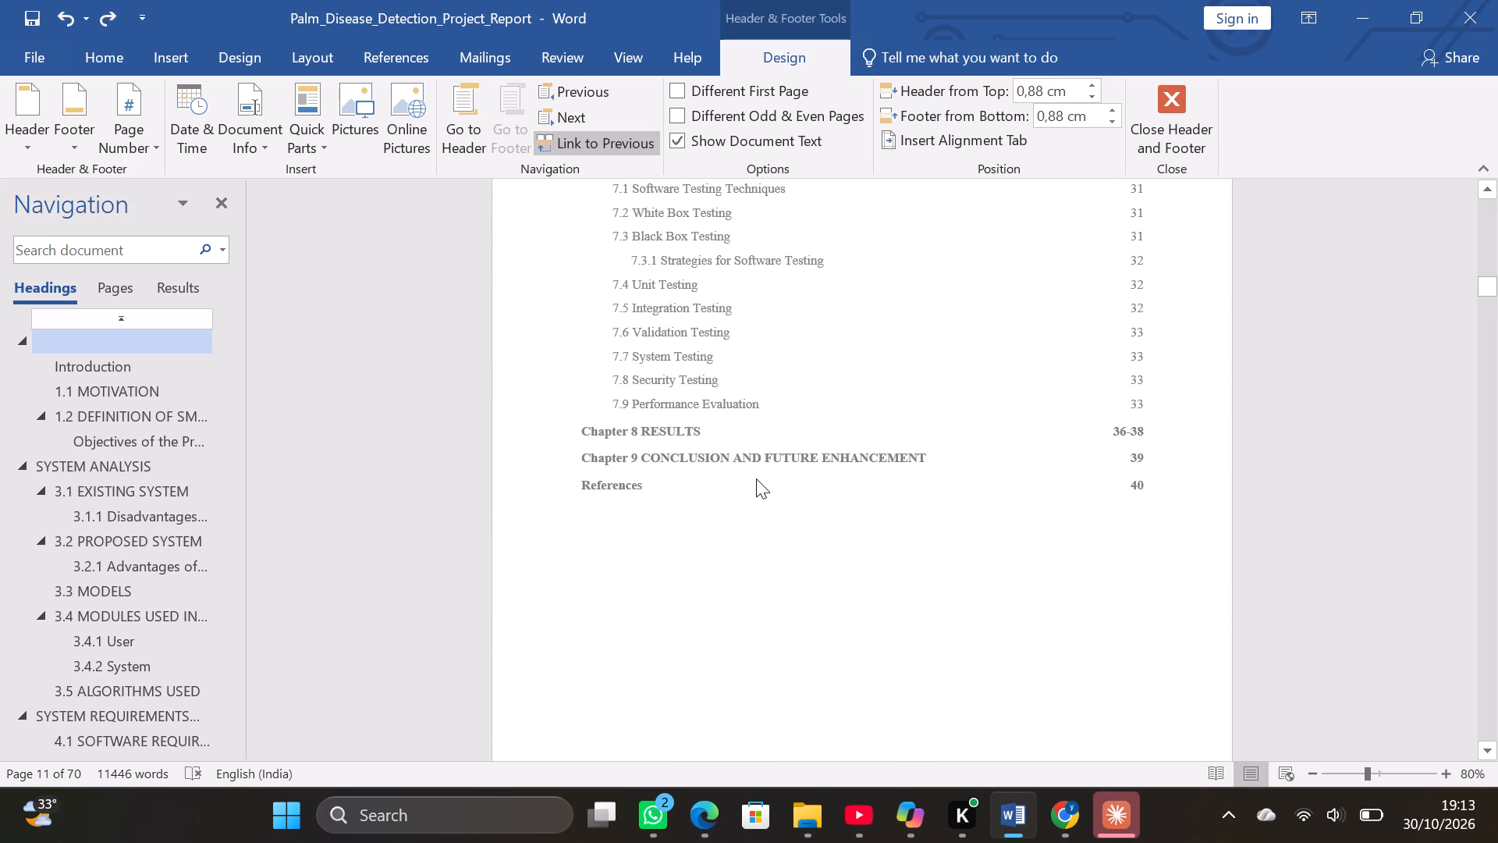
{"action": "key", "text": "ctrl+z"}
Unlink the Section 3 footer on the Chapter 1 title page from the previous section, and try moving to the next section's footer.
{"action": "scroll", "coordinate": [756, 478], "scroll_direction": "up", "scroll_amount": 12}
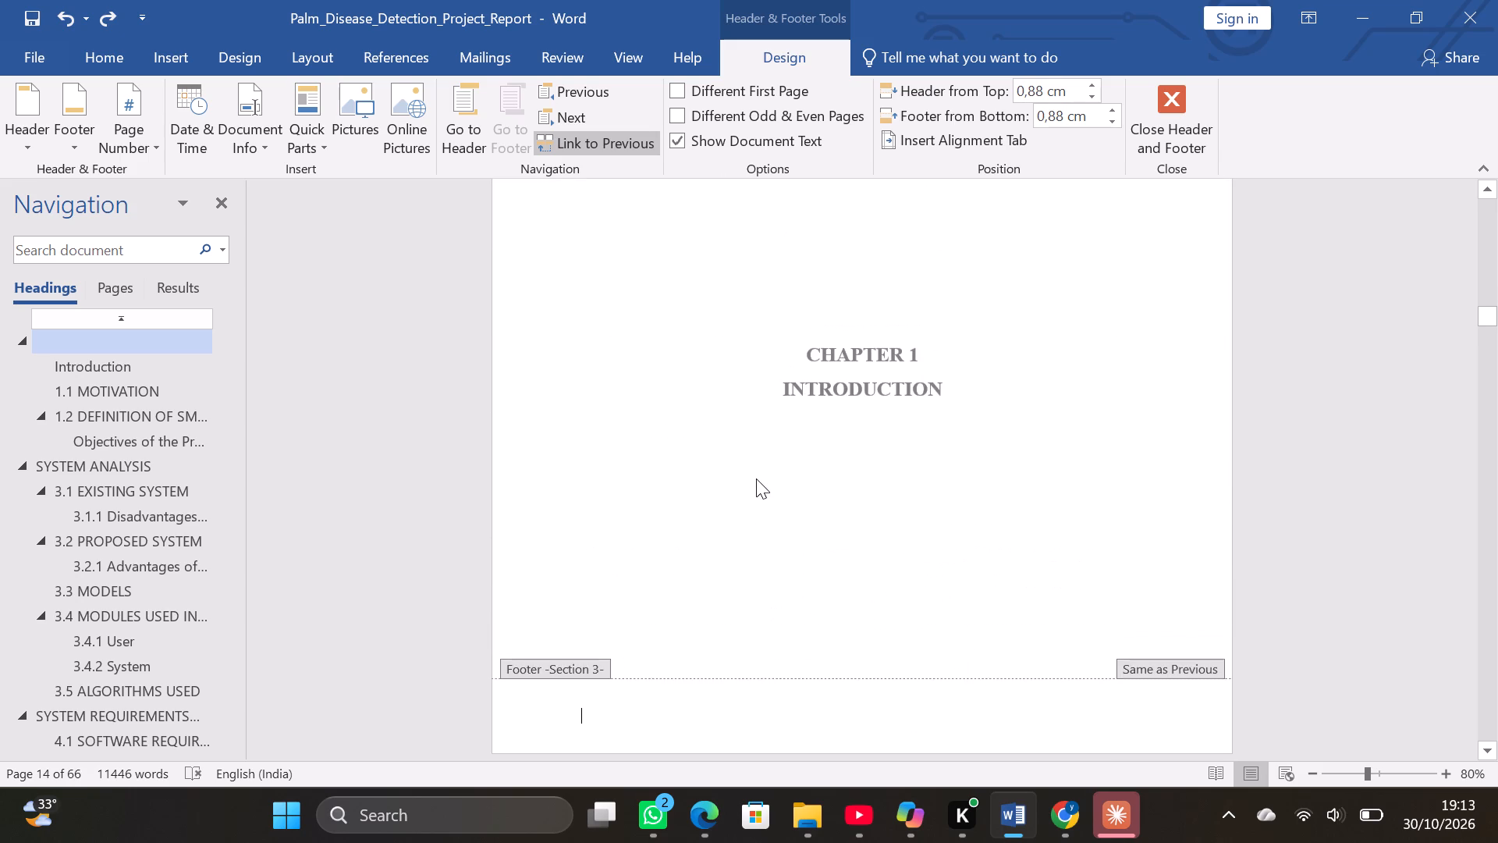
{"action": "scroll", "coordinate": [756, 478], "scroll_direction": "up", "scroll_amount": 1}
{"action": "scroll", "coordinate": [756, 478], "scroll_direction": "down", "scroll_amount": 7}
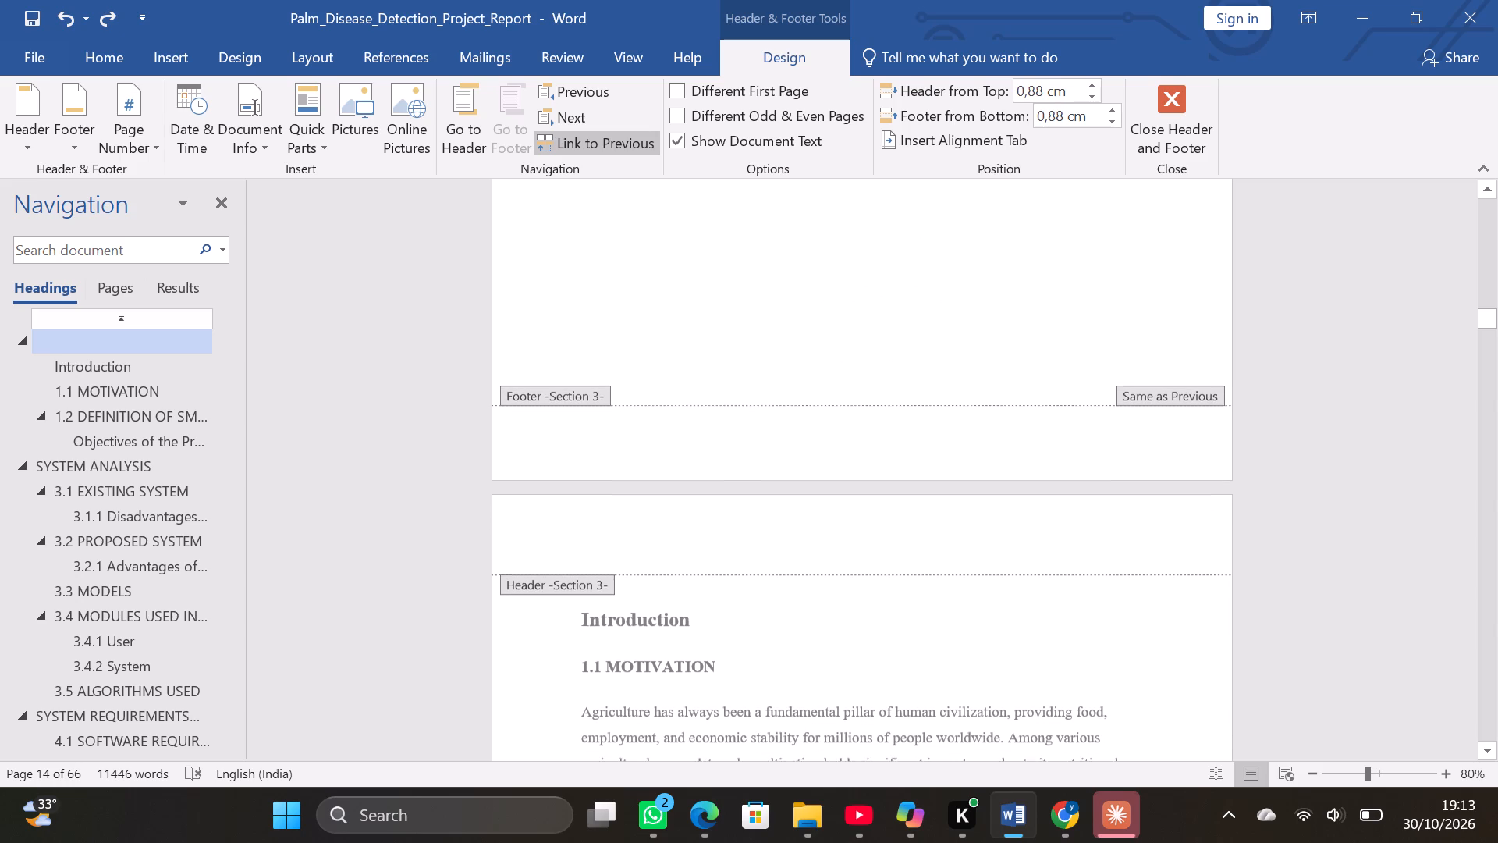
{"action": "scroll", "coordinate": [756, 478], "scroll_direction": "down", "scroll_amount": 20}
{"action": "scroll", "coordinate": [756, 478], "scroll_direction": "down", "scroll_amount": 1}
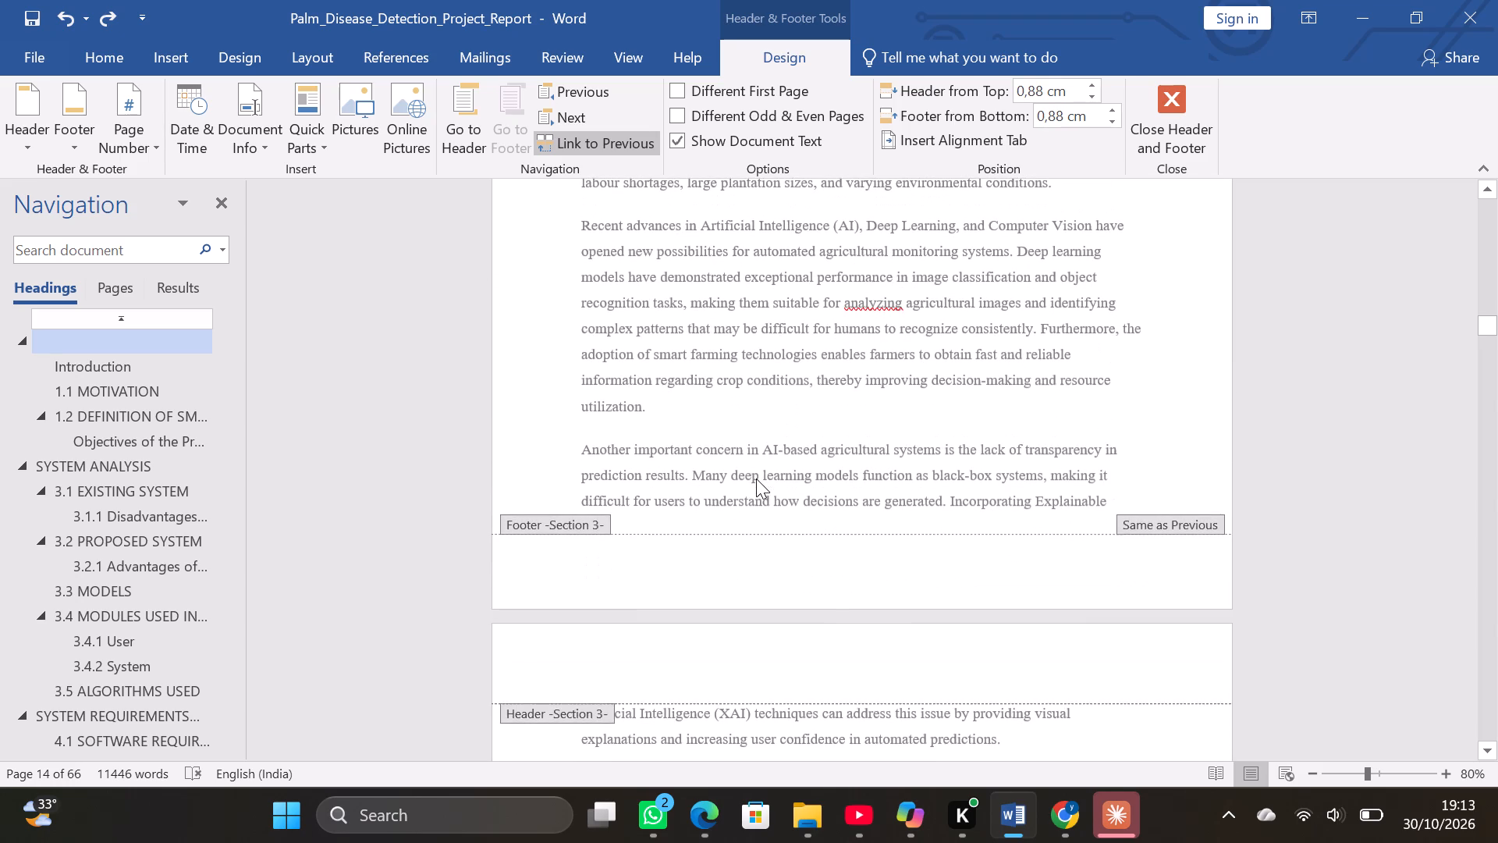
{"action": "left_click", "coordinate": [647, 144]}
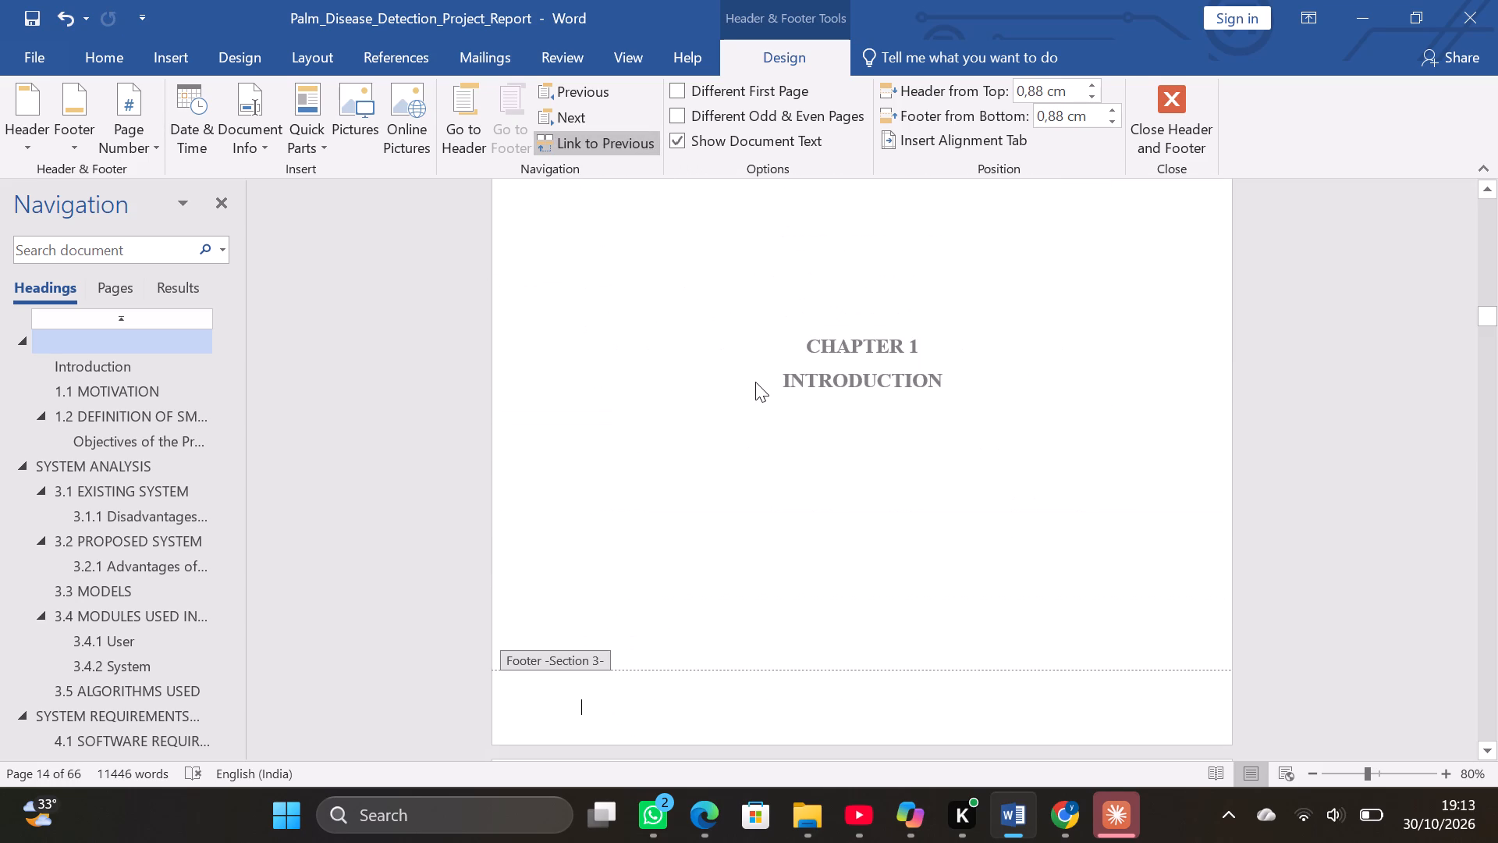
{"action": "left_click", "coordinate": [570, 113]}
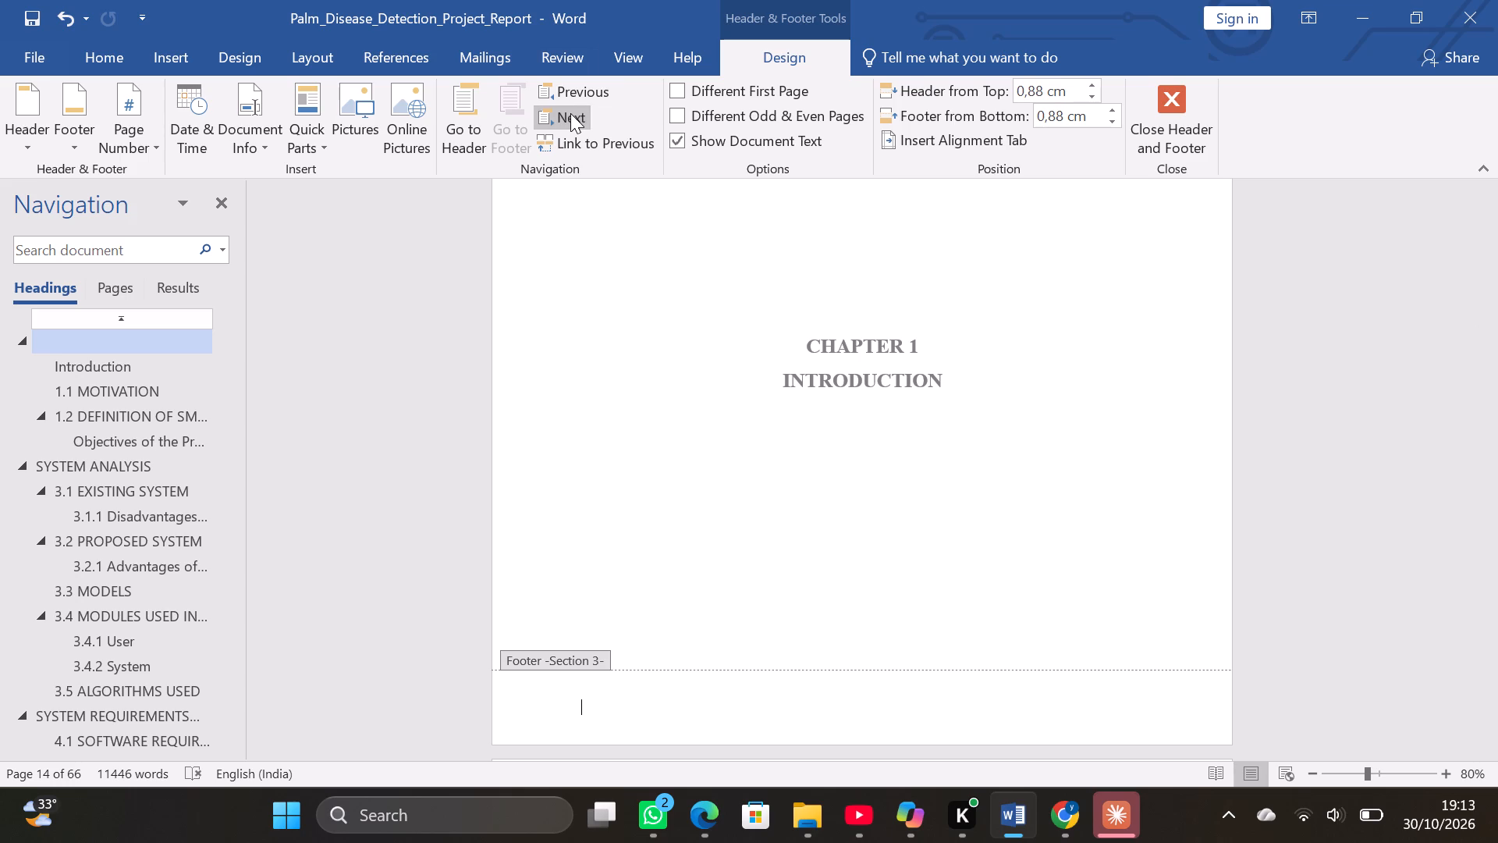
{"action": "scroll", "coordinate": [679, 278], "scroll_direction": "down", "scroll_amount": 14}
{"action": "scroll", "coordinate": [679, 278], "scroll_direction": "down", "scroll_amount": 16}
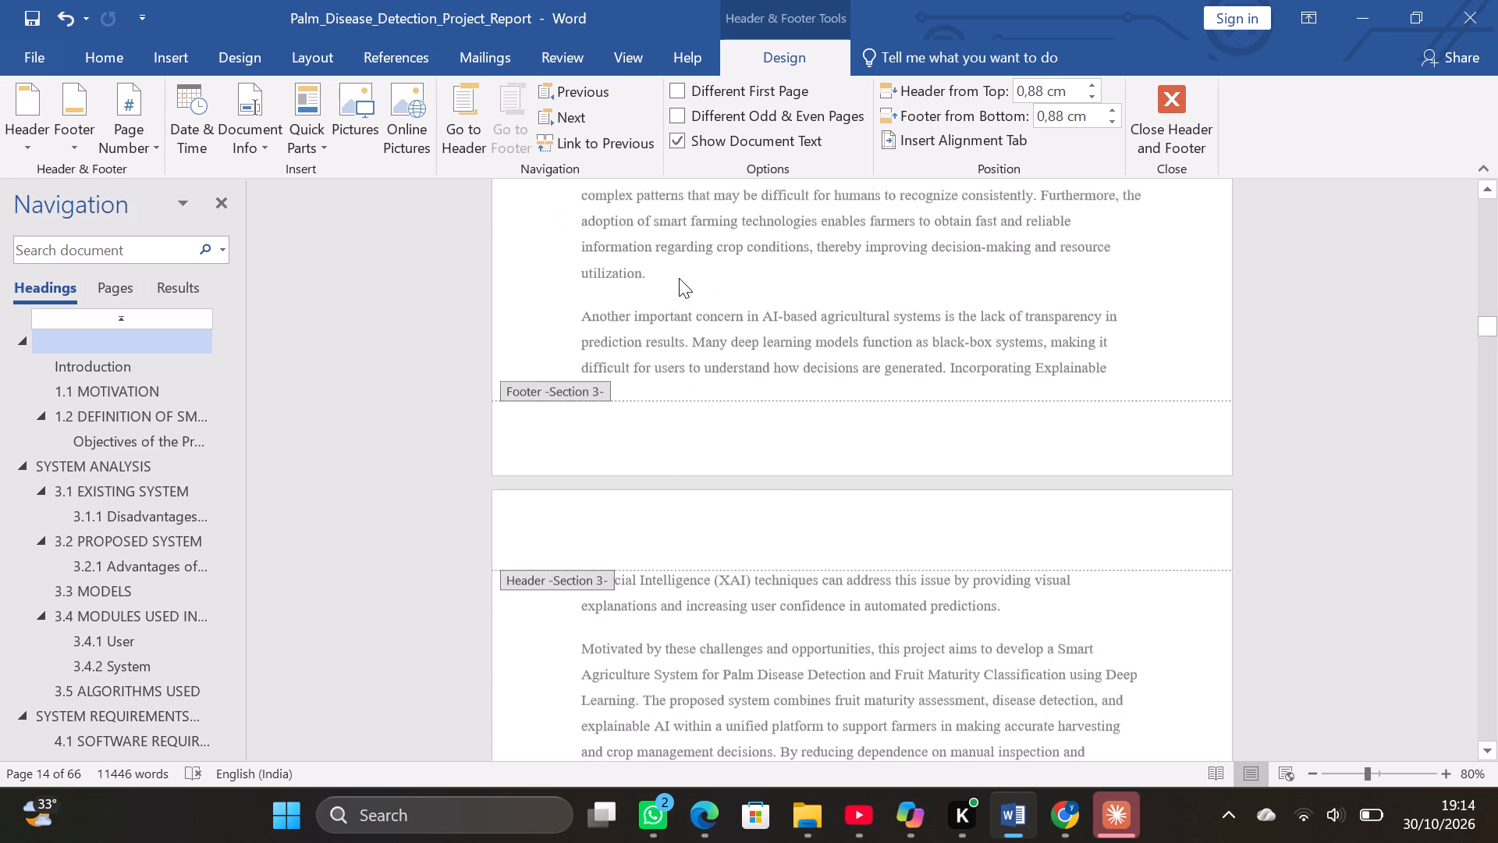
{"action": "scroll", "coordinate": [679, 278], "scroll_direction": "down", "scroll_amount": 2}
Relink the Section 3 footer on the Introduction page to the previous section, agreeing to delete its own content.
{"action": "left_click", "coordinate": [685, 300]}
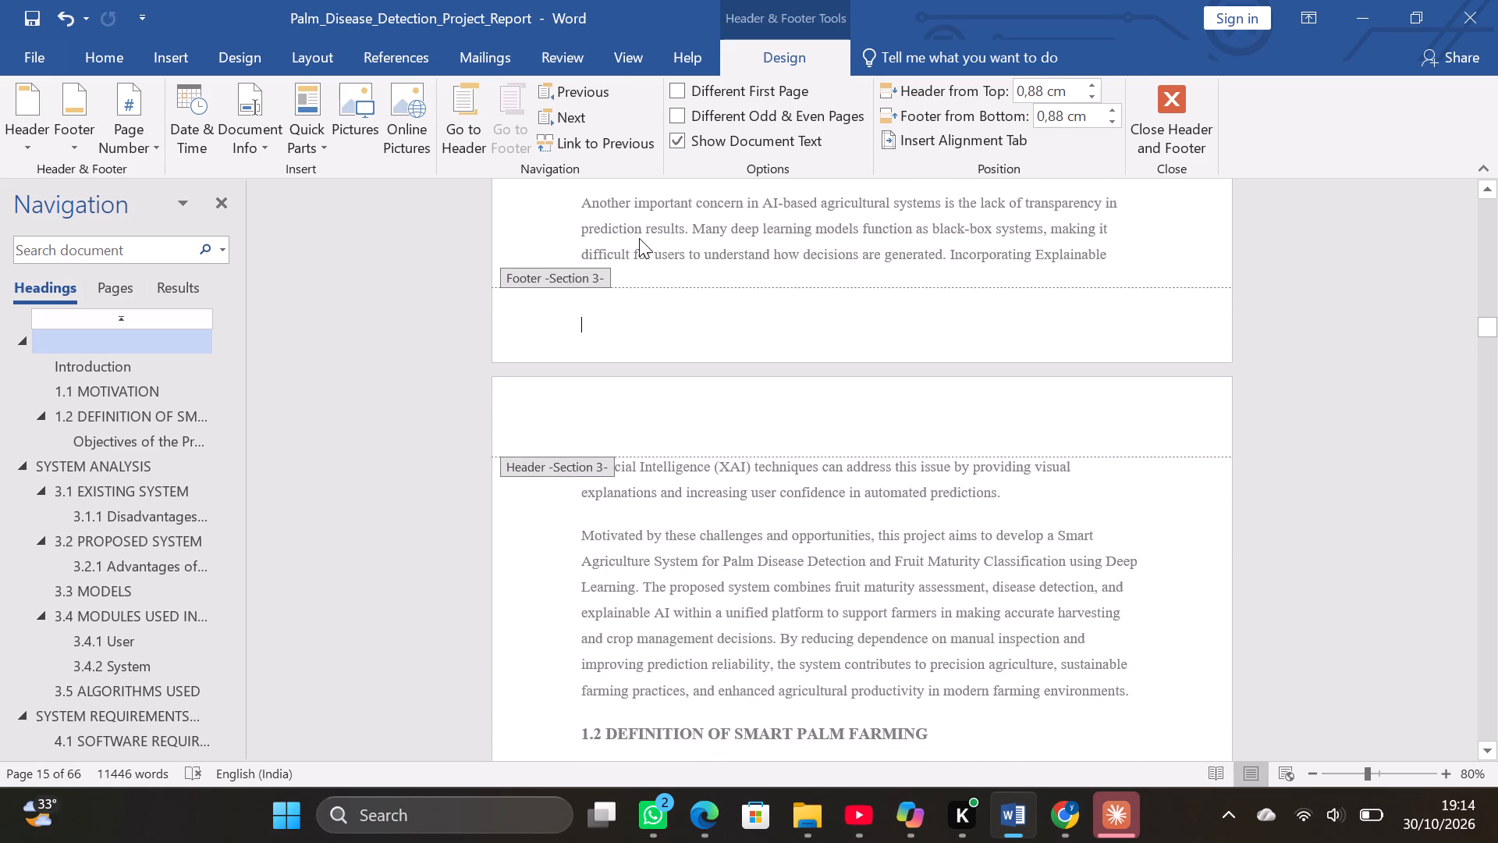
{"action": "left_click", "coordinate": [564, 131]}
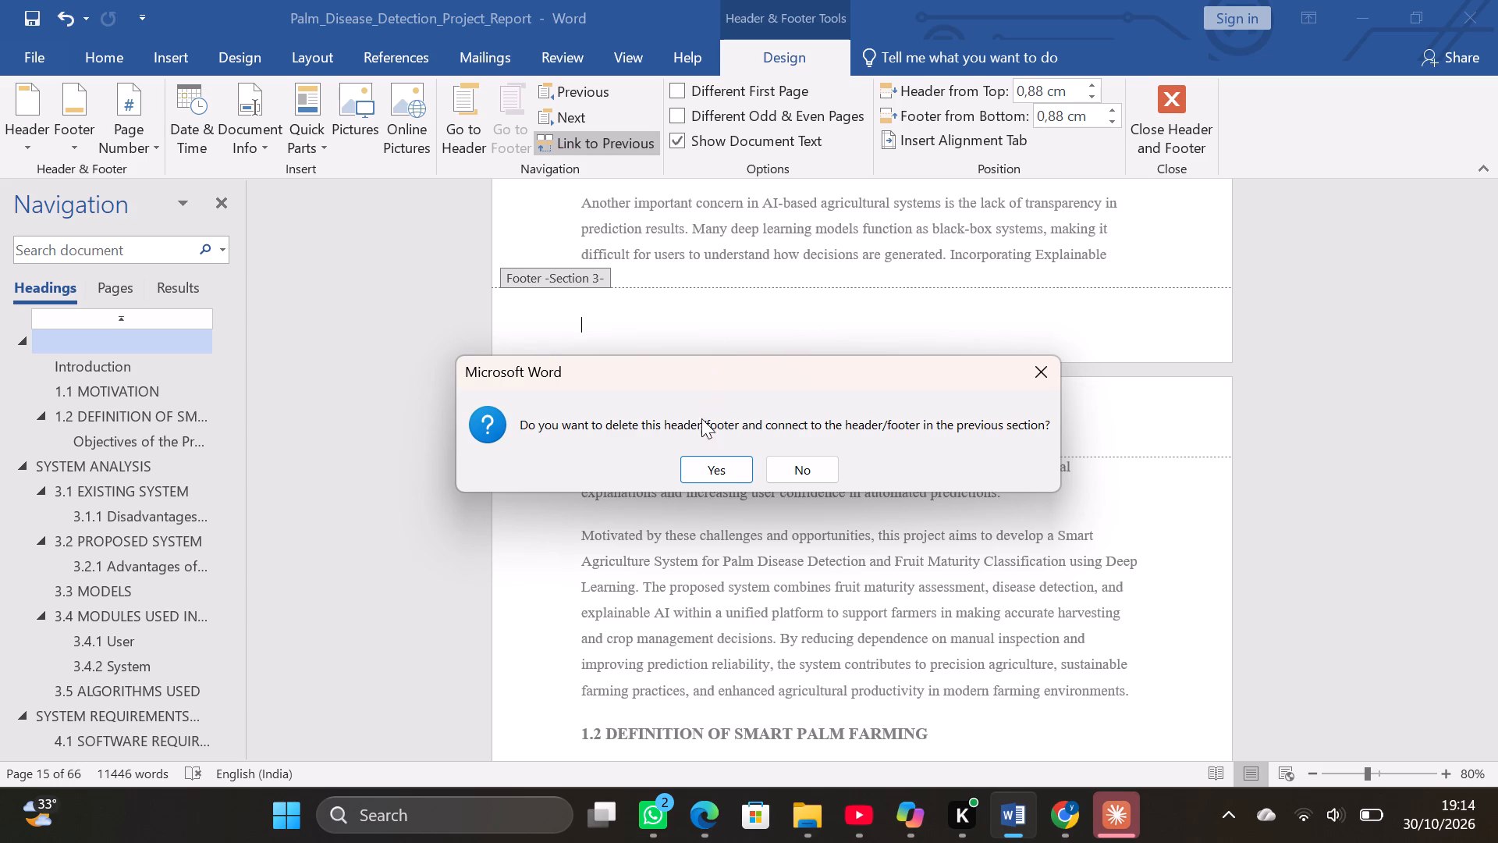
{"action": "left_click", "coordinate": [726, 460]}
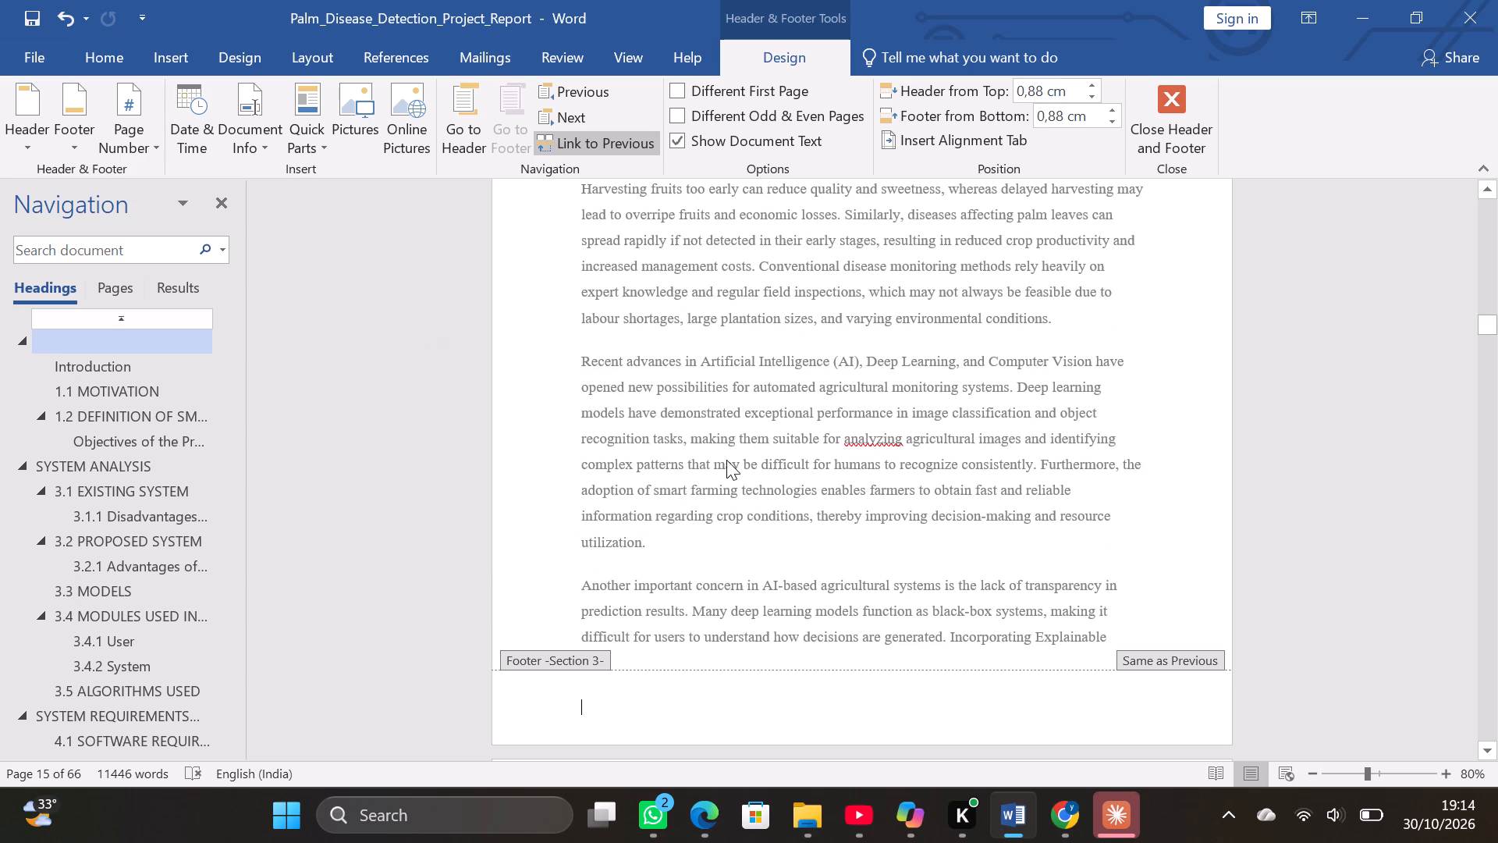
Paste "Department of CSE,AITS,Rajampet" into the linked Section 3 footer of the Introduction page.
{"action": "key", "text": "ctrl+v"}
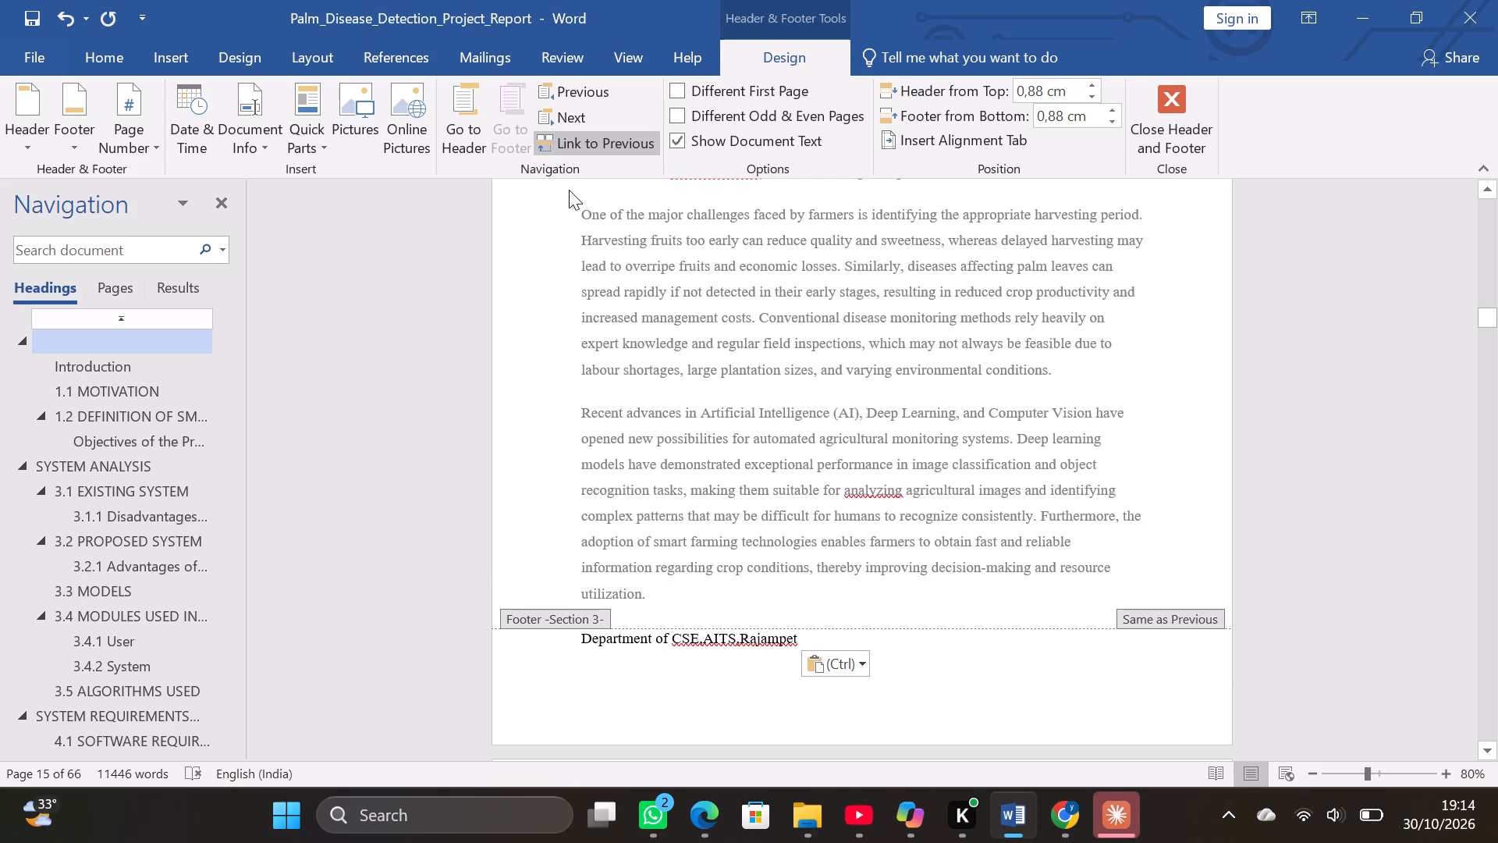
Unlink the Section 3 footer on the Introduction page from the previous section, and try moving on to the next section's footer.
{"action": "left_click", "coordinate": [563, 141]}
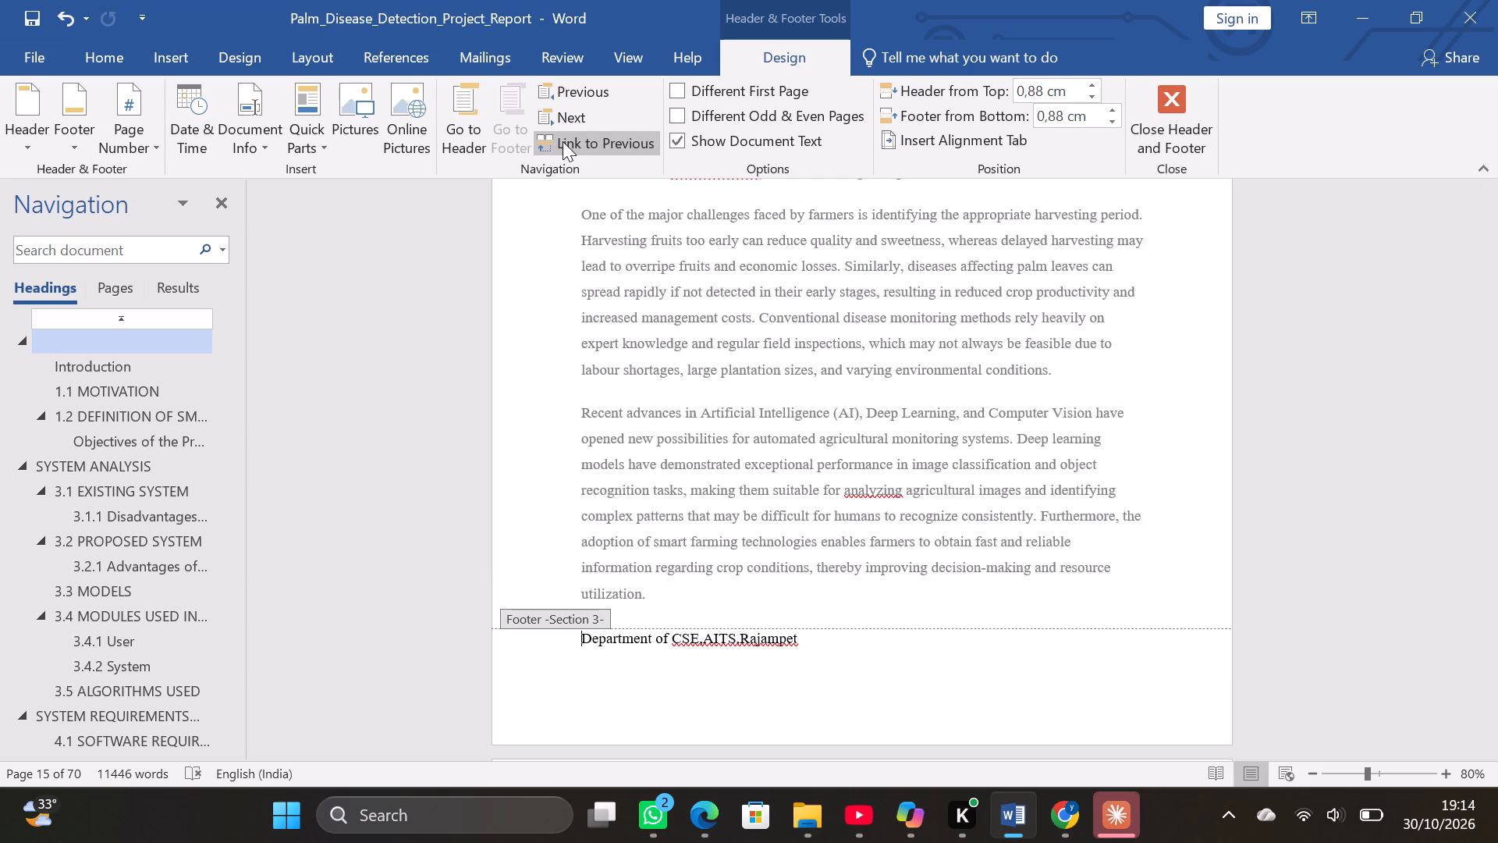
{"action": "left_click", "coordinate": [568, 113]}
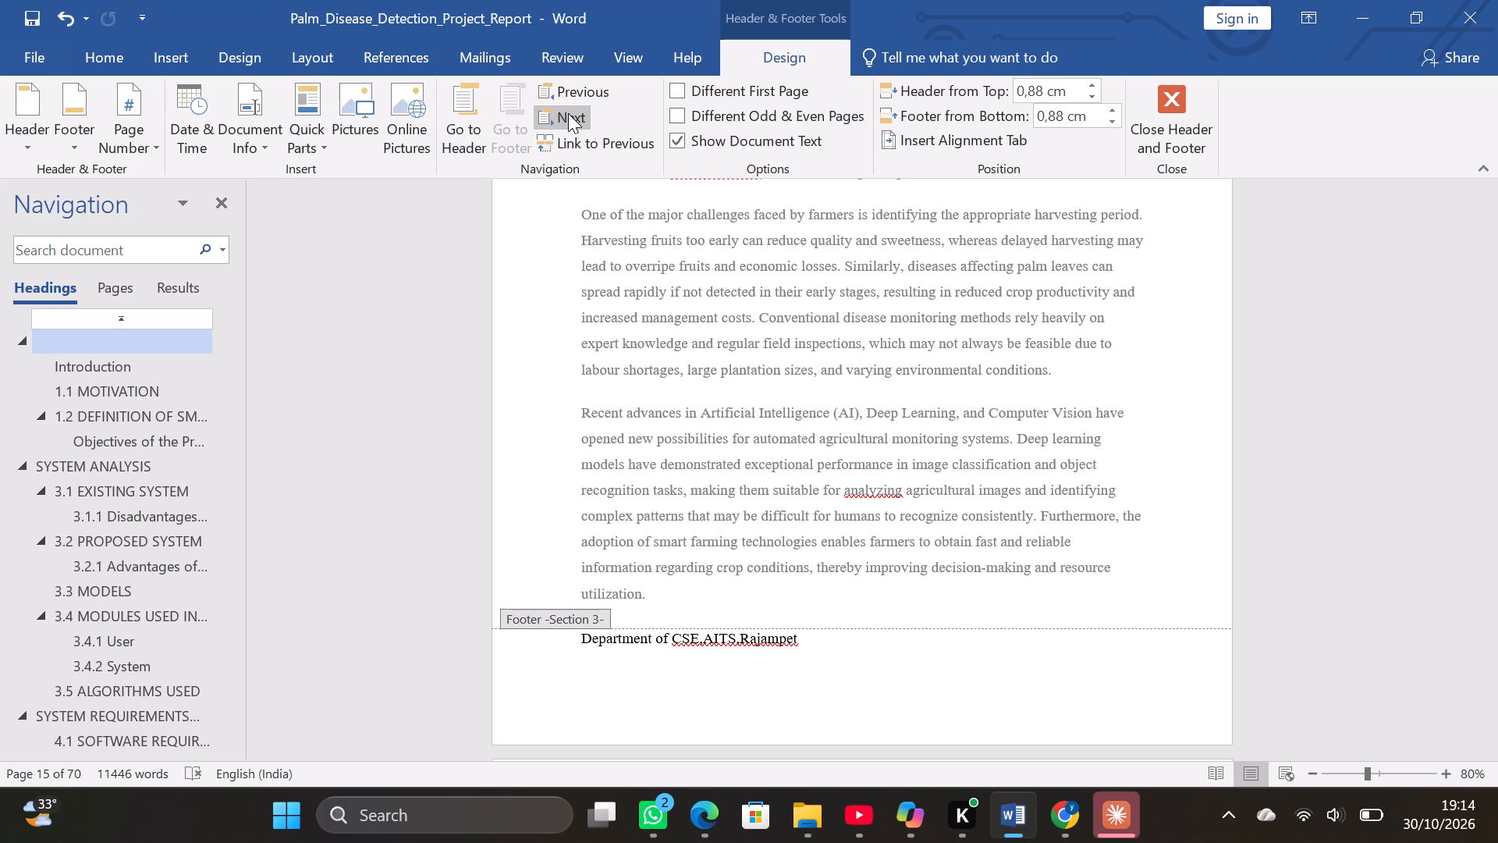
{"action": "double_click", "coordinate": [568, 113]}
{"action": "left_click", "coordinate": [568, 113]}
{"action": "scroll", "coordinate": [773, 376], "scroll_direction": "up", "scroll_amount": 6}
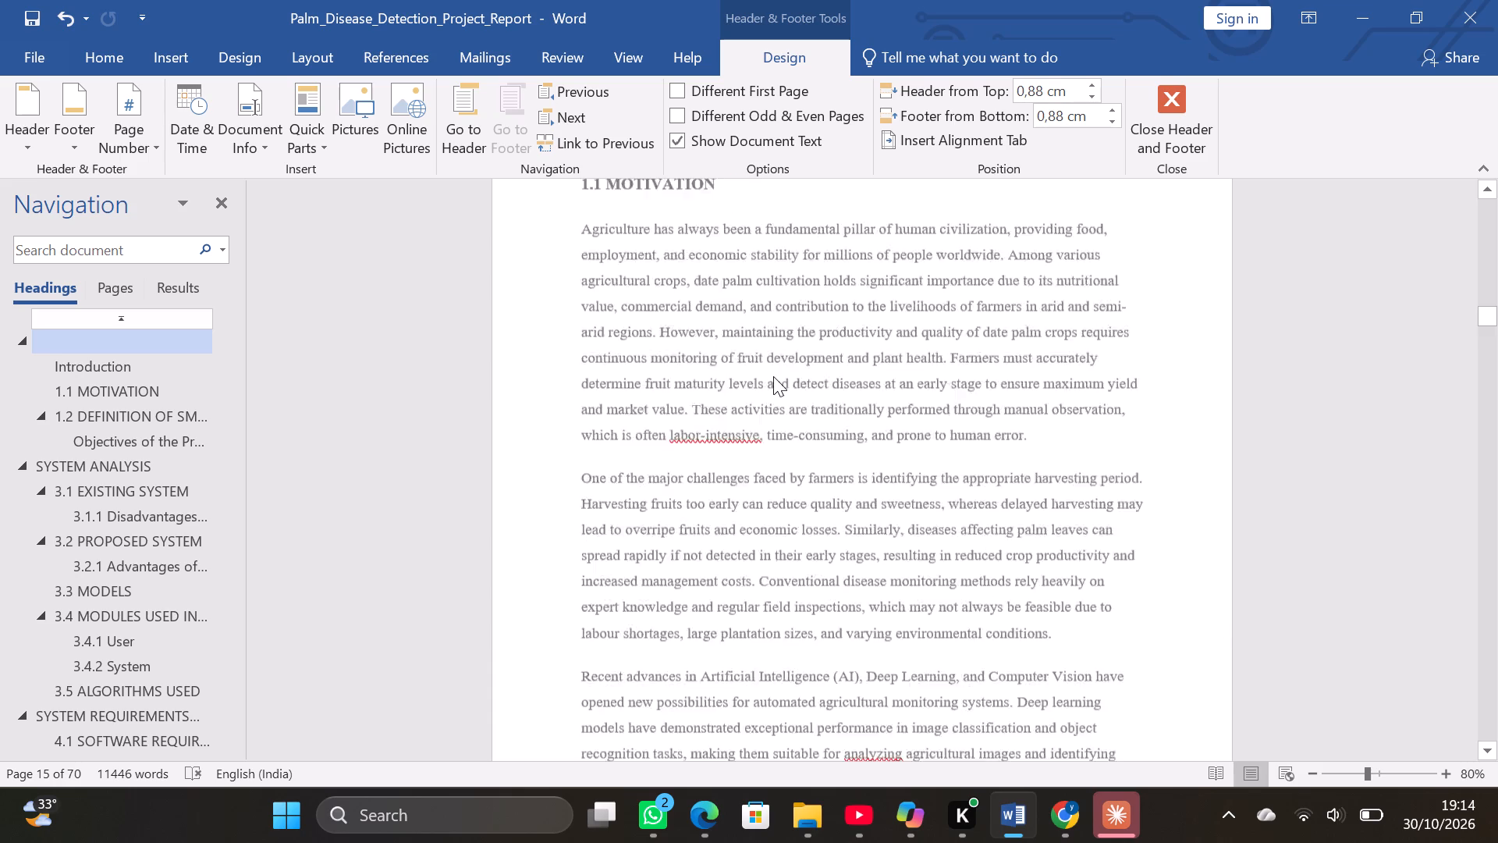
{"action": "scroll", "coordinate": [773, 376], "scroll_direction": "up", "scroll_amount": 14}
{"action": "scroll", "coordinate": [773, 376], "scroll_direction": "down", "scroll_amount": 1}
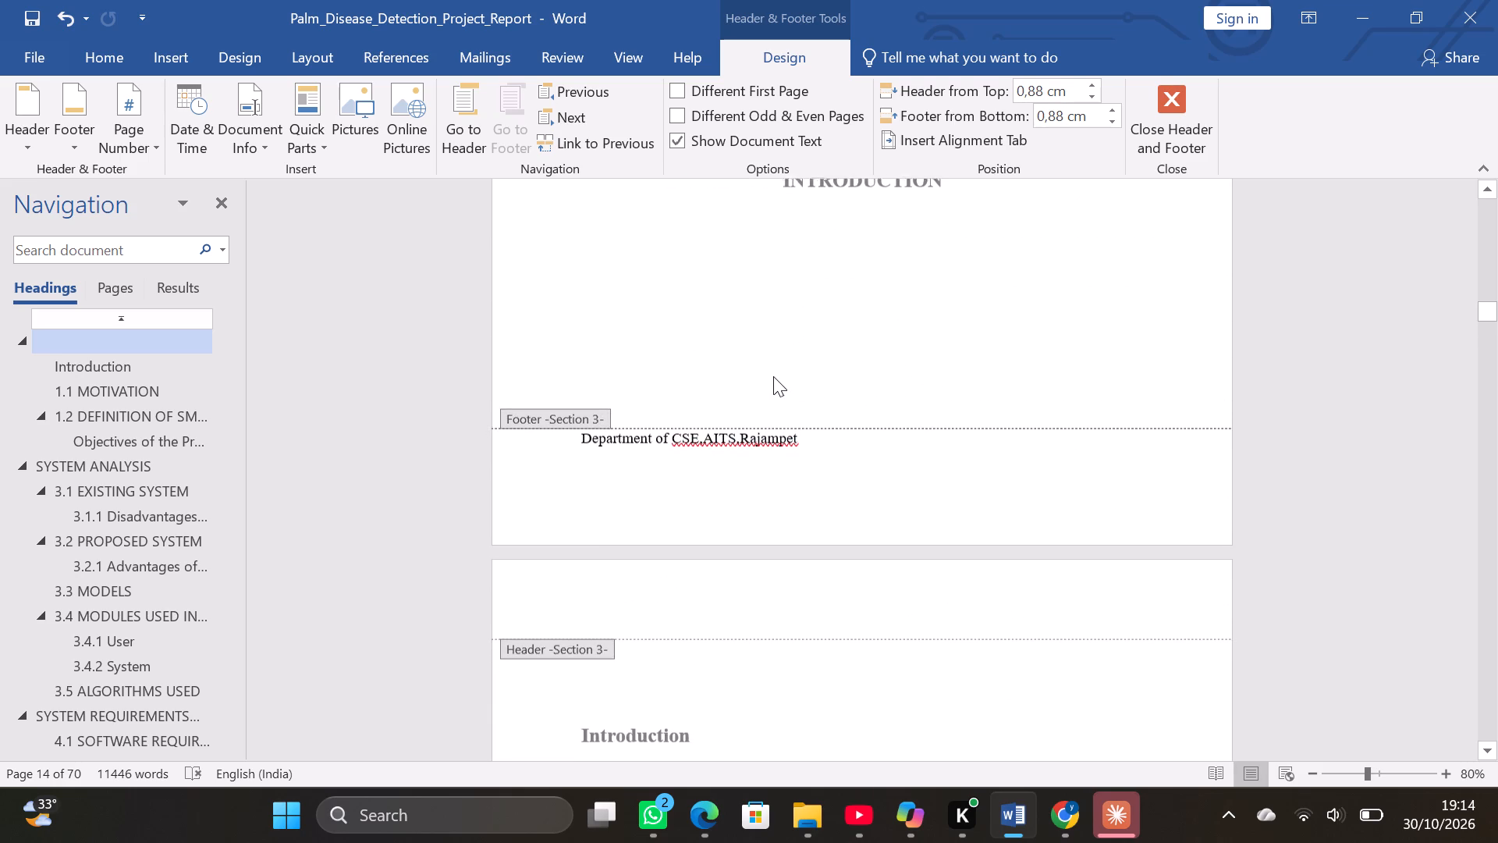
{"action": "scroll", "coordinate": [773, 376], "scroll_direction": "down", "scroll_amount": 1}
Link the Section 3 footer back to the previous section, agreeing to delete its own content.
{"action": "left_click", "coordinate": [599, 151]}
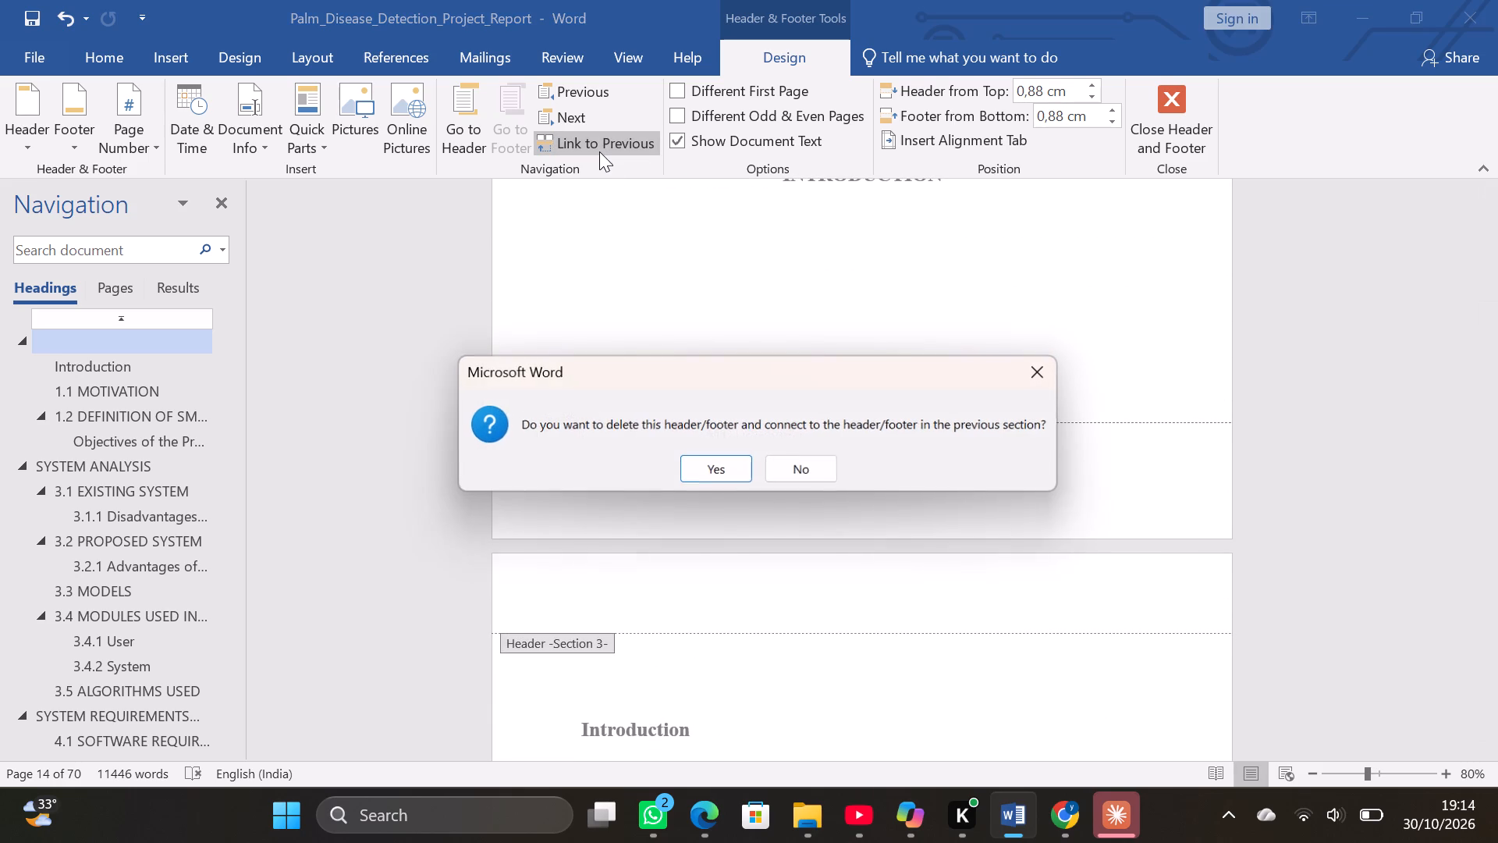
{"action": "left_click", "coordinate": [719, 454]}
{"action": "left_click", "coordinate": [721, 468]}
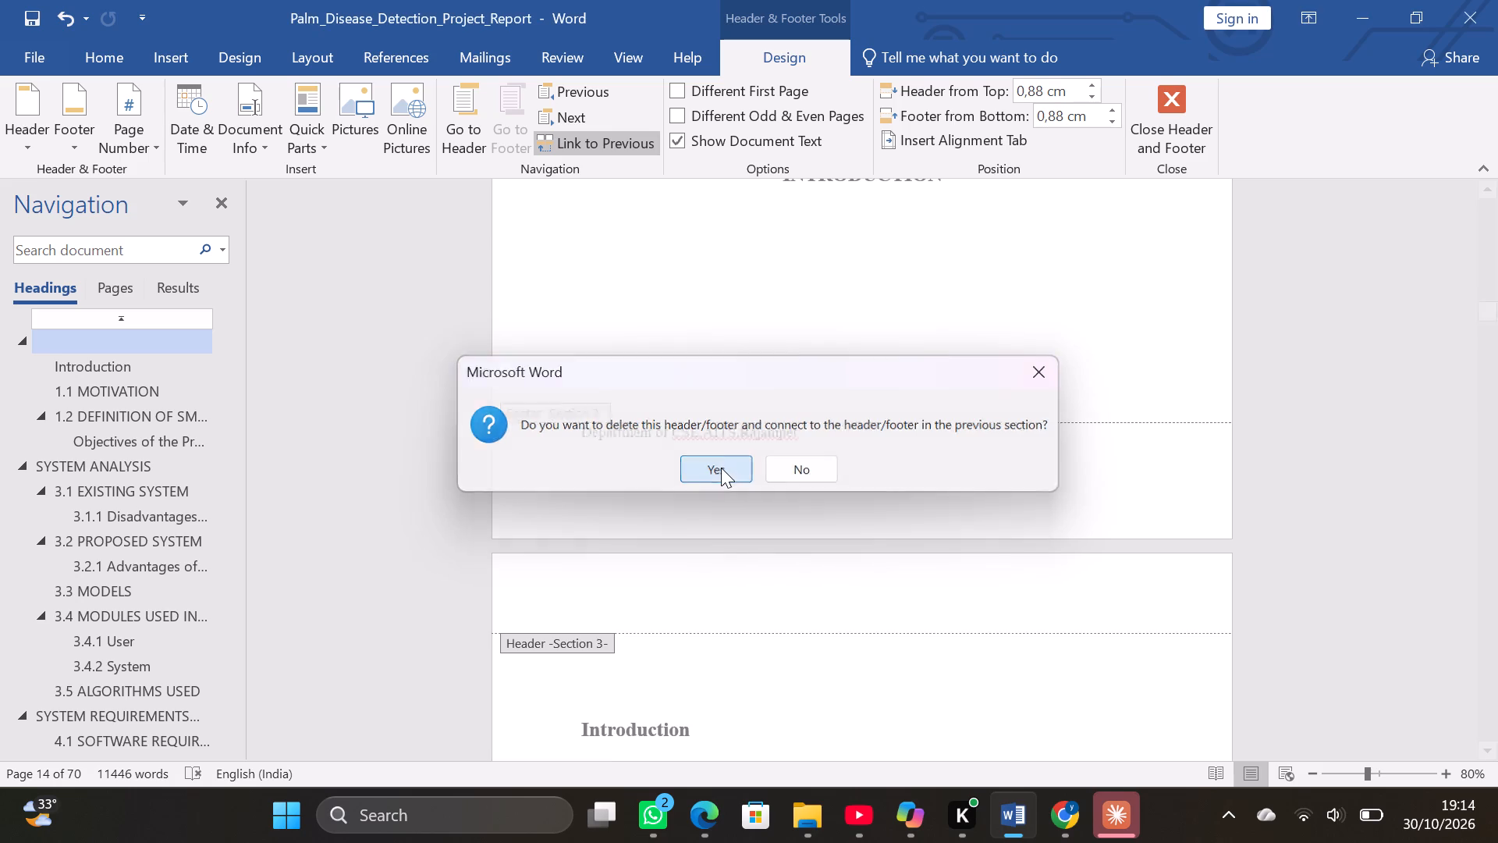
Examine the Section 2 and Section 3 footers from the list of abbreviations through the Chapter 1 title page to the Introduction.
{"action": "scroll", "coordinate": [721, 468], "scroll_direction": "up", "scroll_amount": 14}
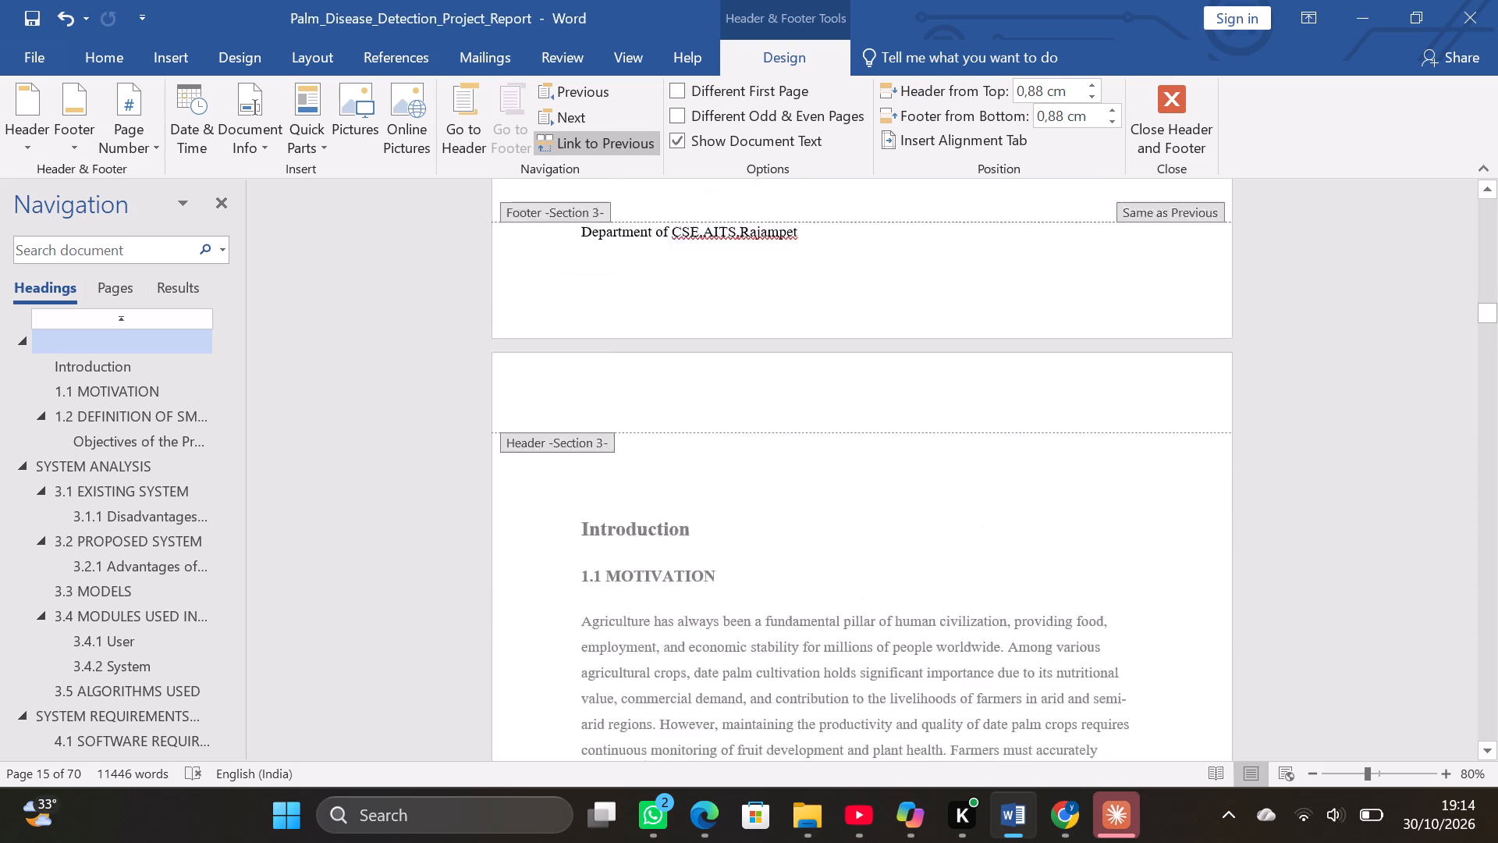
{"action": "scroll", "coordinate": [721, 468], "scroll_direction": "up", "scroll_amount": 5}
{"action": "scroll", "coordinate": [721, 468], "scroll_direction": "up", "scroll_amount": 20}
{"action": "scroll", "coordinate": [721, 468], "scroll_direction": "up", "scroll_amount": 3}
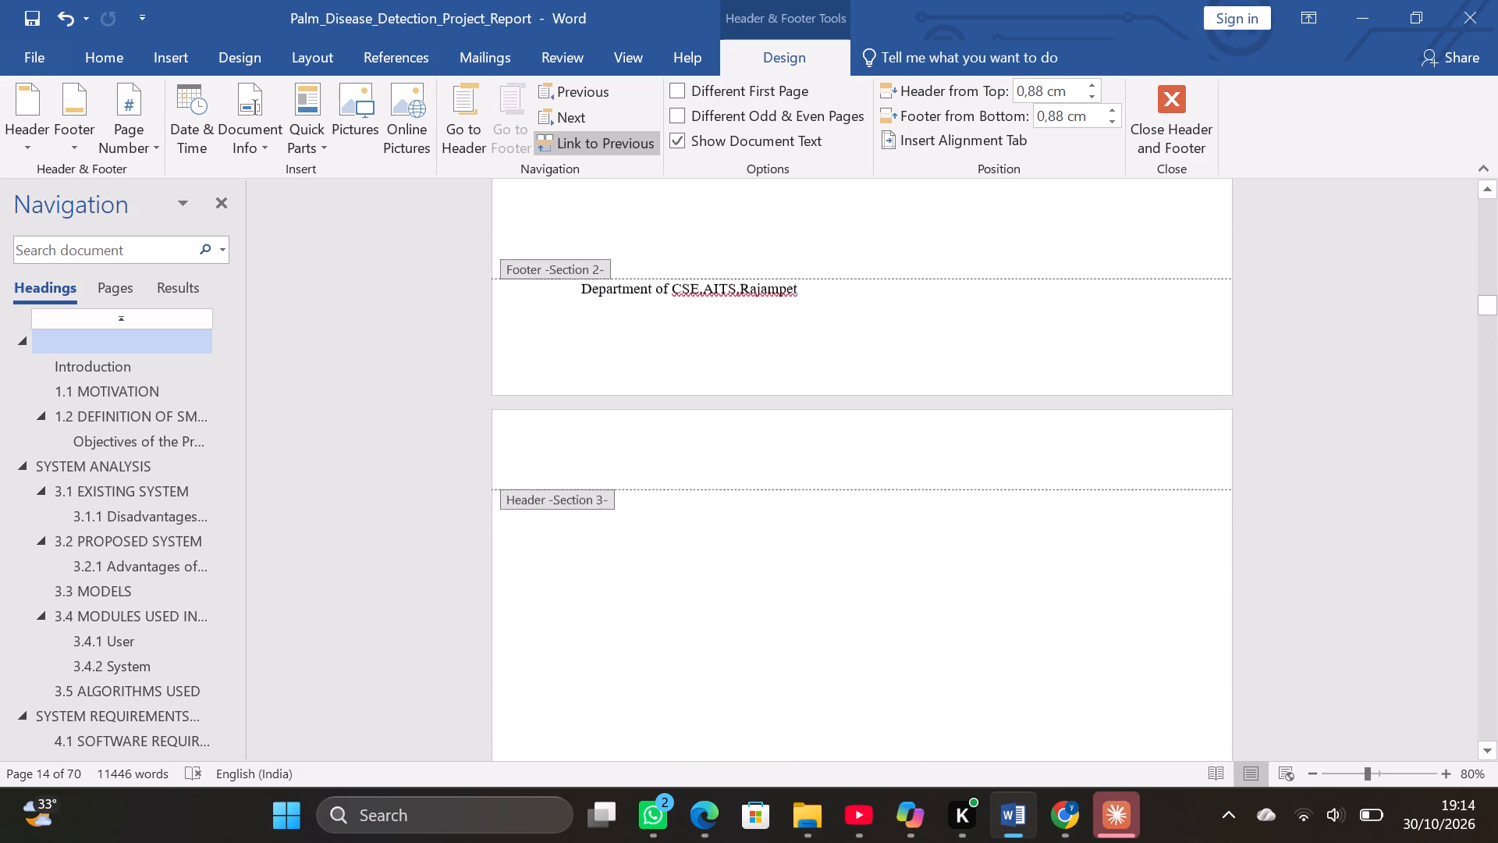
{"action": "scroll", "coordinate": [721, 468], "scroll_direction": "up", "scroll_amount": 14}
{"action": "scroll", "coordinate": [721, 468], "scroll_direction": "up", "scroll_amount": 10}
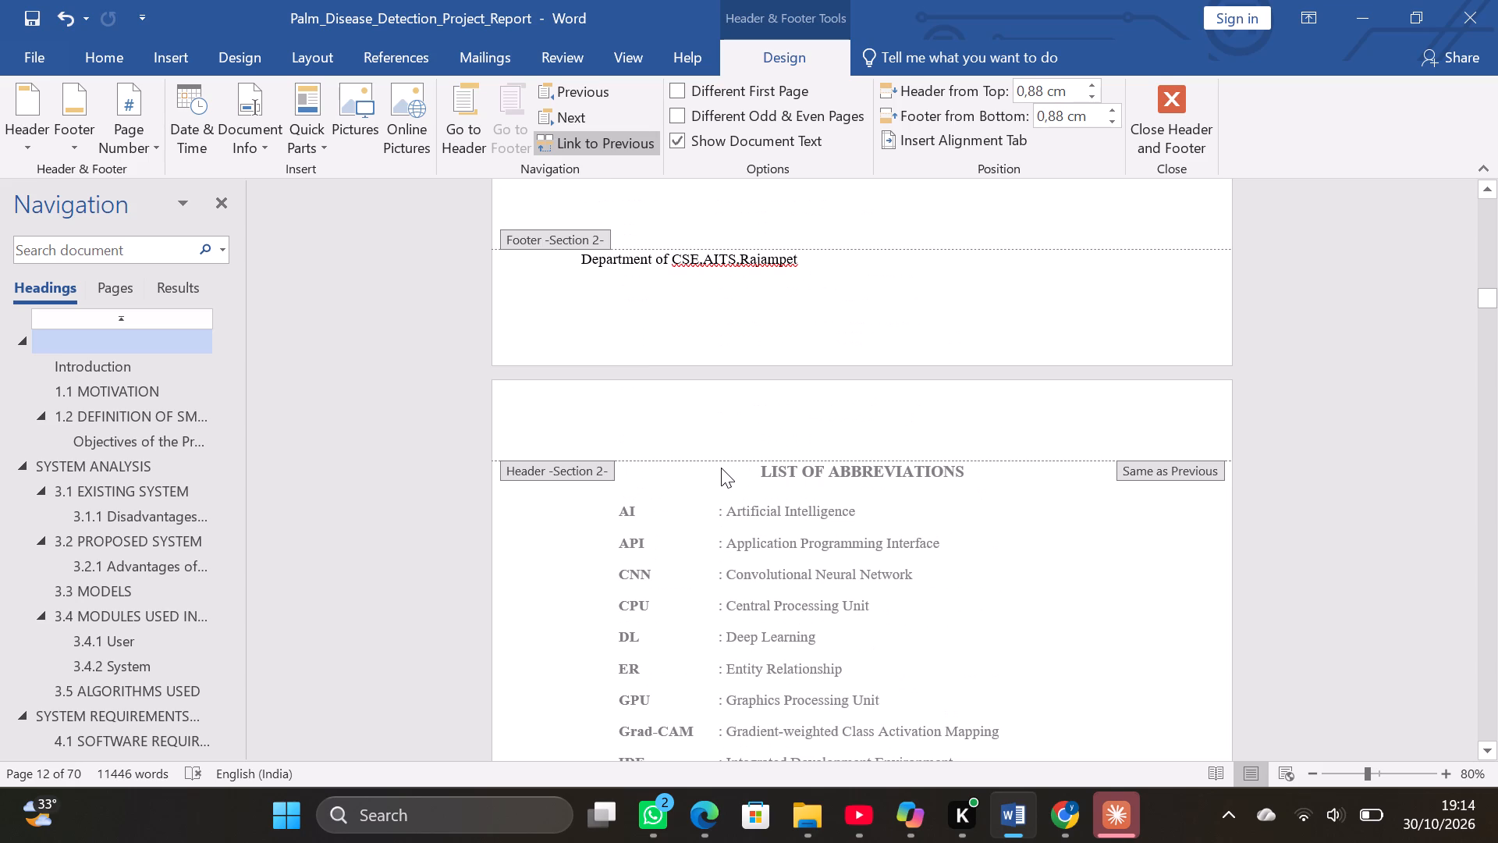
{"action": "scroll", "coordinate": [721, 468], "scroll_direction": "down", "scroll_amount": 20}
{"action": "scroll", "coordinate": [721, 468], "scroll_direction": "down", "scroll_amount": 5}
{"action": "scroll", "coordinate": [721, 468], "scroll_direction": "up", "scroll_amount": 4}
{"action": "scroll", "coordinate": [721, 468], "scroll_direction": "down", "scroll_amount": 11}
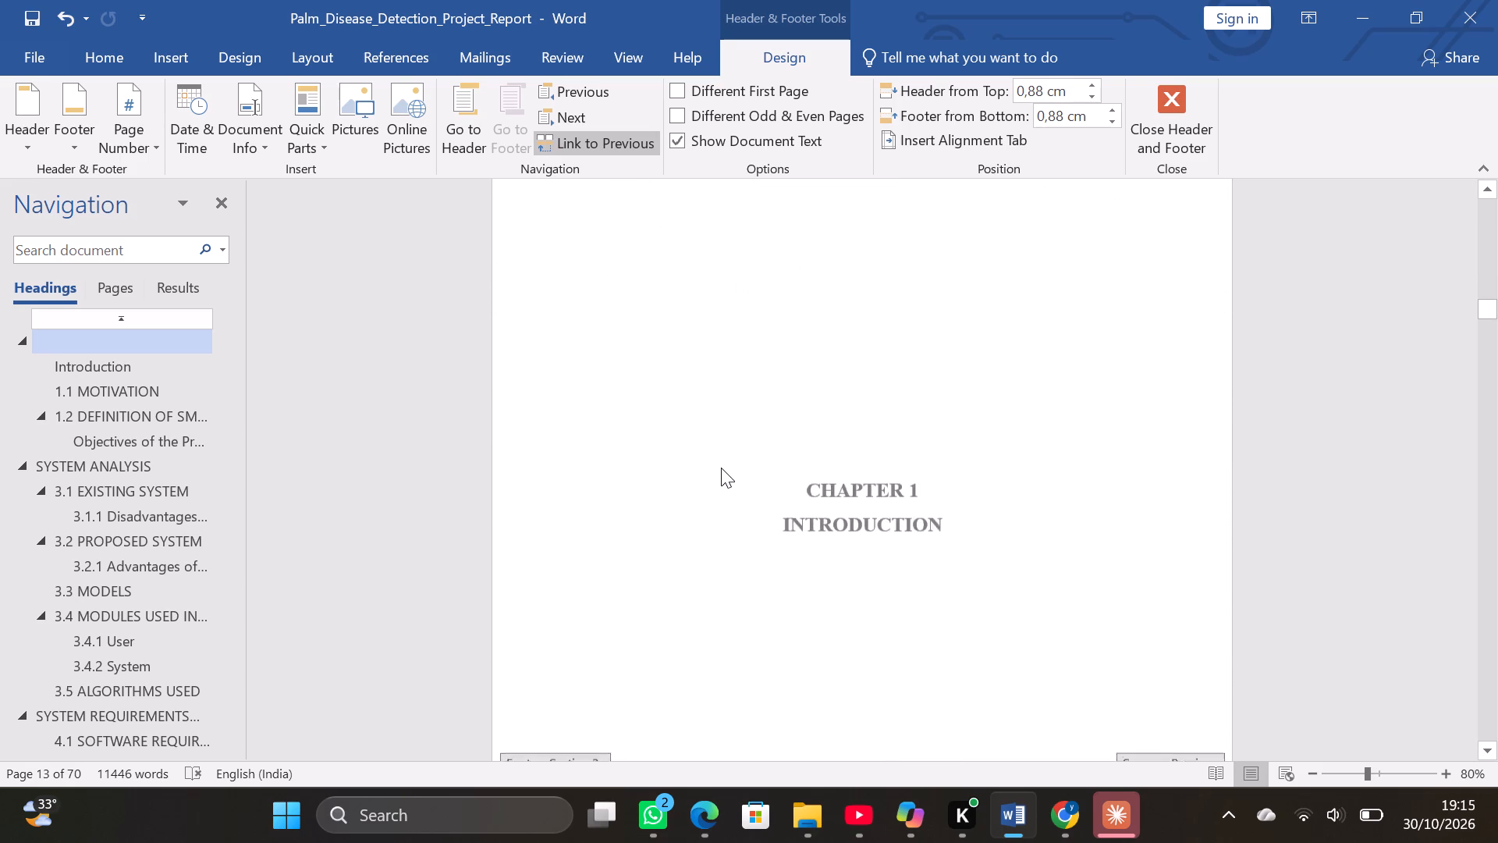
{"action": "scroll", "coordinate": [721, 468], "scroll_direction": "down", "scroll_amount": 15}
{"action": "scroll", "coordinate": [721, 468], "scroll_direction": "down", "scroll_amount": 6}
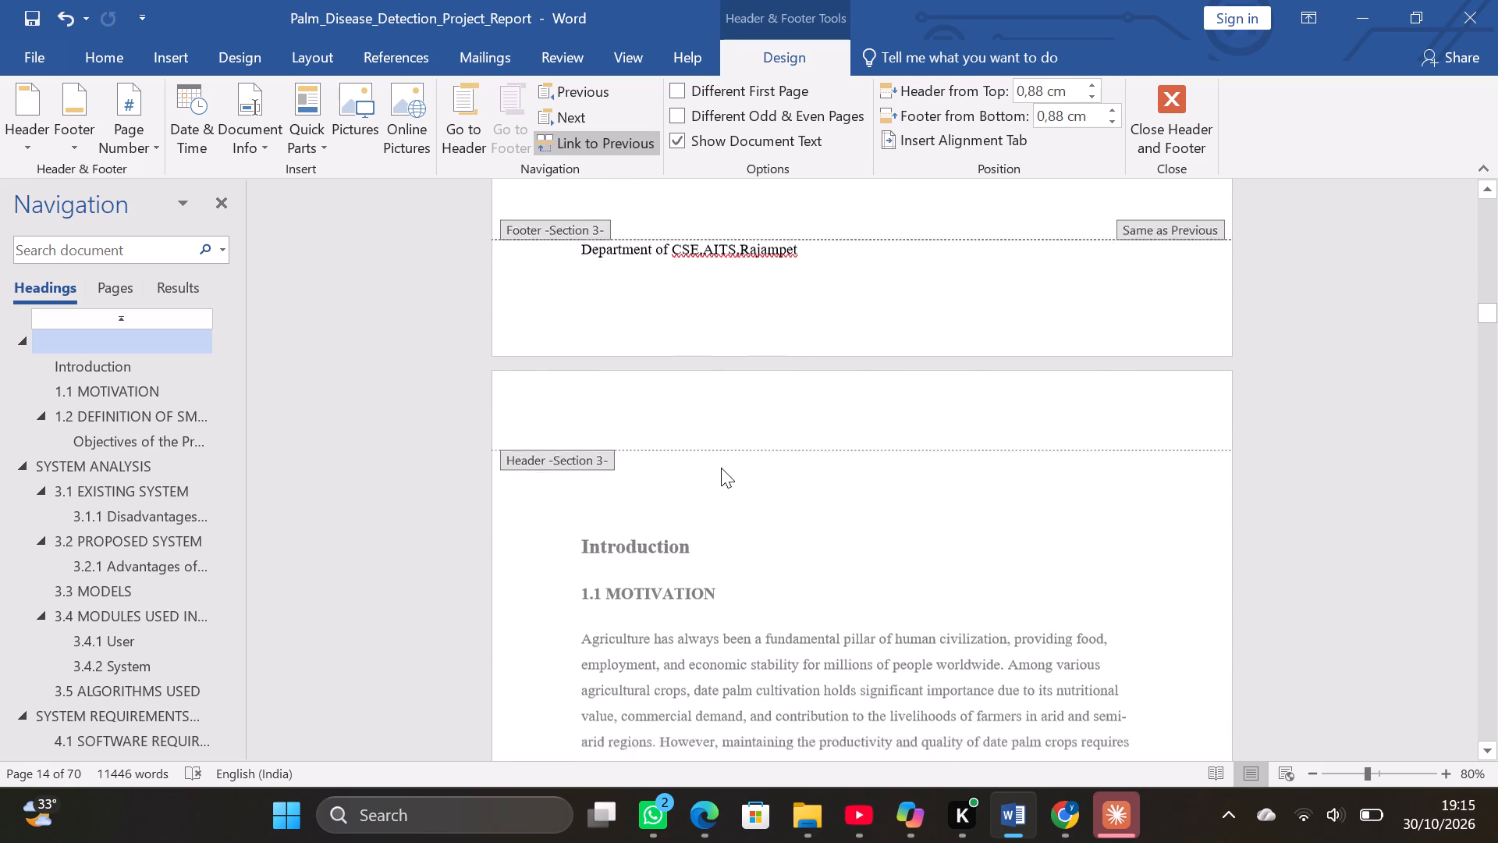
{"action": "scroll", "coordinate": [721, 468], "scroll_direction": "down", "scroll_amount": 12}
{"action": "scroll", "coordinate": [721, 468], "scroll_direction": "up", "scroll_amount": 15}
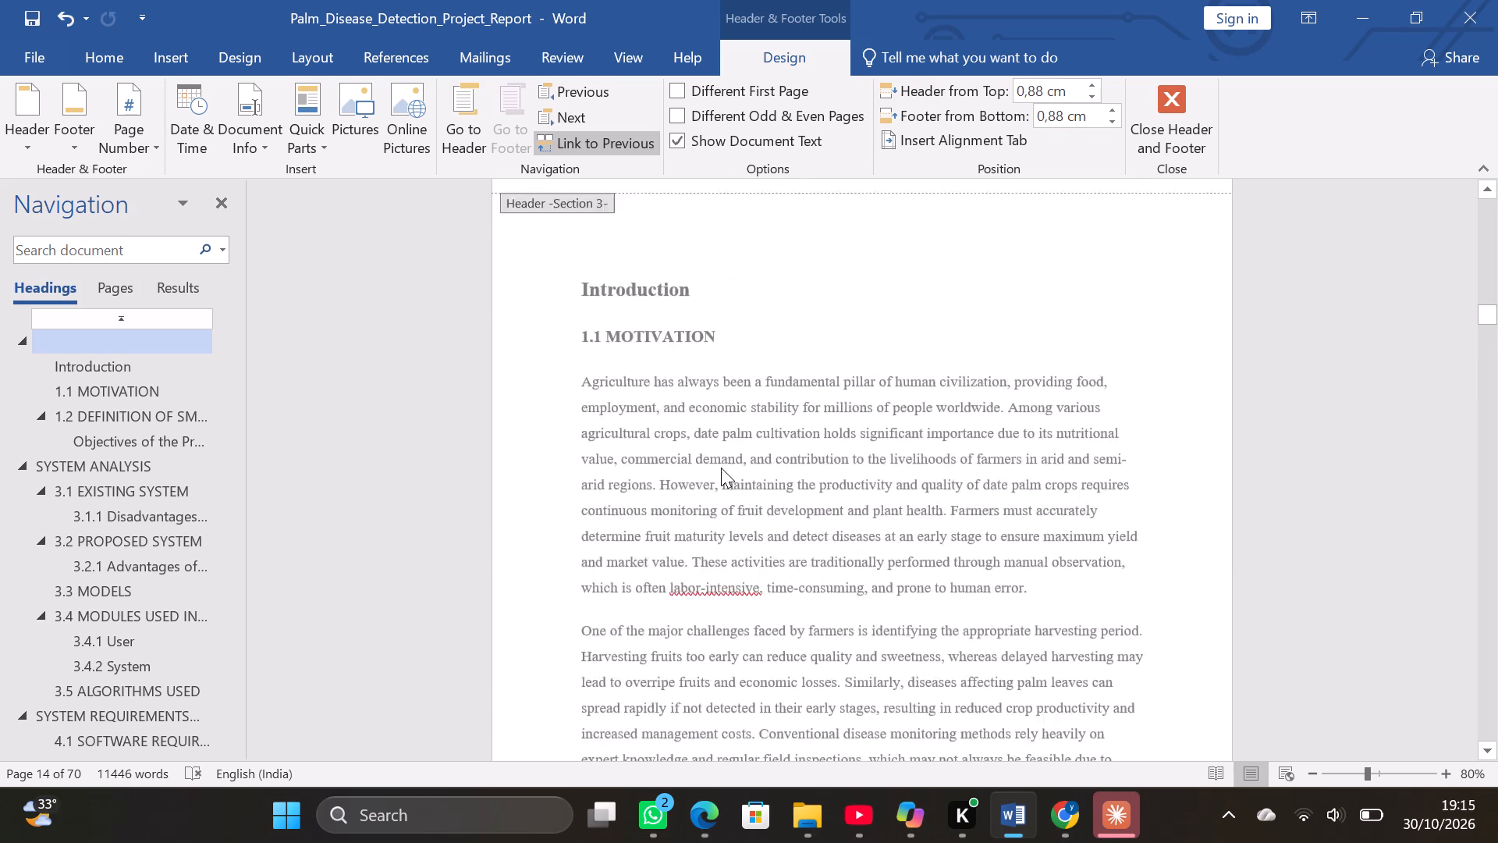
{"action": "scroll", "coordinate": [721, 468], "scroll_direction": "up", "scroll_amount": 6}
{"action": "scroll", "coordinate": [721, 468], "scroll_direction": "up", "scroll_amount": 19}
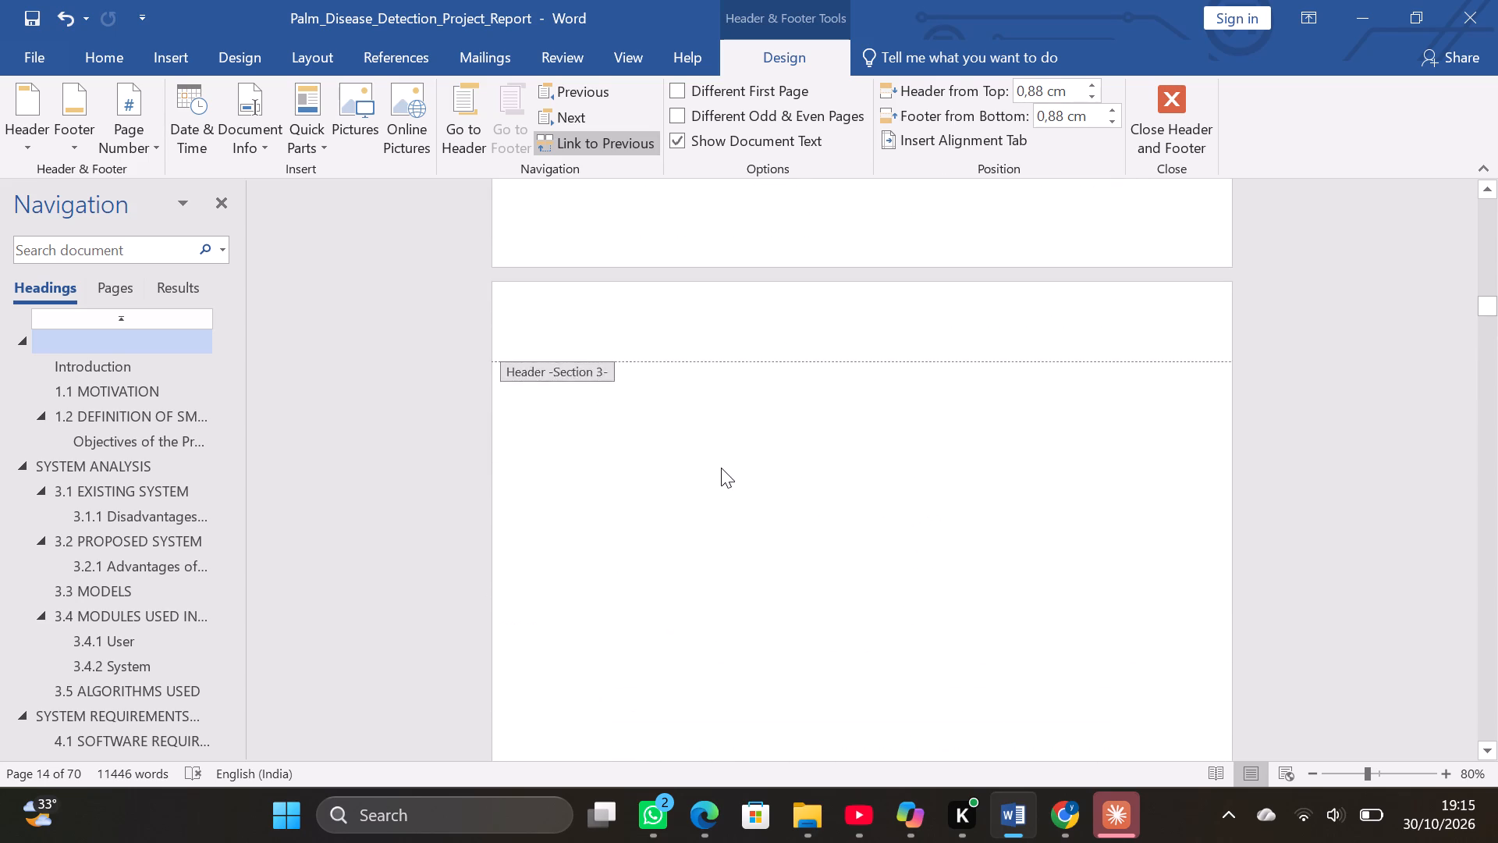
{"action": "scroll", "coordinate": [721, 468], "scroll_direction": "up", "scroll_amount": 10}
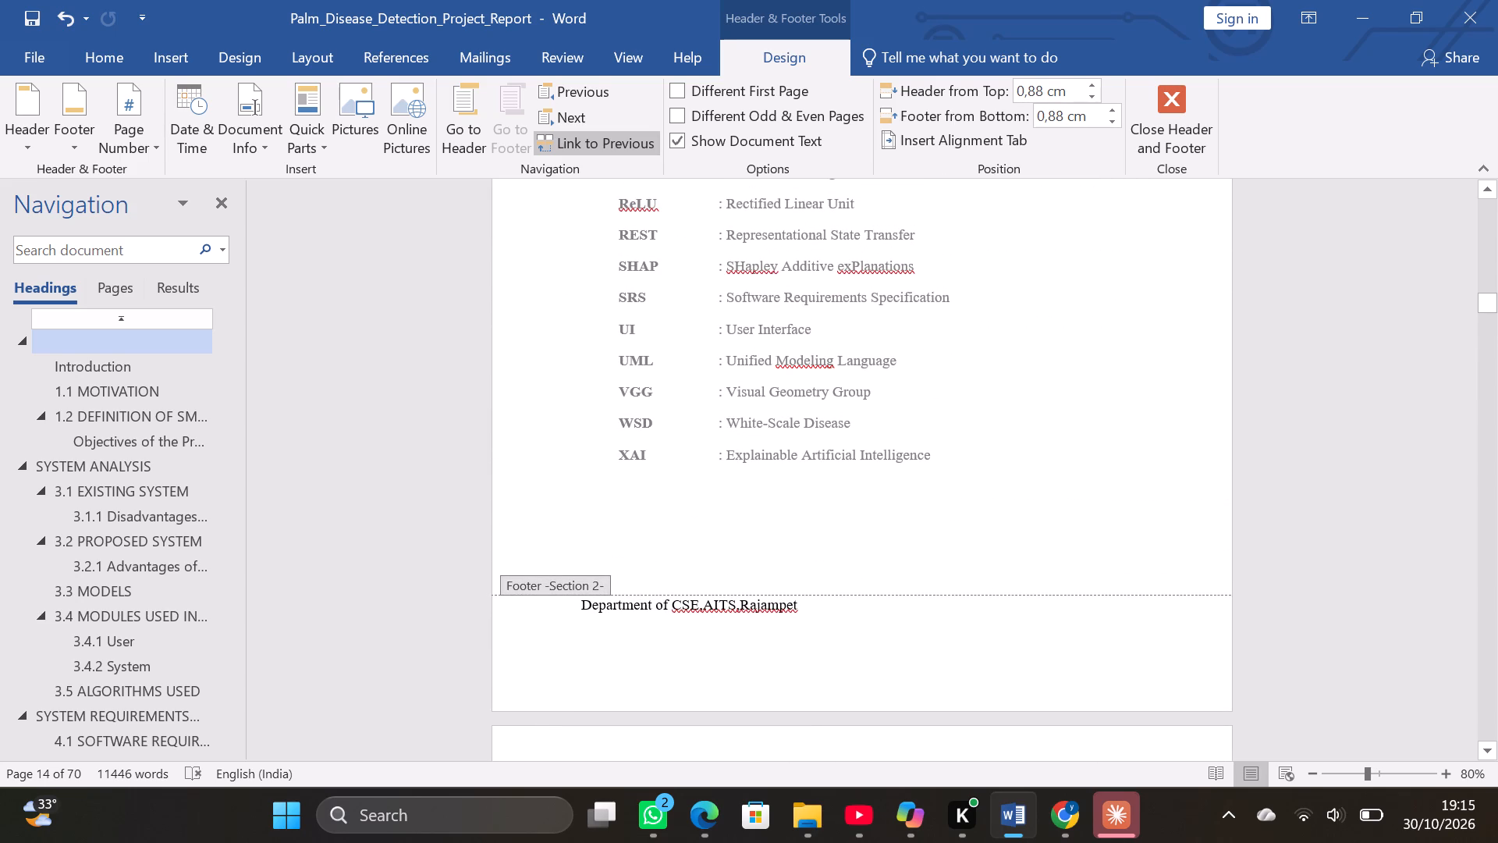
Delete the department text from the Section 2 footer on the abbreviations page.
{"action": "left_click", "coordinate": [812, 610]}
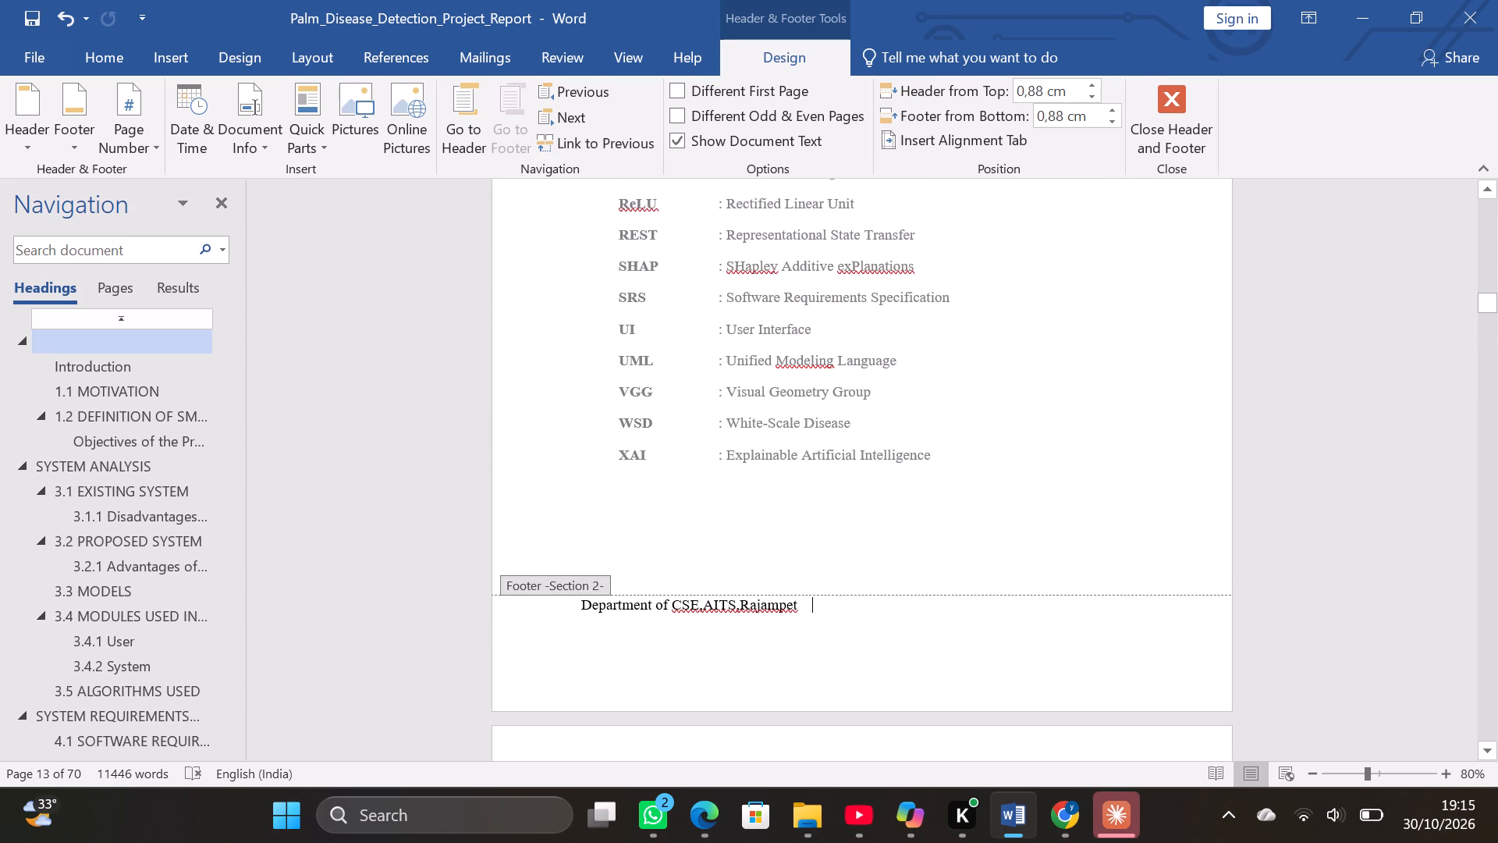
{"action": "key", "text": "ctrl+a"}
{"action": "key", "text": "BackSpace"}
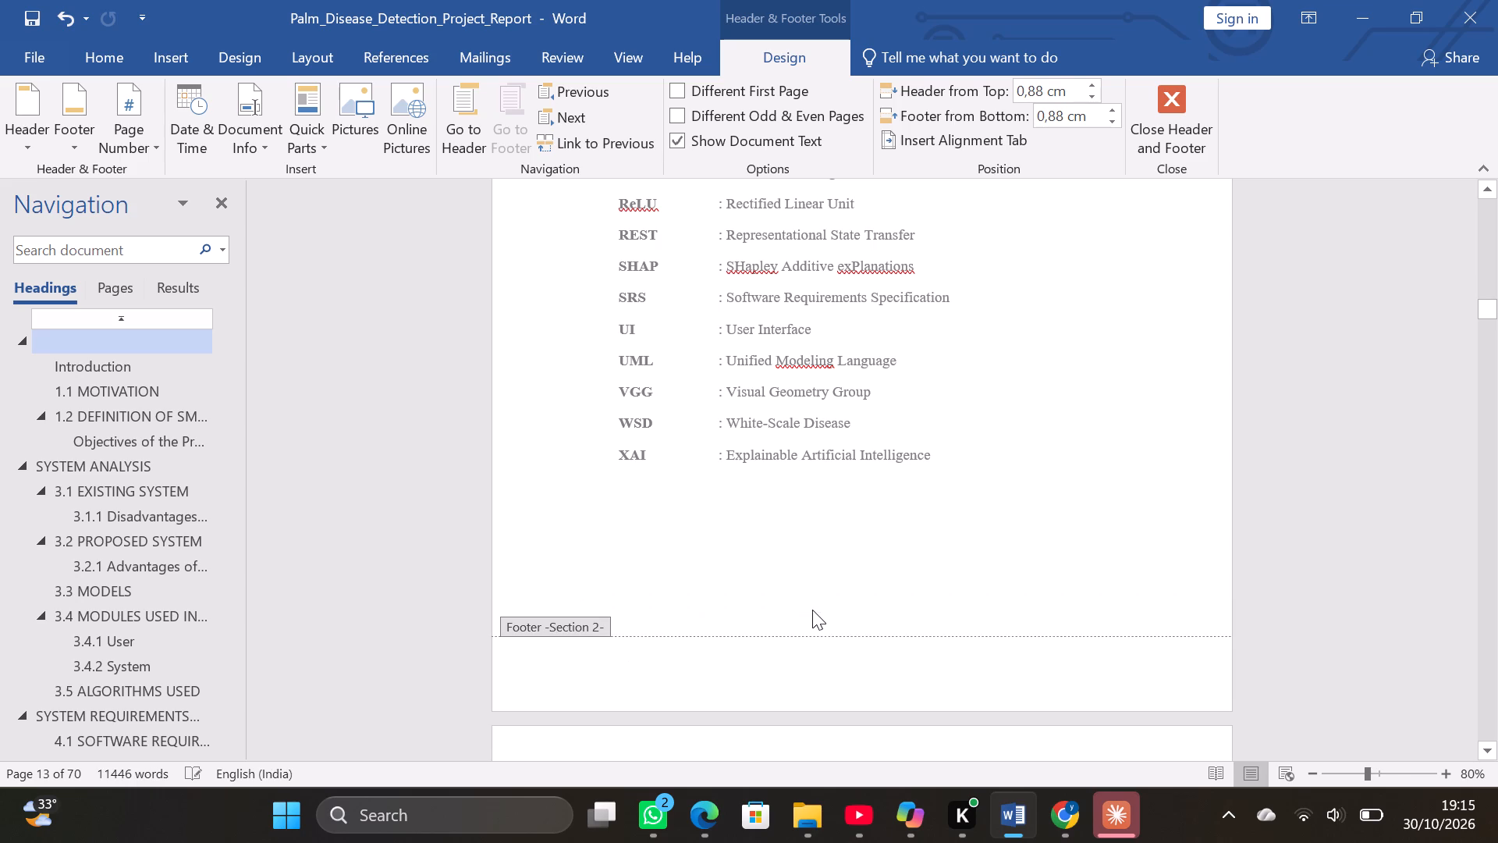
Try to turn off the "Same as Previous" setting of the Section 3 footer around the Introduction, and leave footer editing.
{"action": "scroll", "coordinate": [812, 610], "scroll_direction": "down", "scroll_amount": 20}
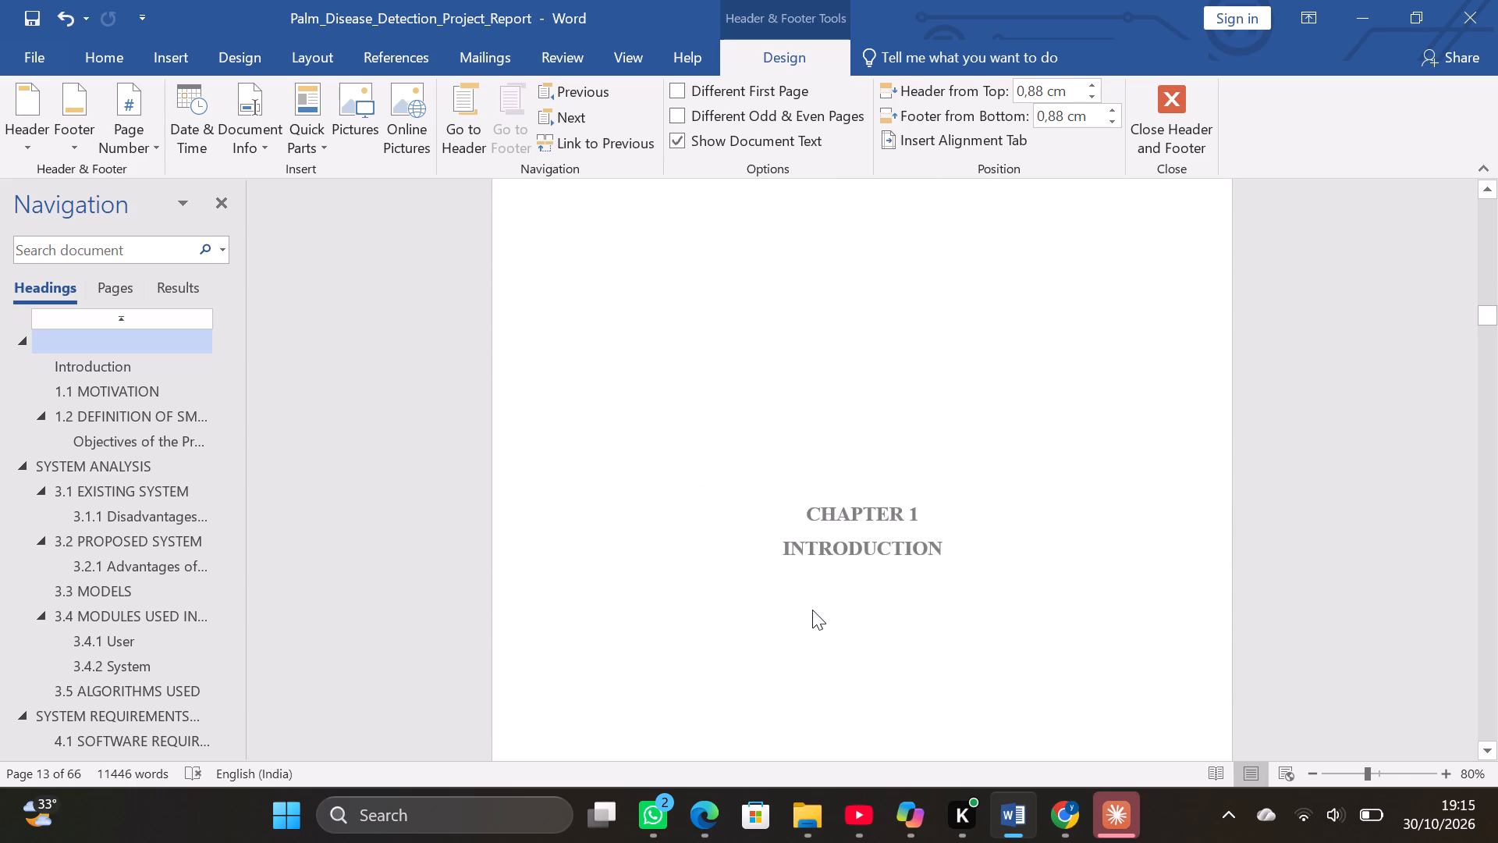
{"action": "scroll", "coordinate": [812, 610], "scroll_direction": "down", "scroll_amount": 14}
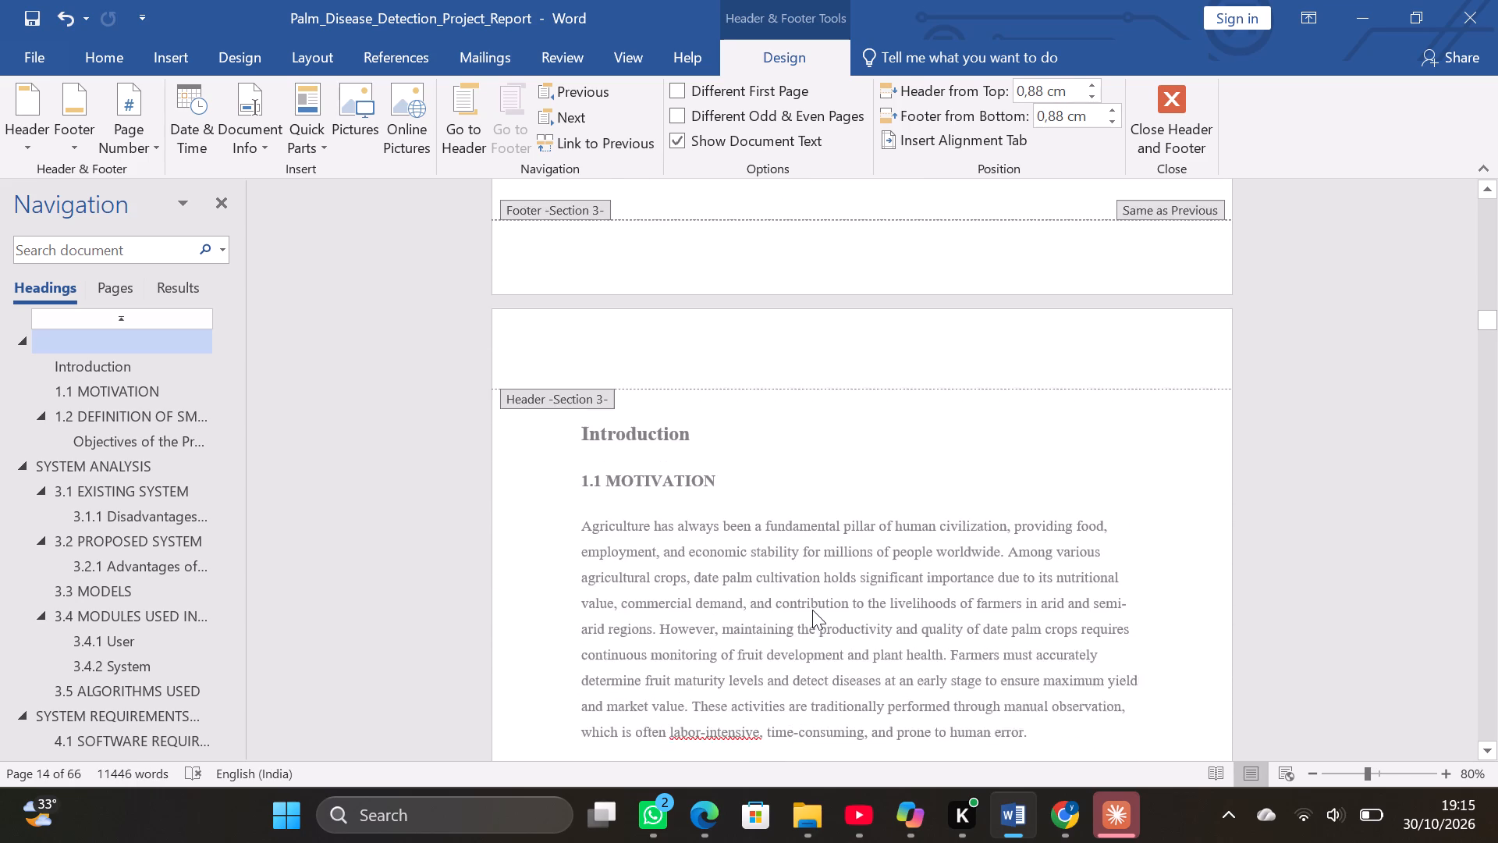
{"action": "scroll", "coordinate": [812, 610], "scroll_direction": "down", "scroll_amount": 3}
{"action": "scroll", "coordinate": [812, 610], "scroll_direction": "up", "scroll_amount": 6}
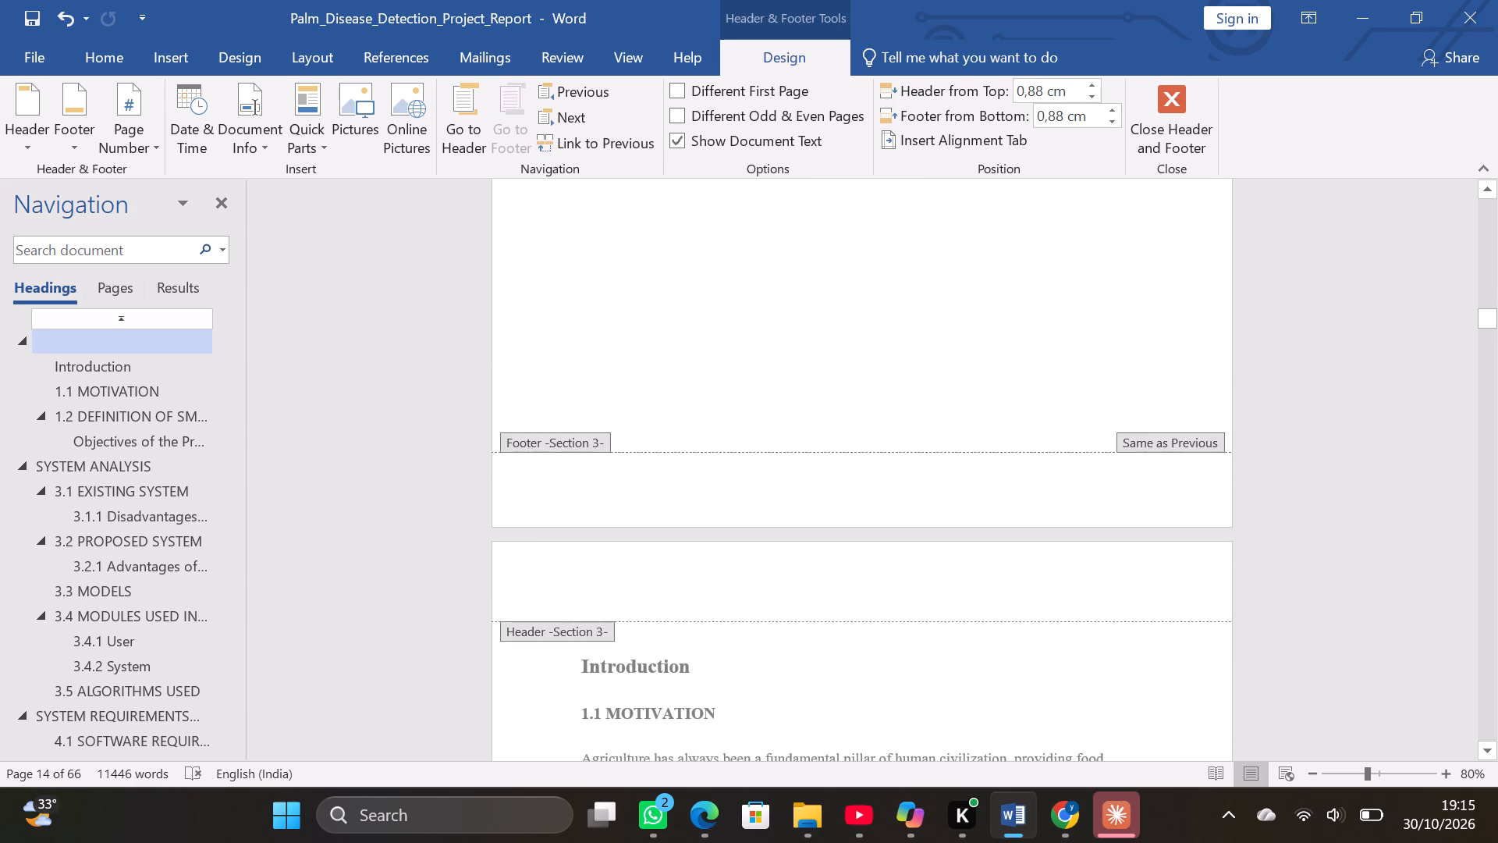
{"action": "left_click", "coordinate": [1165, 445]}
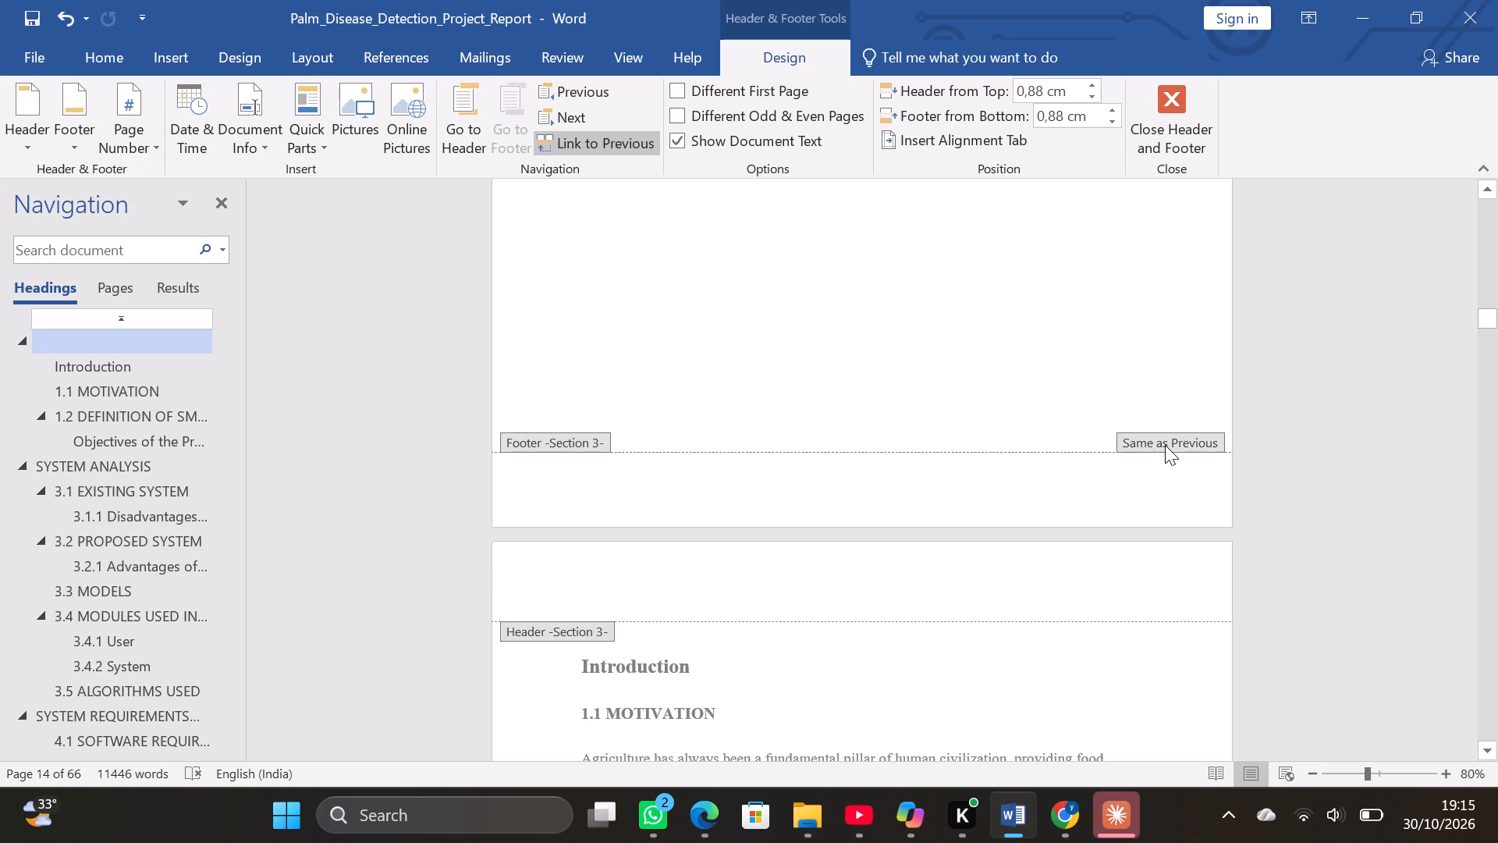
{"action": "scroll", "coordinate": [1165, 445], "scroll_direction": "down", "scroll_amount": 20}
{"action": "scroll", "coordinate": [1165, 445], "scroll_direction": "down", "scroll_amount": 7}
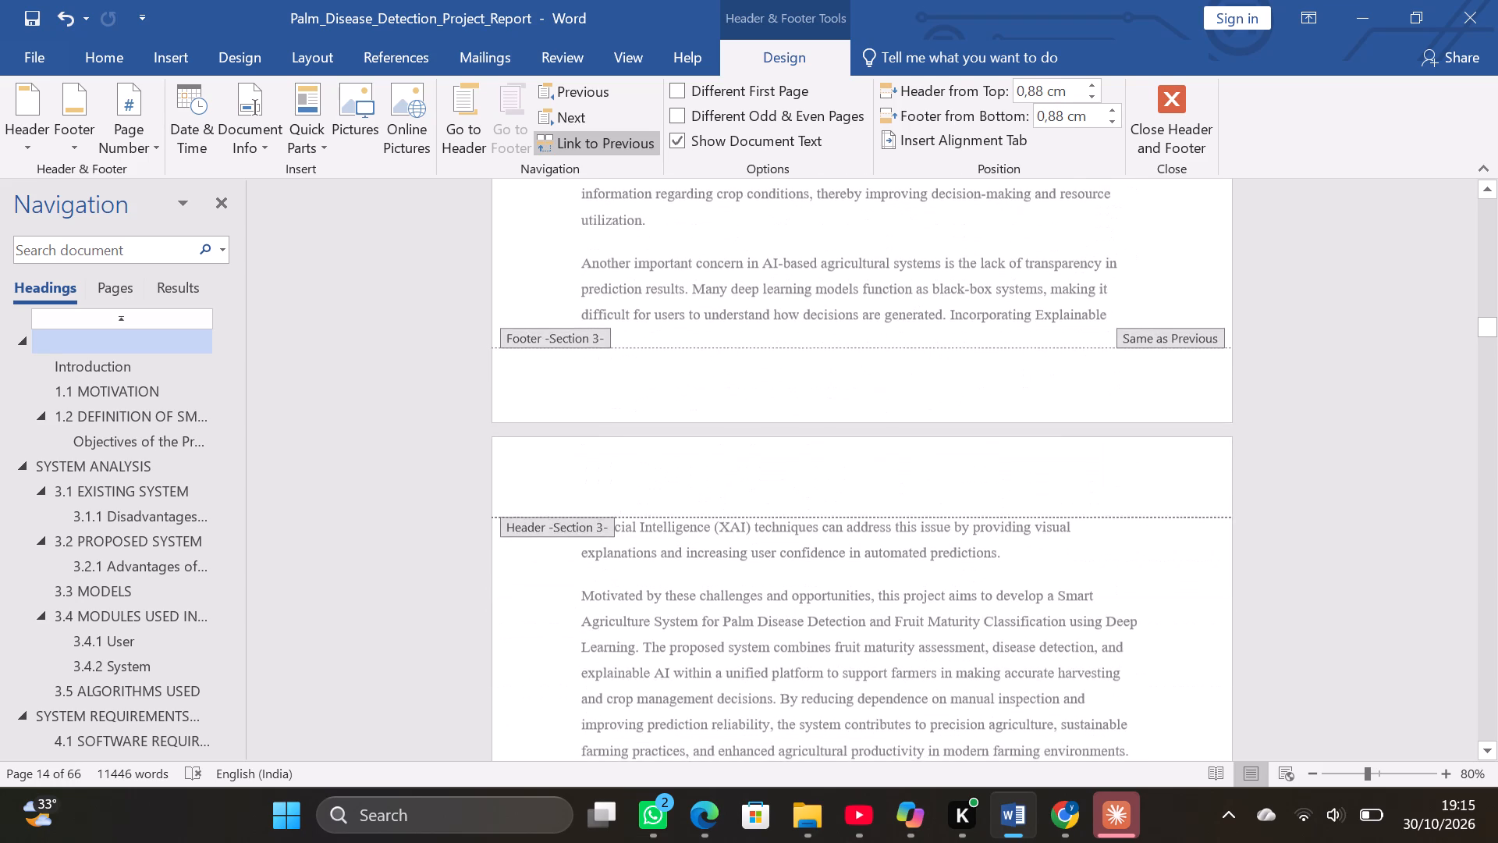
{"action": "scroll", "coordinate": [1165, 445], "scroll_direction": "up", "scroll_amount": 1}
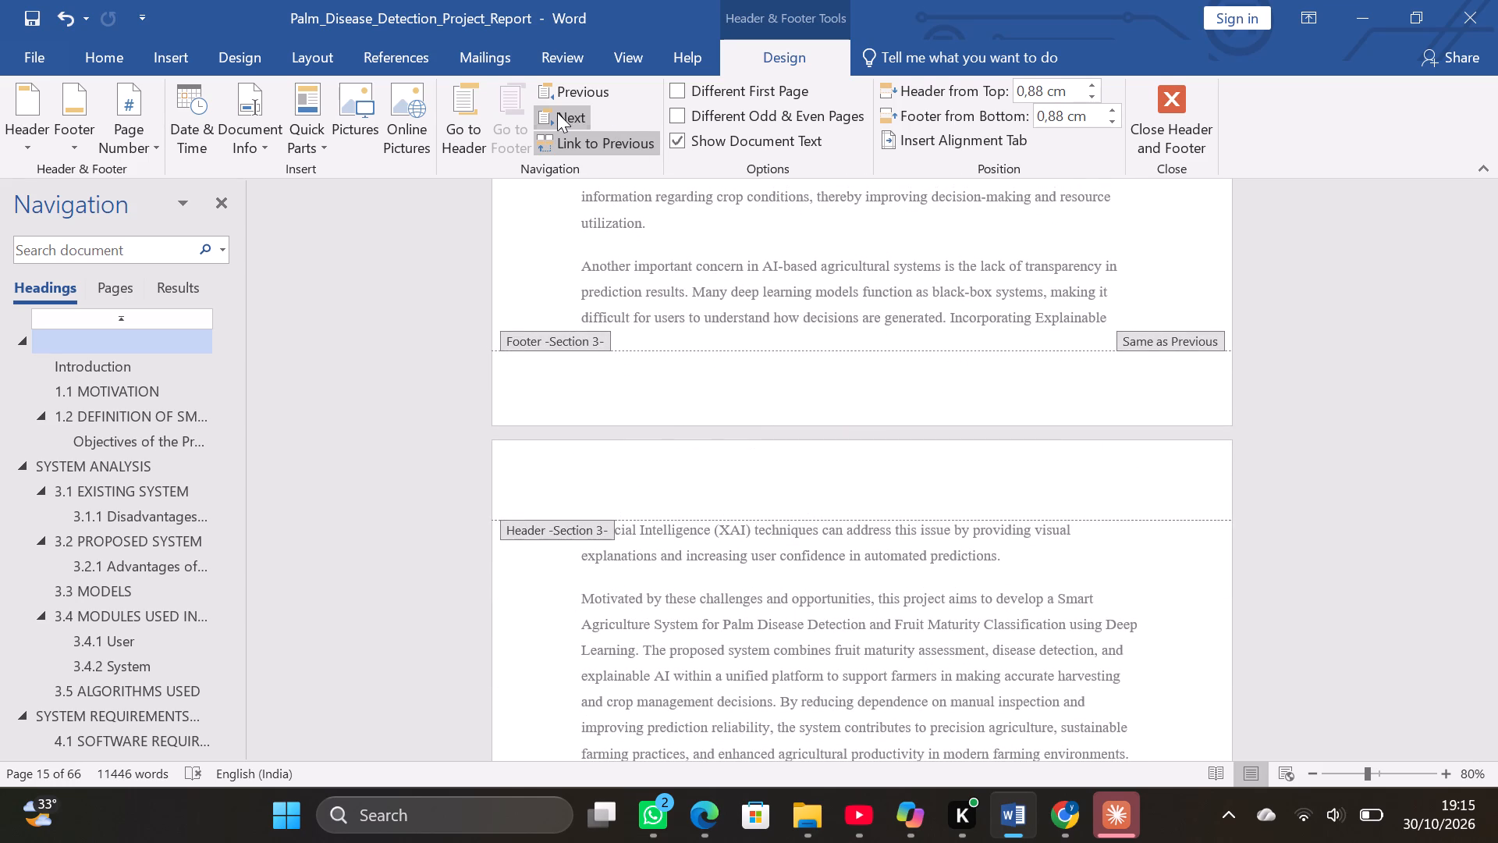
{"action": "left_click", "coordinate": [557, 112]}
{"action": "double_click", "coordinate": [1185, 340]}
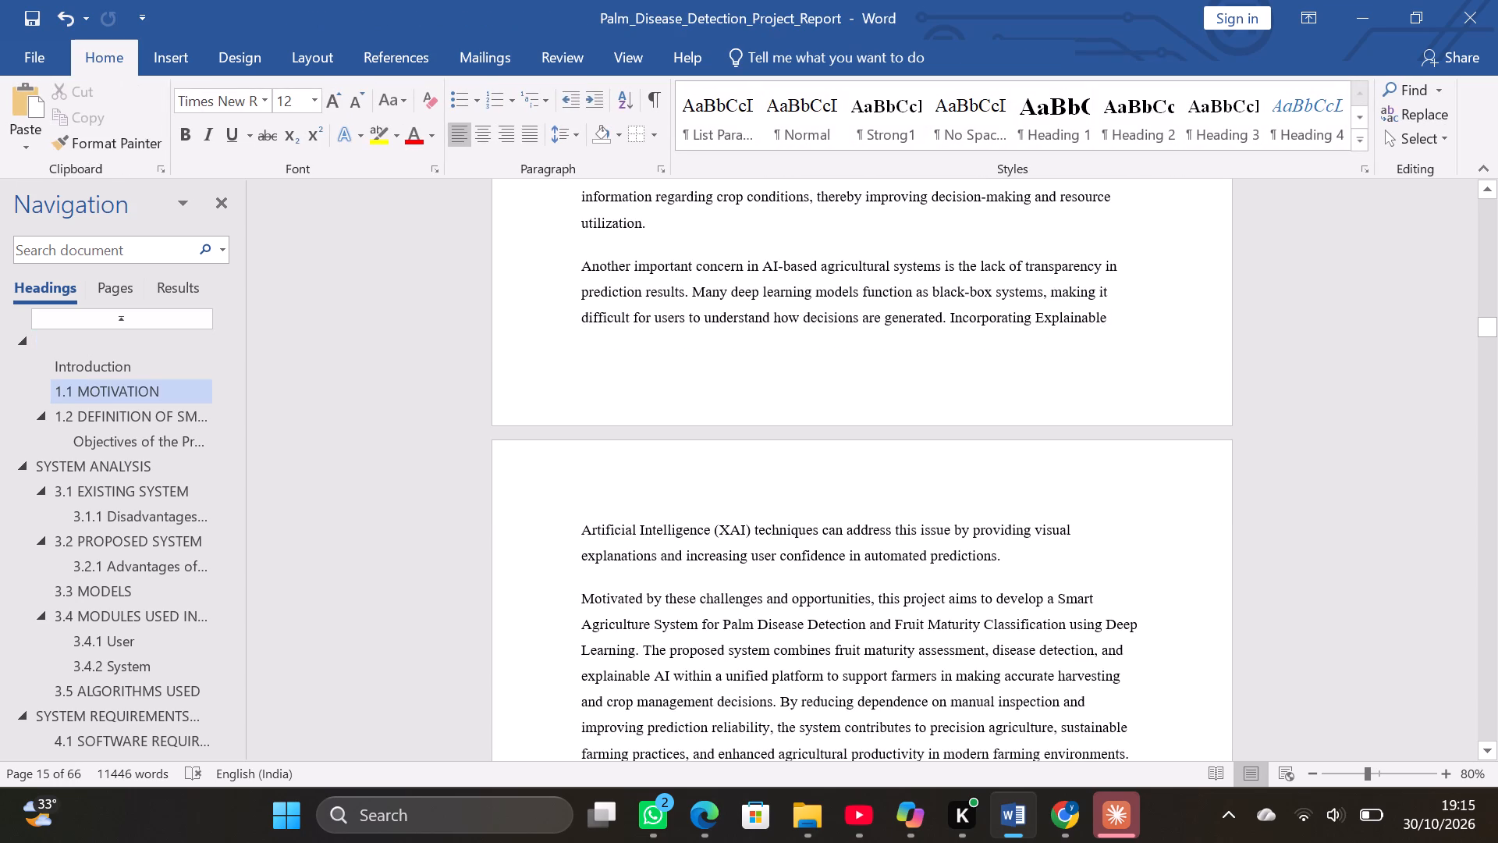
Open the Section 3 footer on the Introduction pages and paste the department line "Department of CSE,AITS,Rajampet" into it.
{"action": "triple_click", "coordinate": [1185, 340]}
{"action": "triple_click", "coordinate": [1160, 362]}
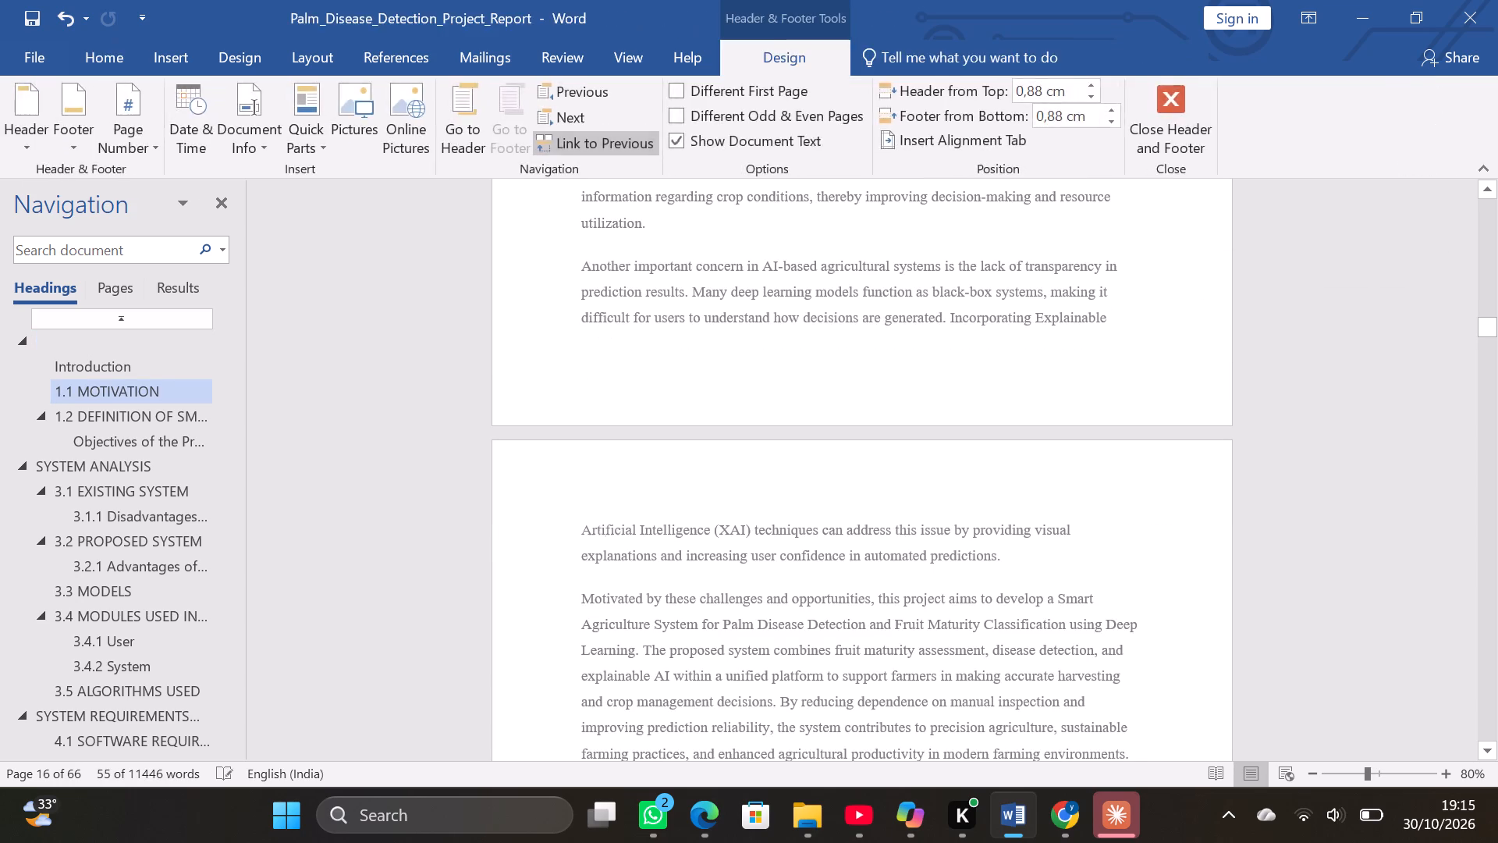
{"action": "triple_click", "coordinate": [1160, 362]}
{"action": "double_click", "coordinate": [1160, 362]}
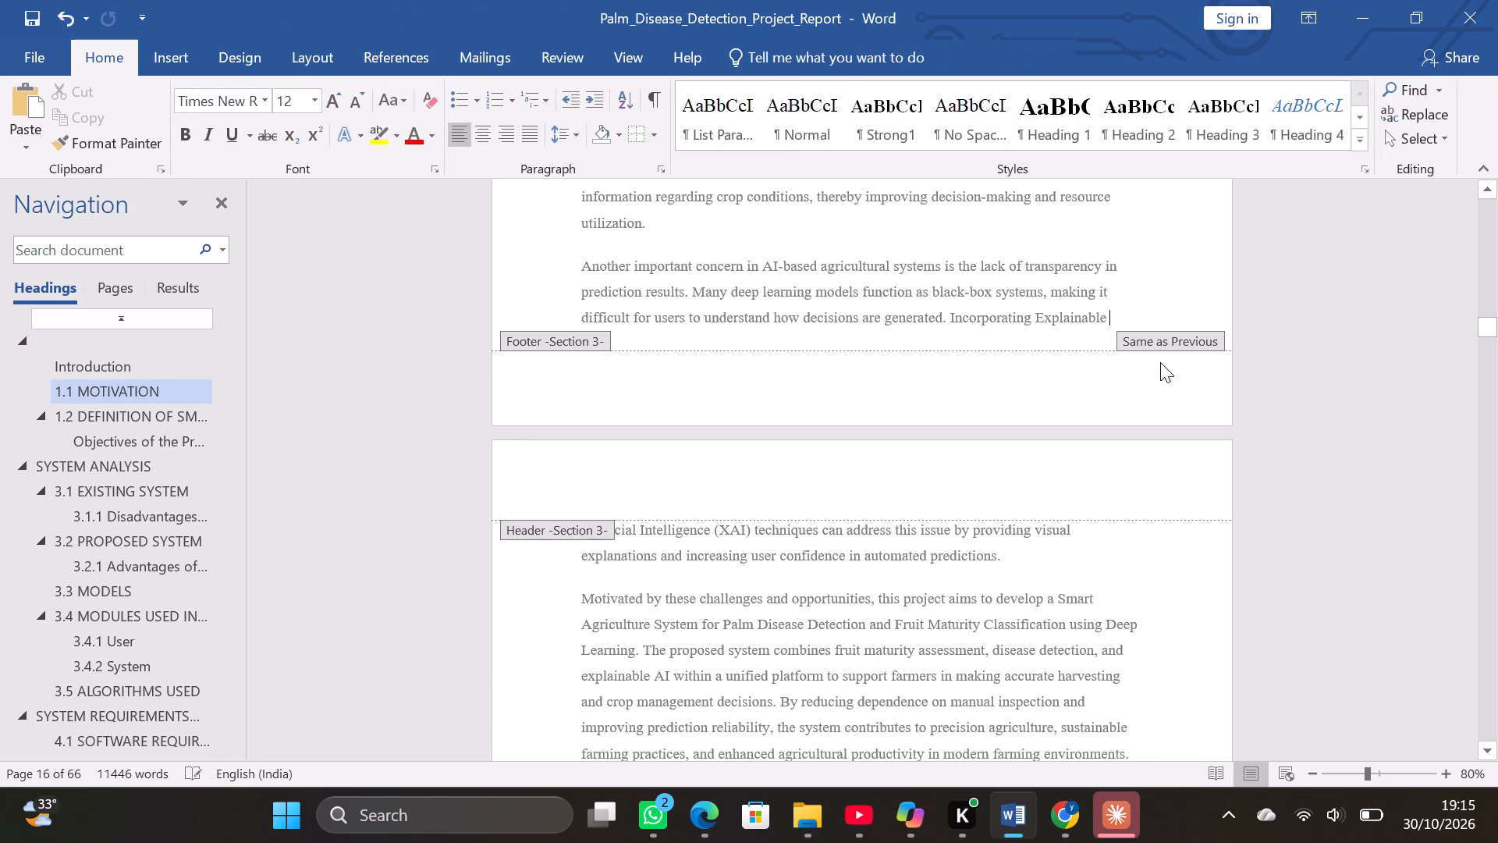
{"action": "key", "text": "ctrl+v"}
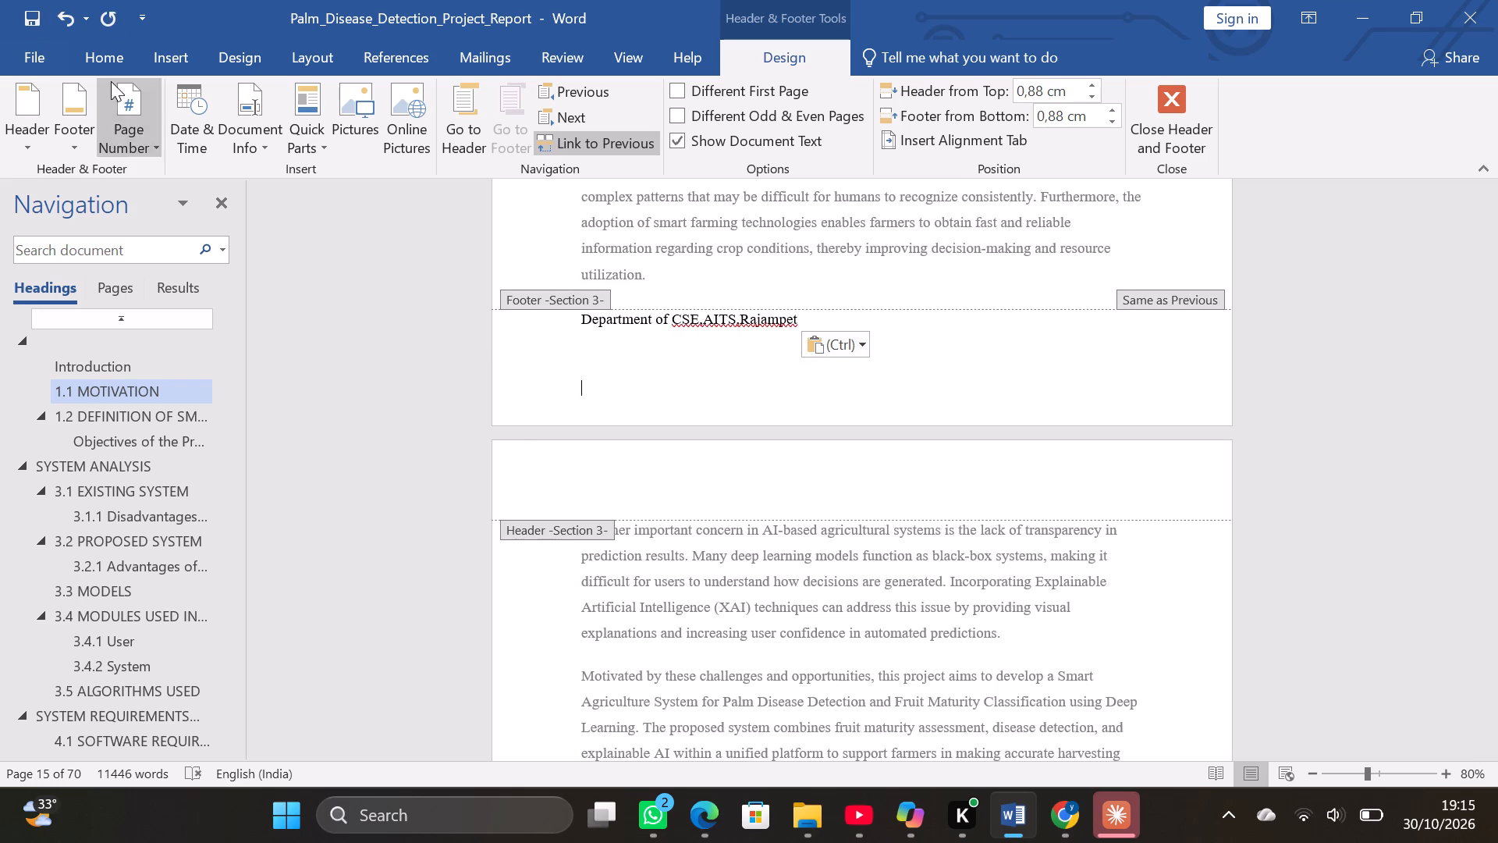
Look through the built-in footer designs without applying one, and go to the previous section's footer.
{"action": "left_click", "coordinate": [94, 116]}
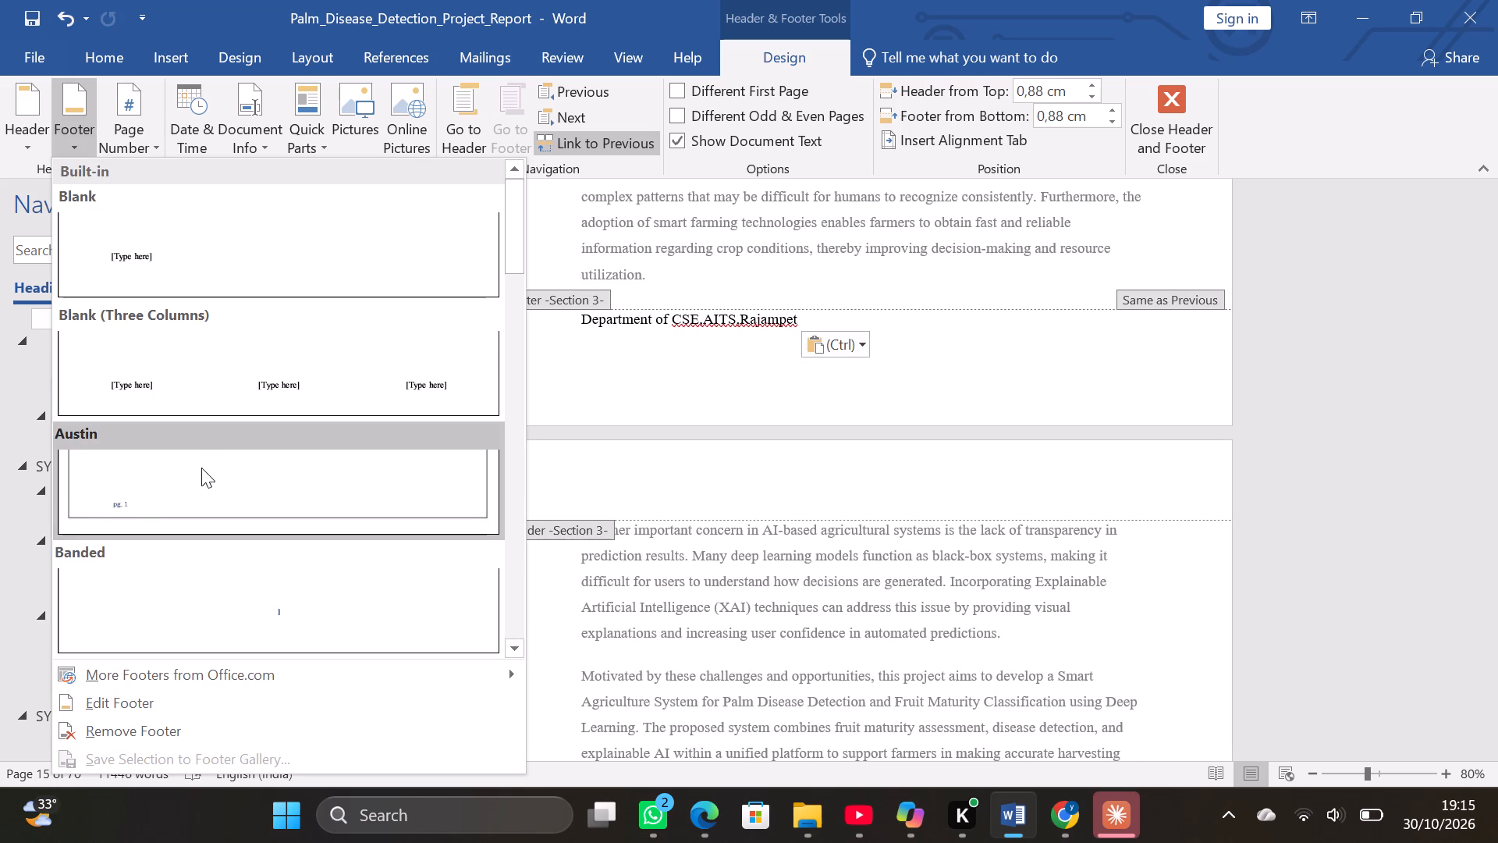
{"action": "scroll", "coordinate": [201, 468], "scroll_direction": "down", "scroll_amount": 7}
{"action": "scroll", "coordinate": [201, 468], "scroll_direction": "down", "scroll_amount": 20}
{"action": "scroll", "coordinate": [201, 468], "scroll_direction": "down", "scroll_amount": 15}
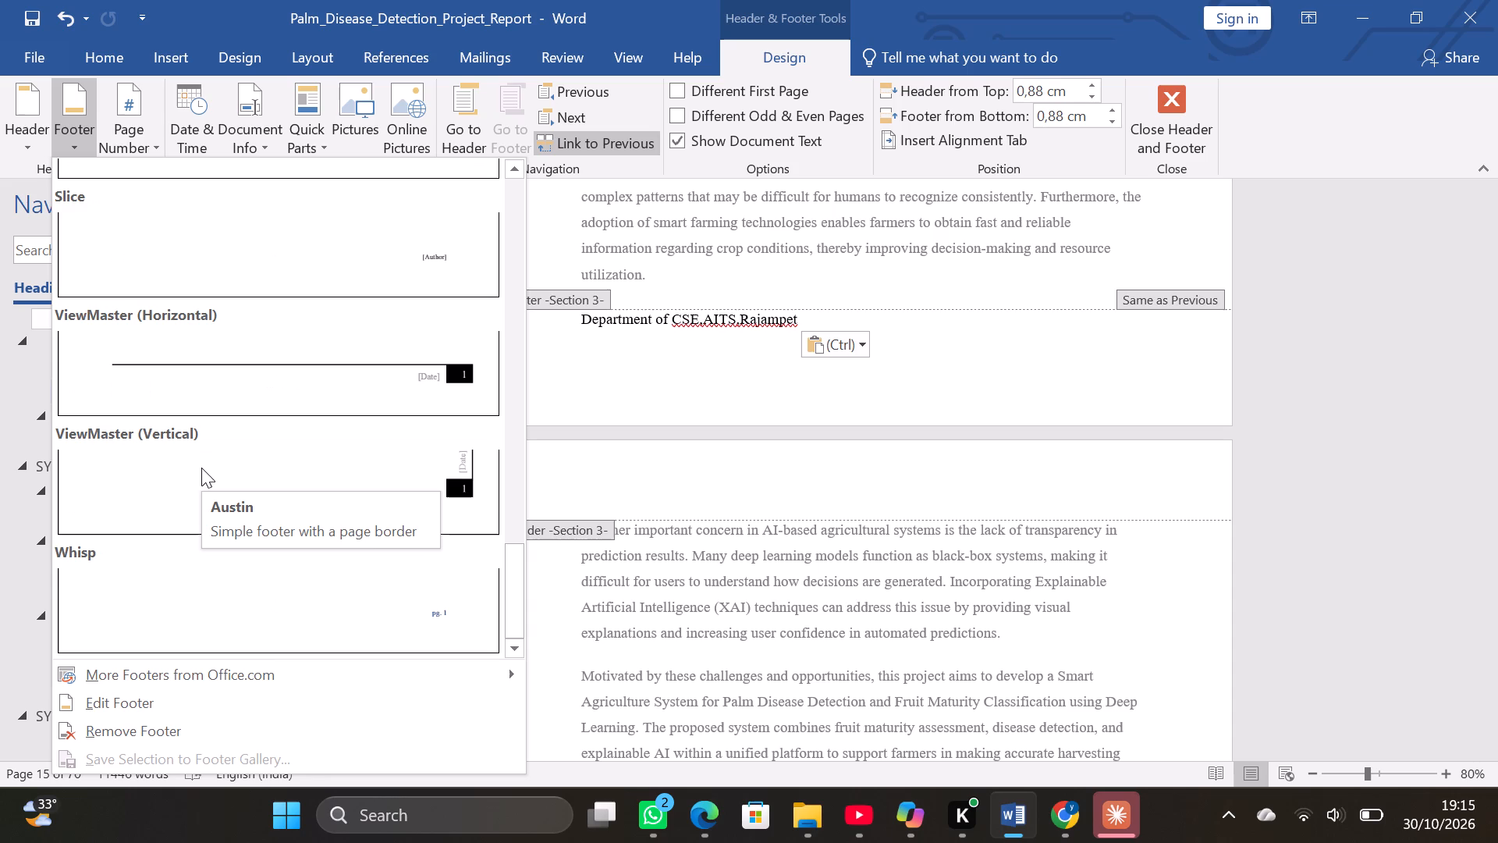
{"action": "scroll", "coordinate": [201, 468], "scroll_direction": "down", "scroll_amount": 20}
{"action": "scroll", "coordinate": [201, 468], "scroll_direction": "down", "scroll_amount": 4}
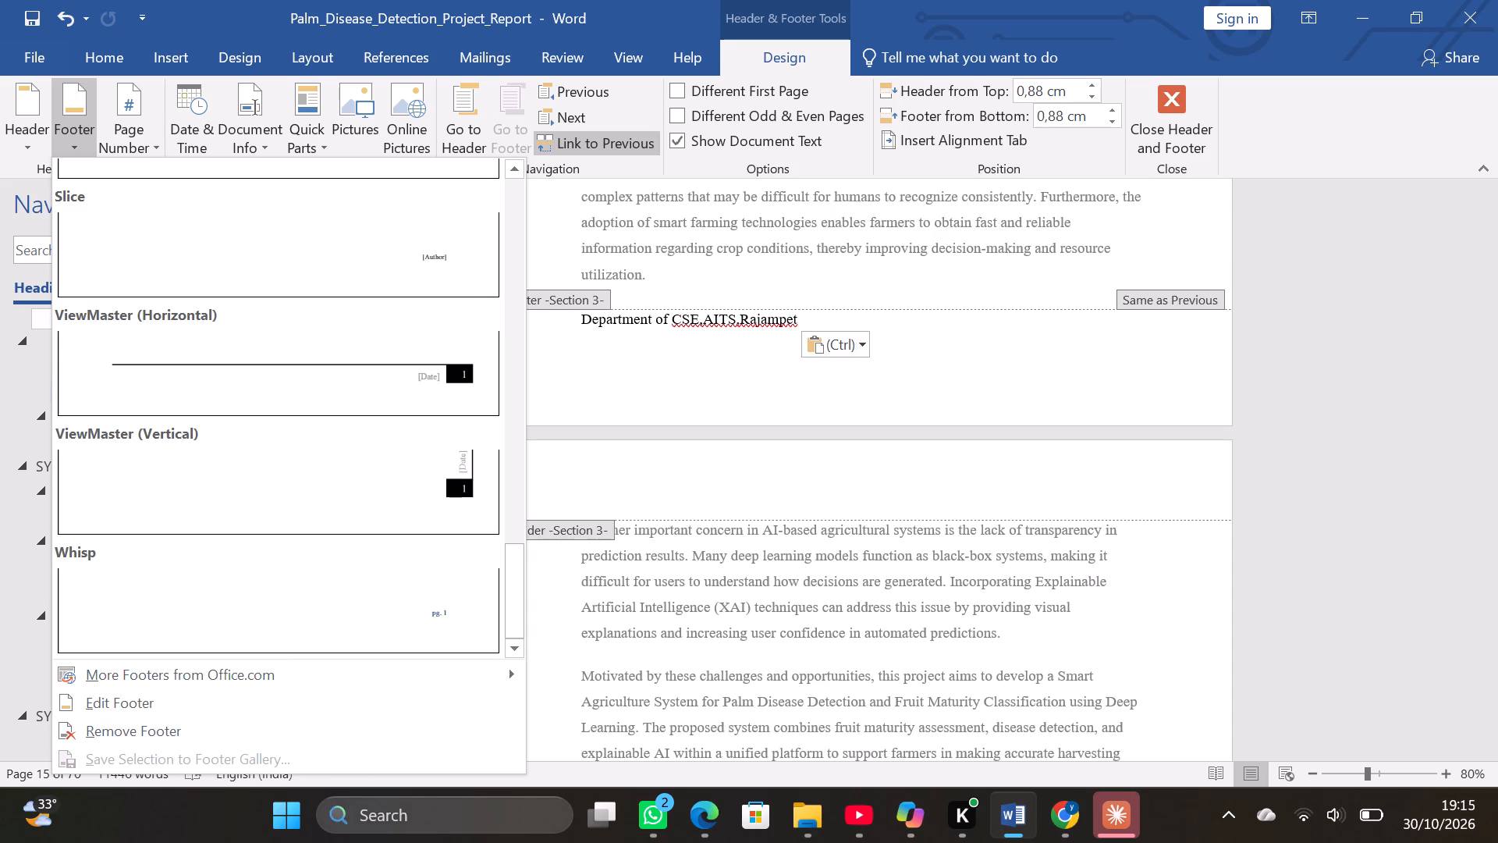
{"action": "scroll", "coordinate": [399, 799], "scroll_direction": "down", "scroll_amount": 9}
{"action": "scroll", "coordinate": [404, 663], "scroll_direction": "down", "scroll_amount": 8}
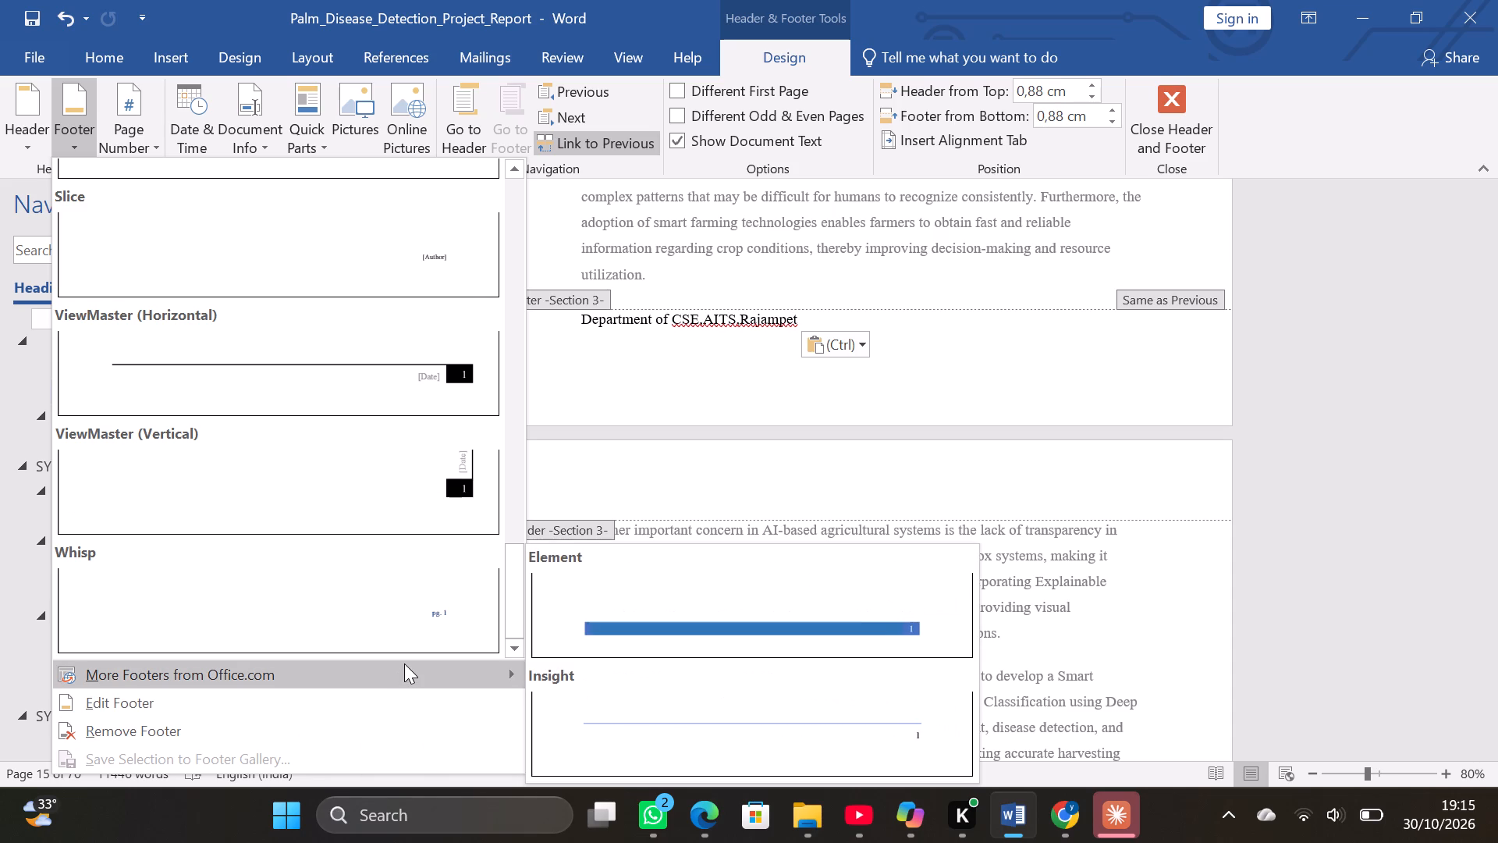
{"action": "left_click", "coordinate": [597, 97]}
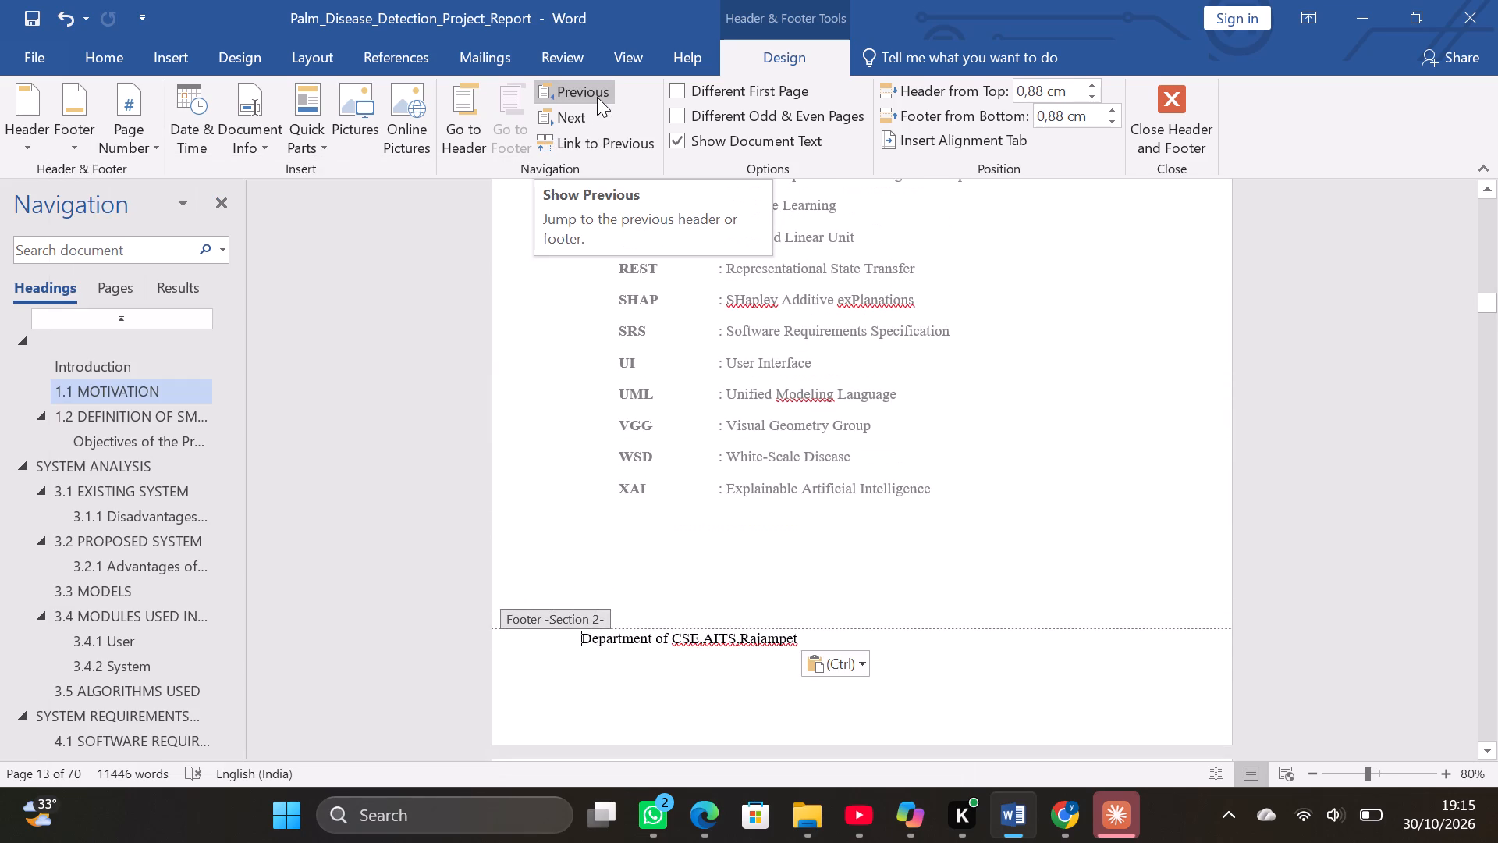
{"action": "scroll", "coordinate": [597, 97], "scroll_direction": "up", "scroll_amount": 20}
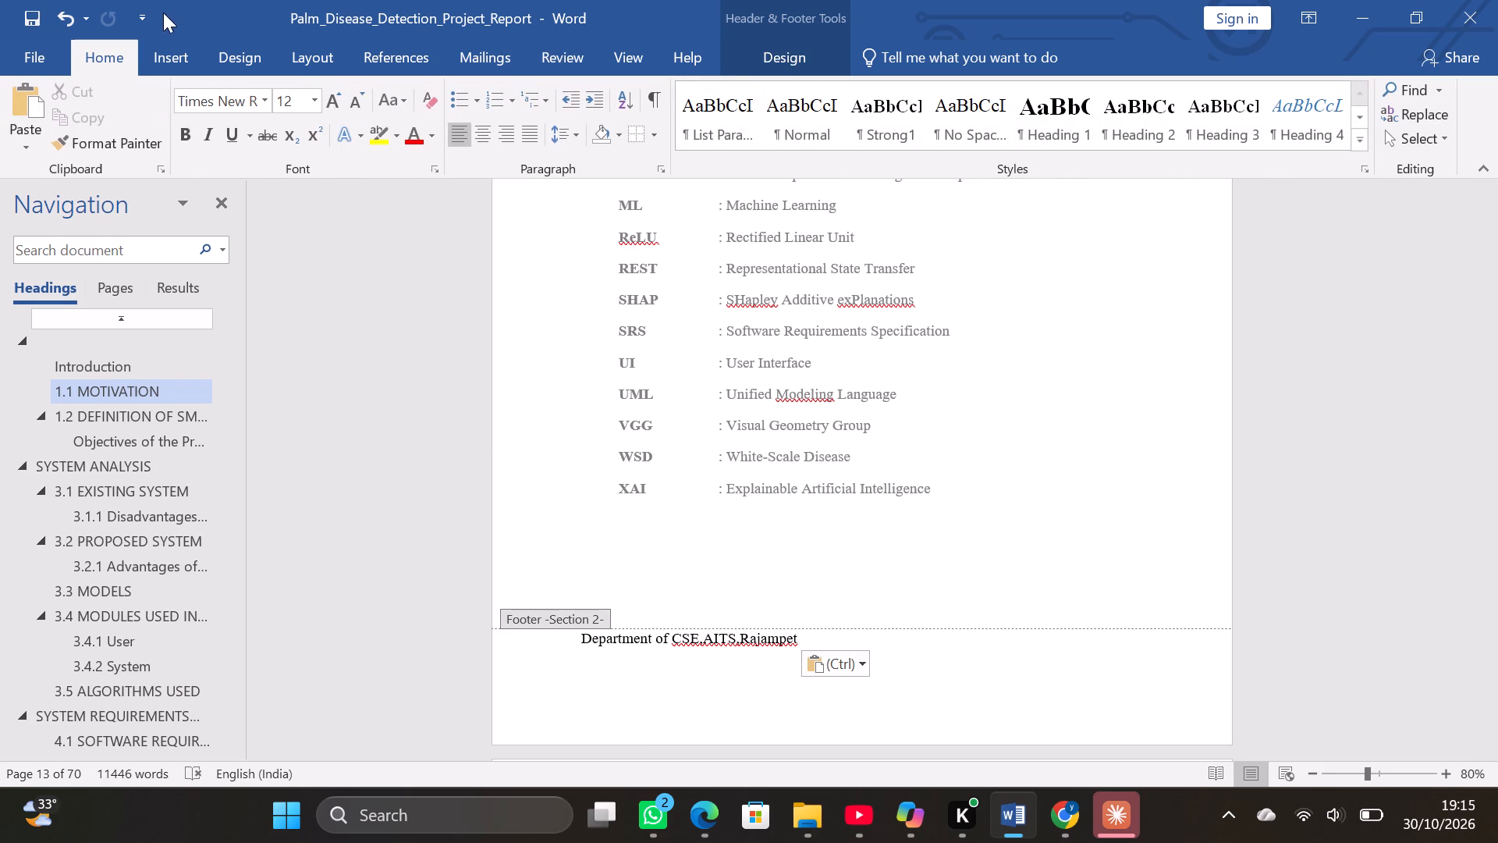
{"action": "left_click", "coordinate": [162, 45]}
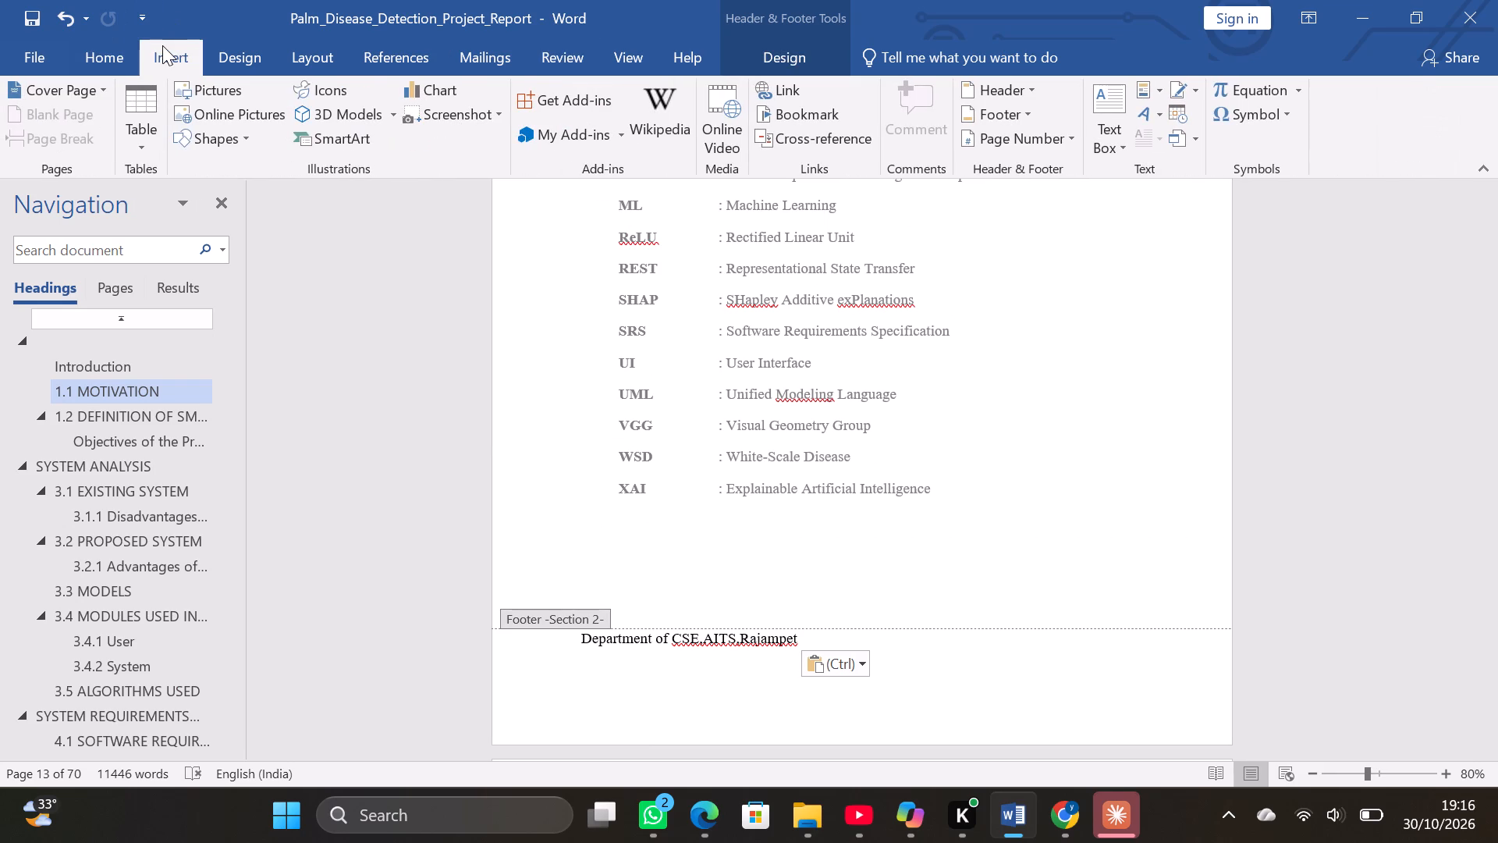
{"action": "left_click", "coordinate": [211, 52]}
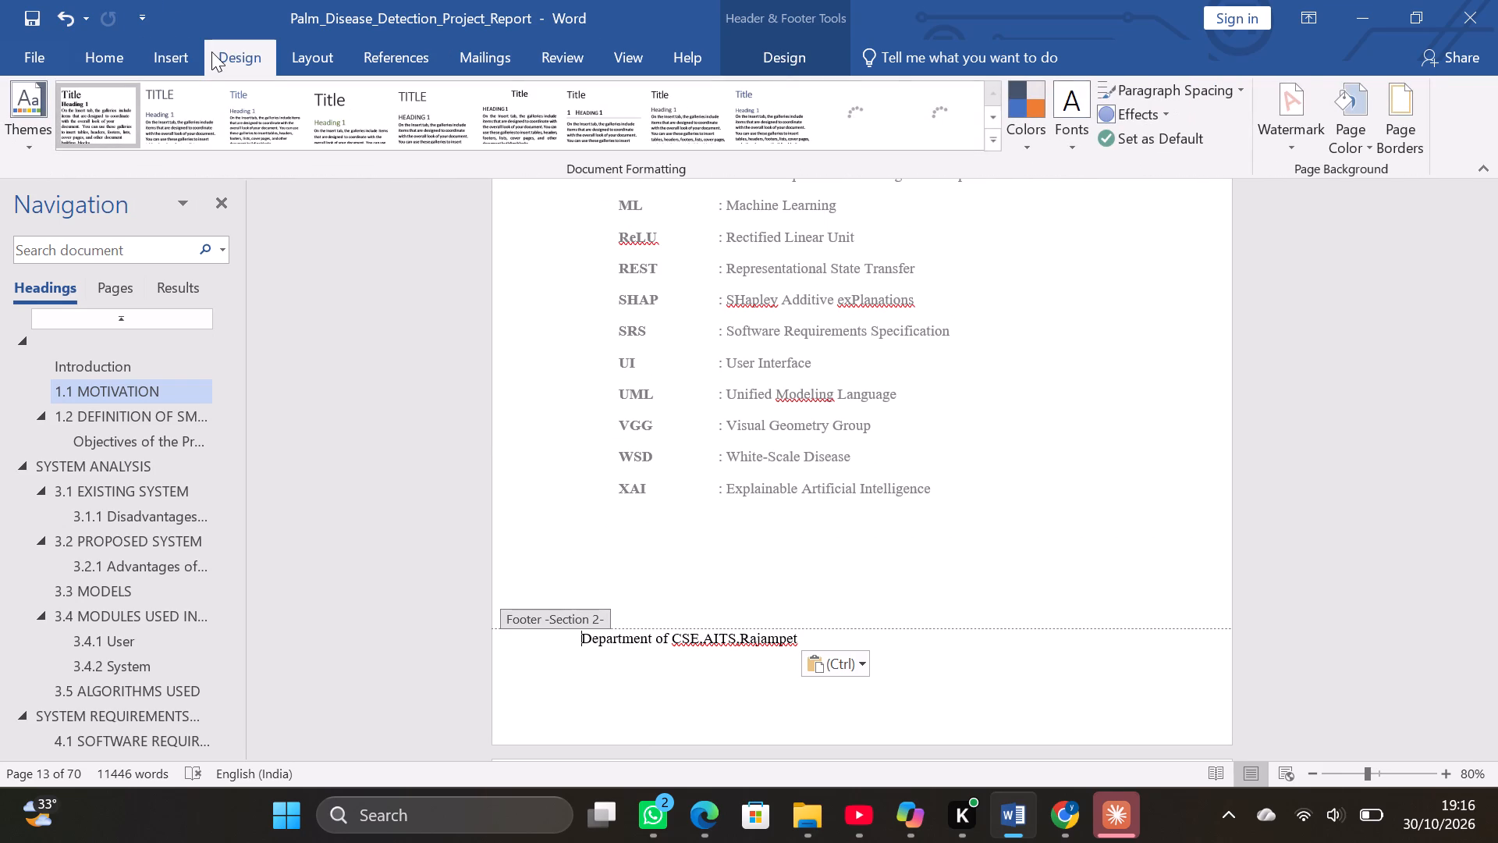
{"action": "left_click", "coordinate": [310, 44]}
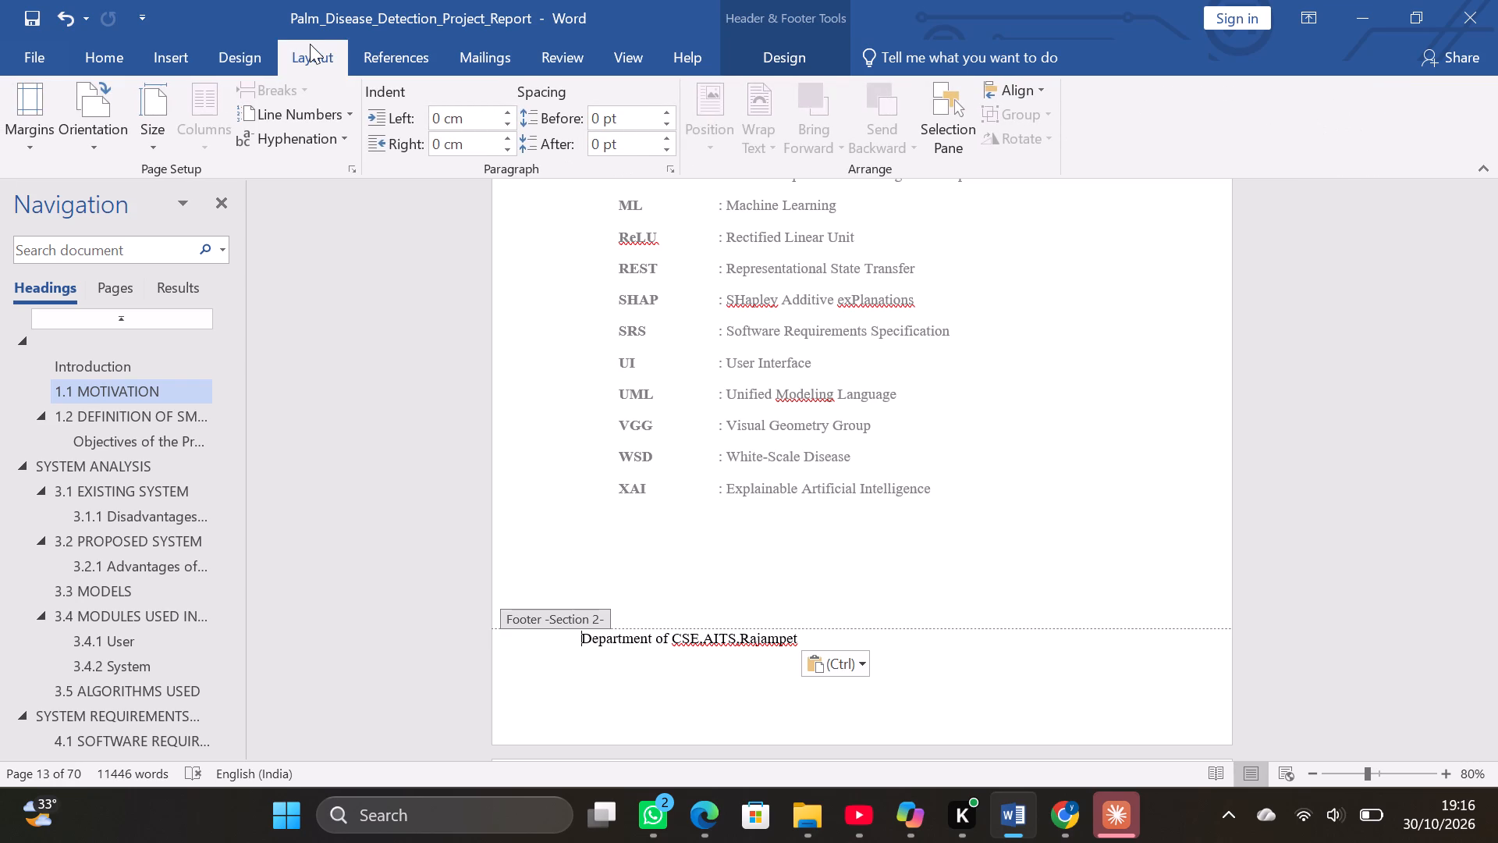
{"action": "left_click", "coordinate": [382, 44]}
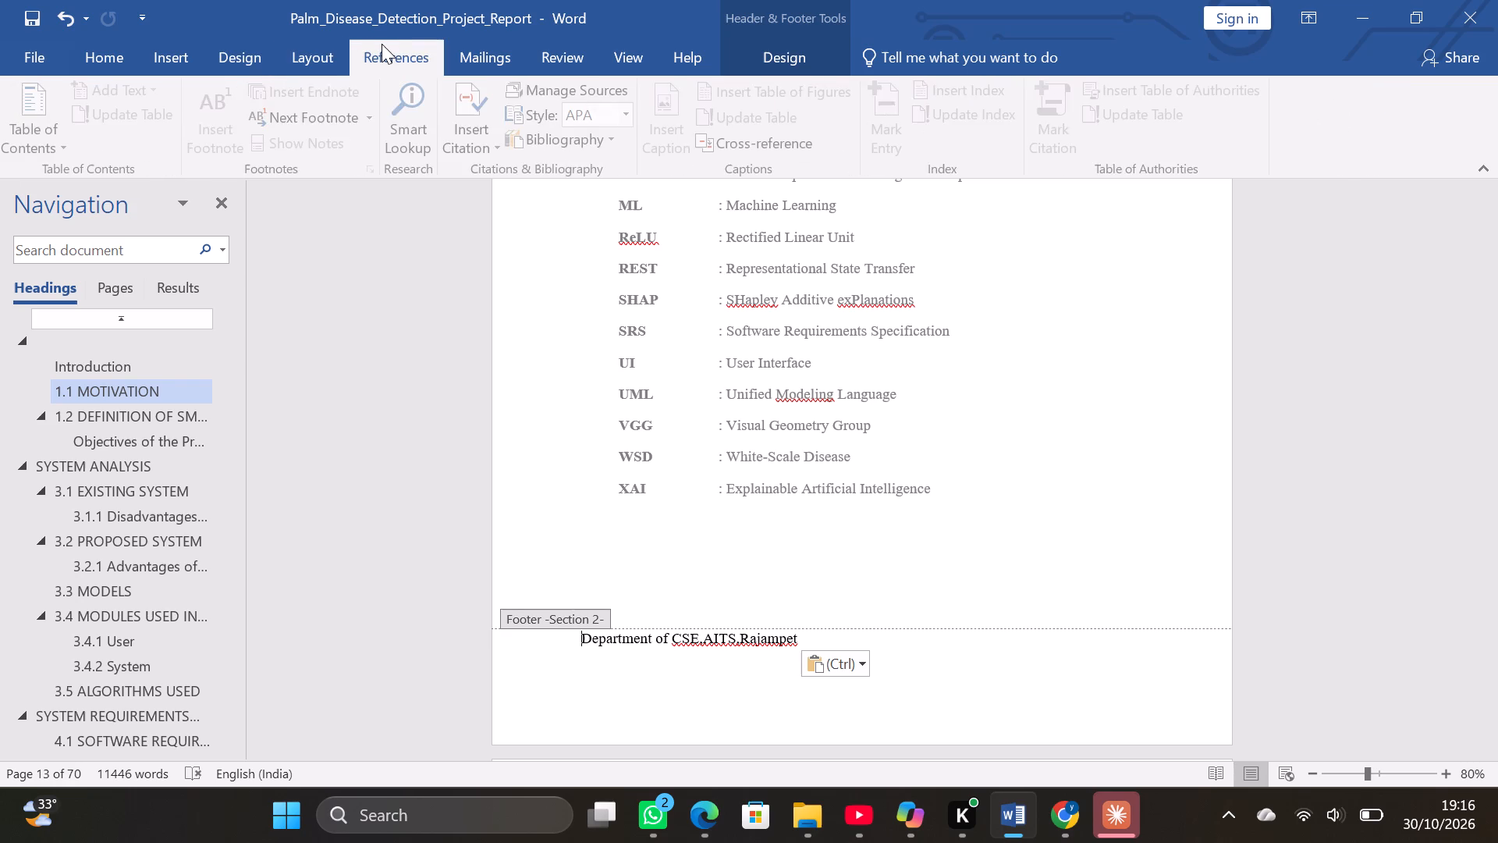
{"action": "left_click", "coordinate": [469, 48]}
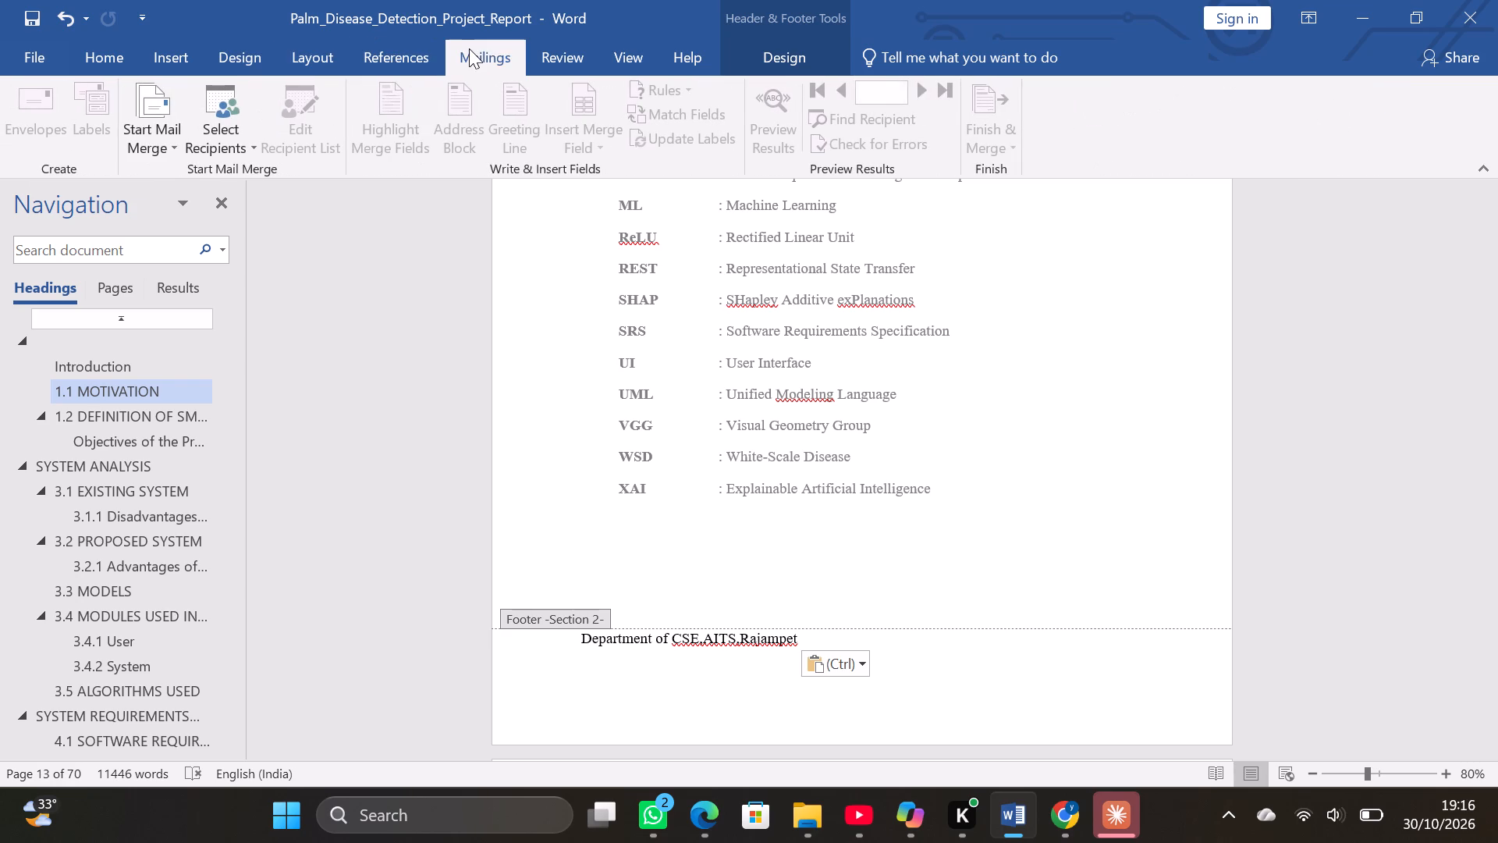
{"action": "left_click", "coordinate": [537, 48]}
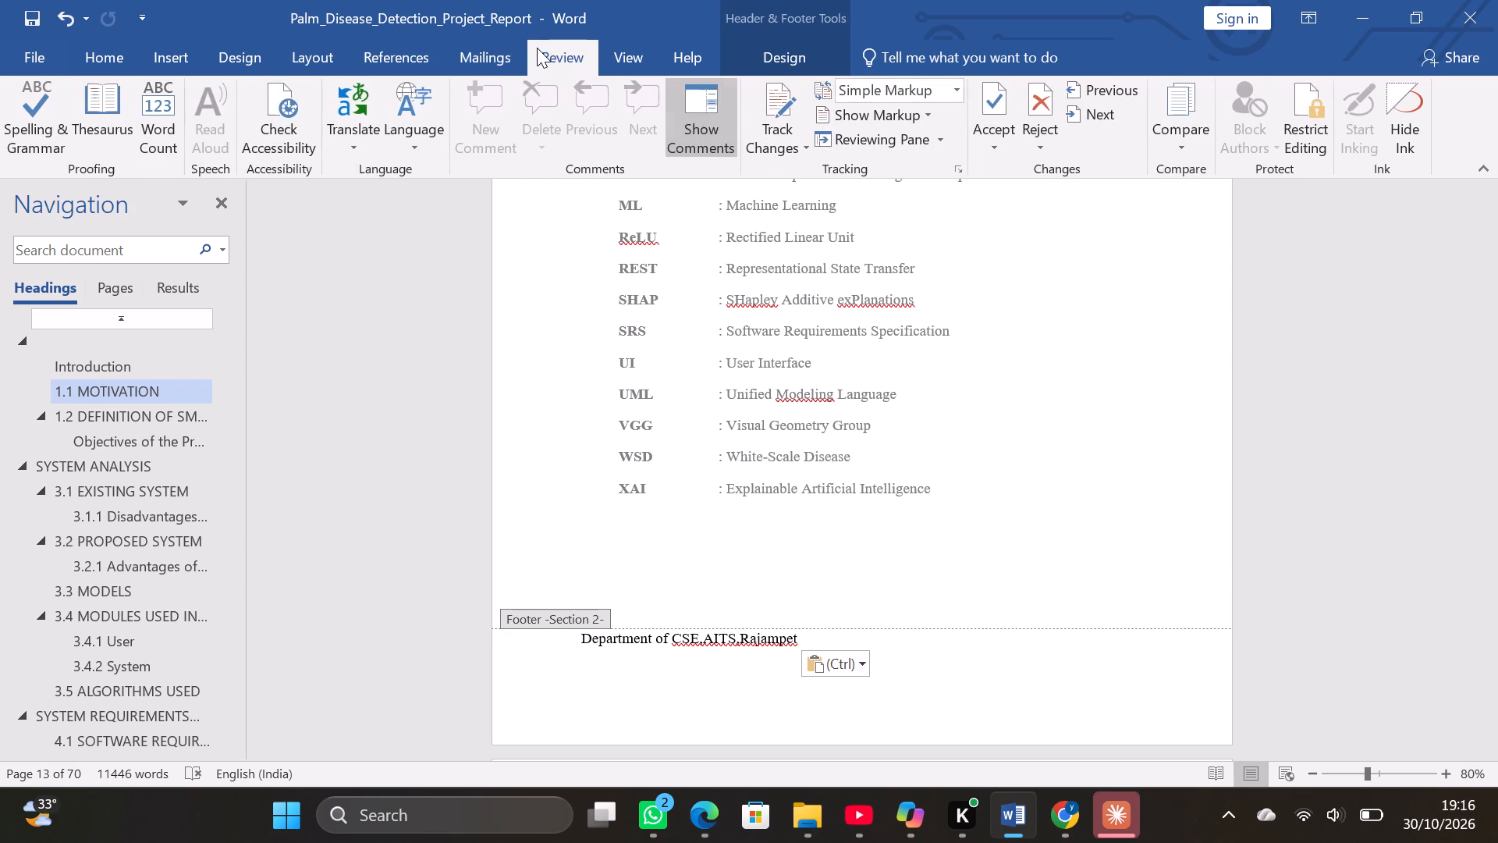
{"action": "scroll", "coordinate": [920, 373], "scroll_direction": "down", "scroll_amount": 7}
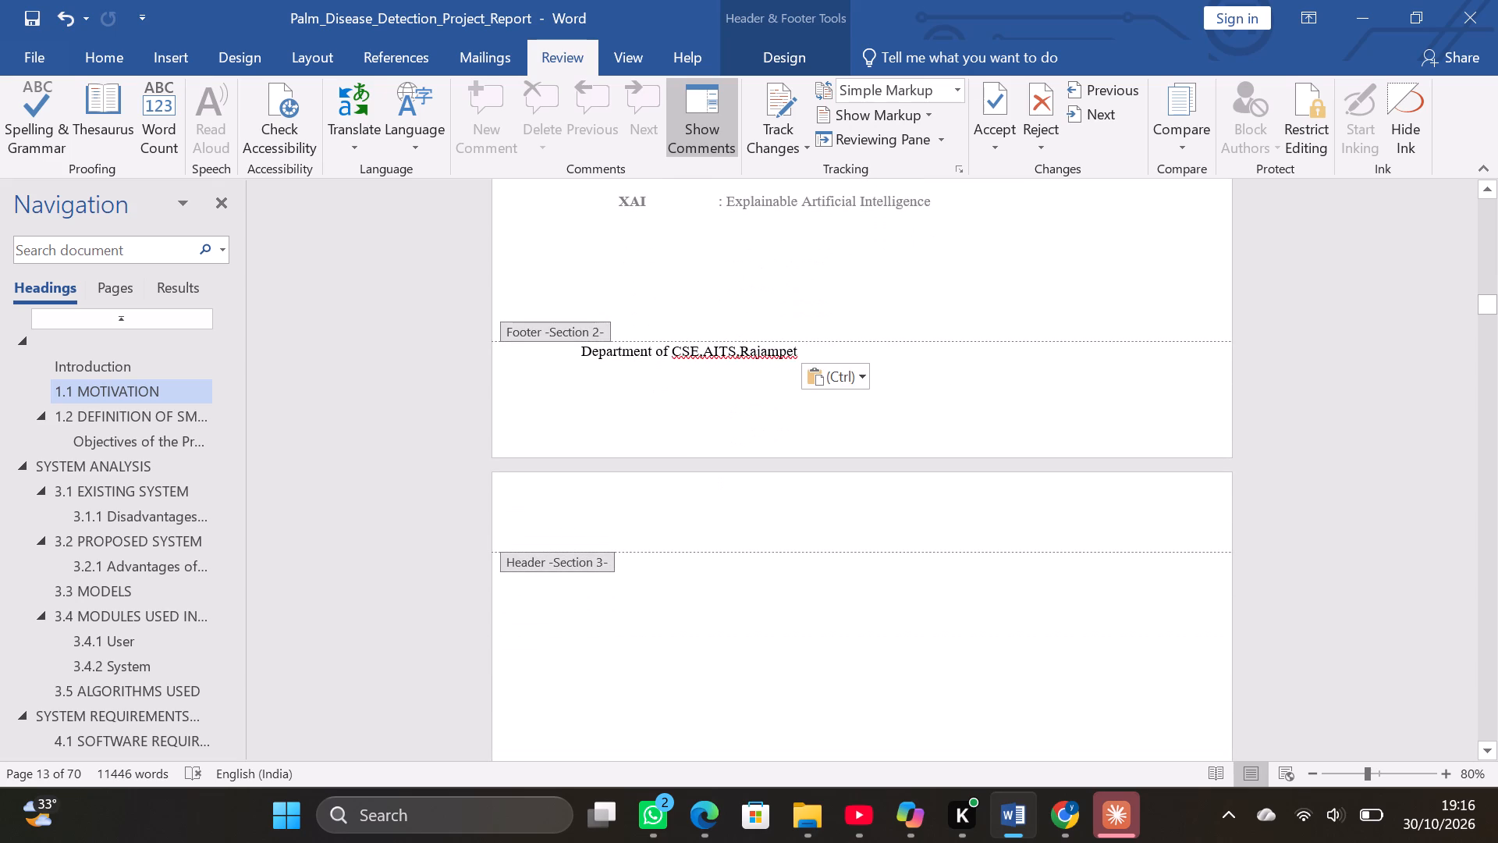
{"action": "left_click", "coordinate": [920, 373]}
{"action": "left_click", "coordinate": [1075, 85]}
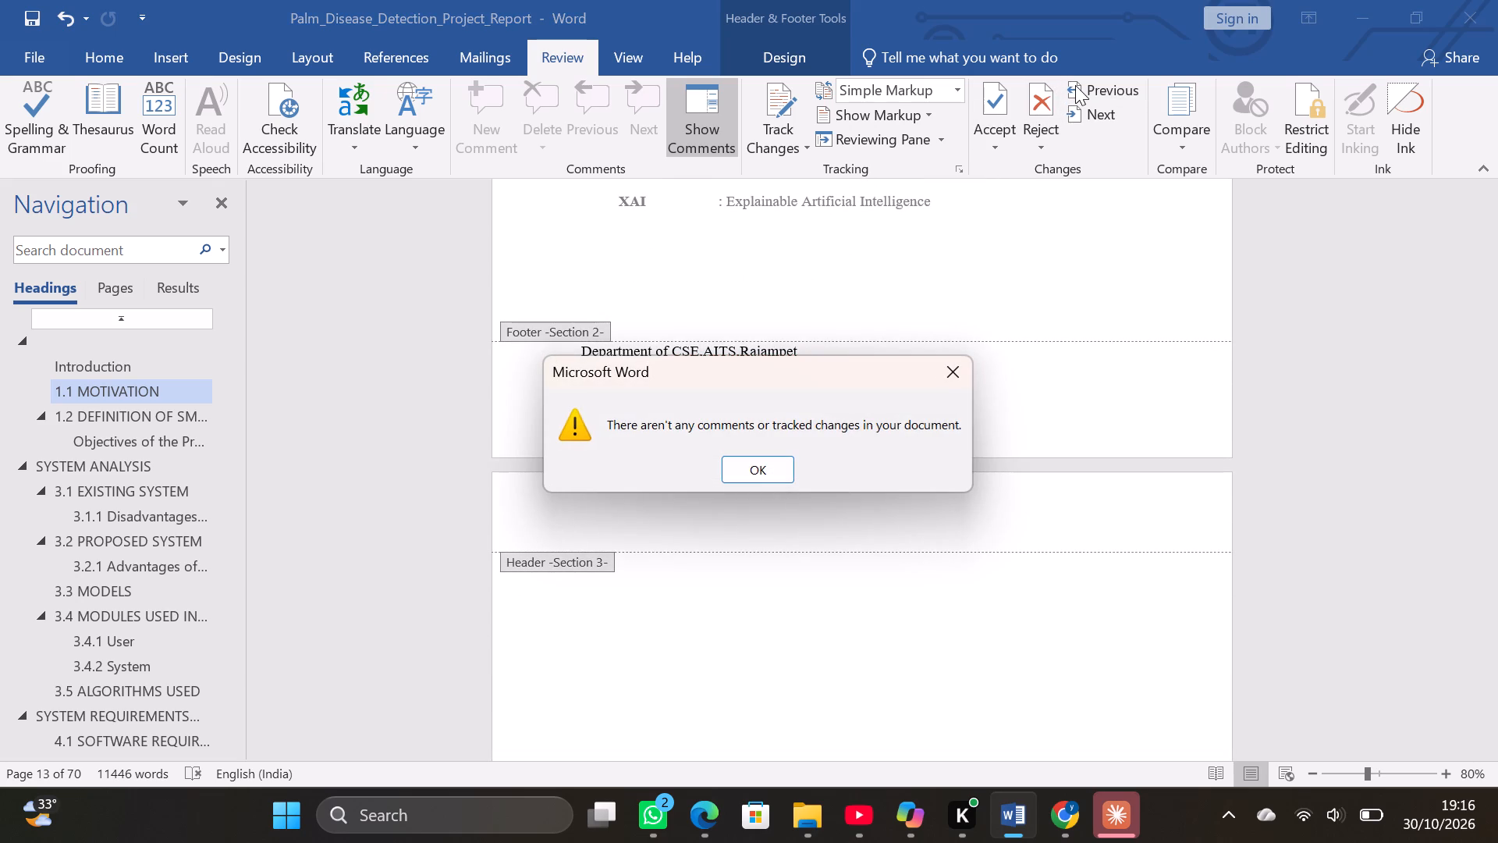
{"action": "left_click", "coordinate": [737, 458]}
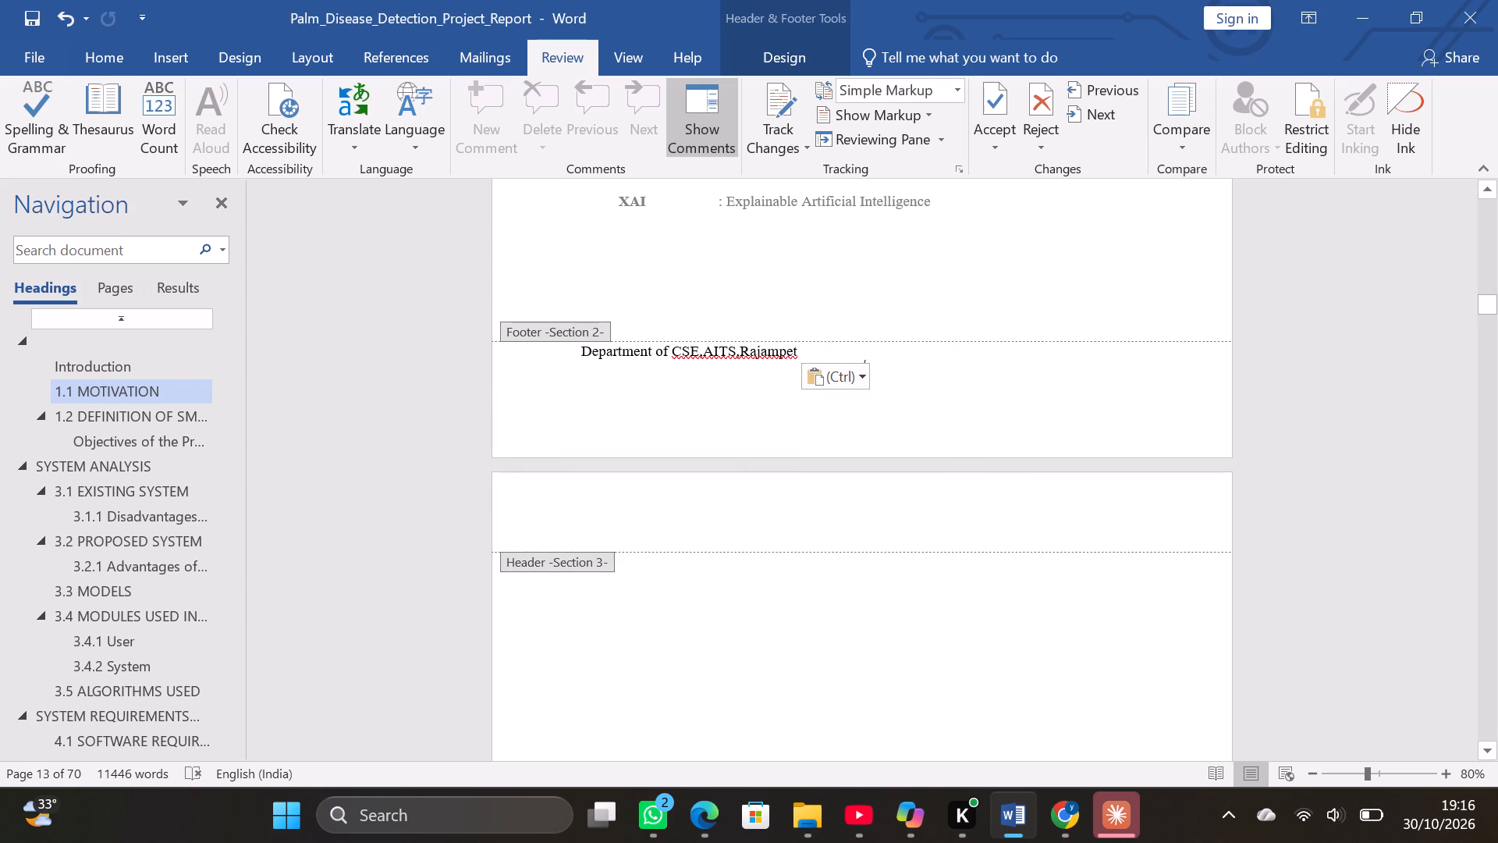
Examine the Section 2 footers on the contents, figures and tables, and abbreviations pages.
{"action": "double_click", "coordinate": [687, 359]}
{"action": "scroll", "coordinate": [687, 359], "scroll_direction": "up", "scroll_amount": 13}
{"action": "scroll", "coordinate": [687, 359], "scroll_direction": "up", "scroll_amount": 19}
{"action": "scroll", "coordinate": [687, 359], "scroll_direction": "down", "scroll_amount": 1}
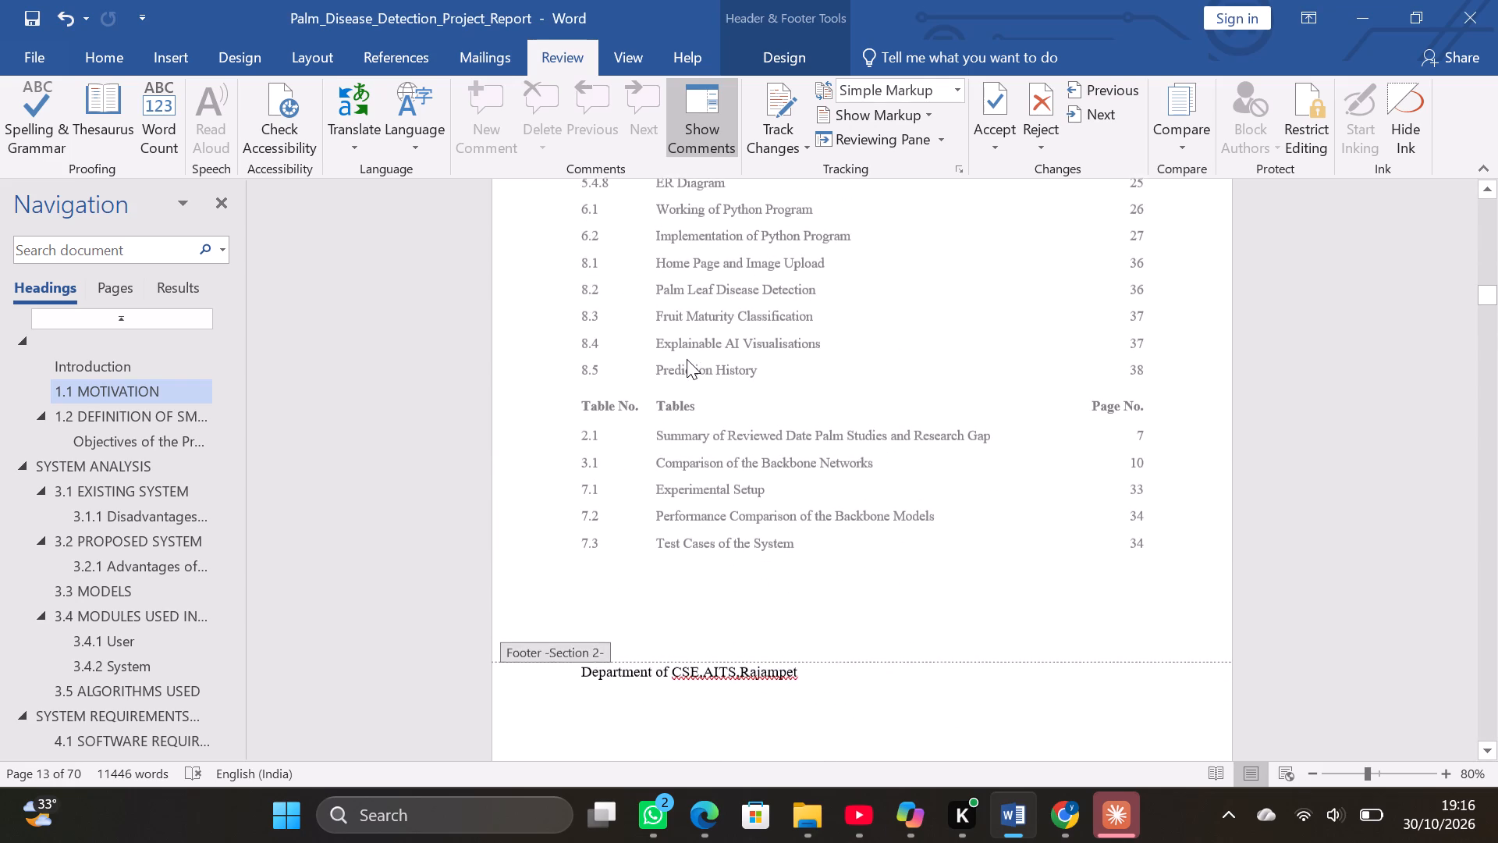